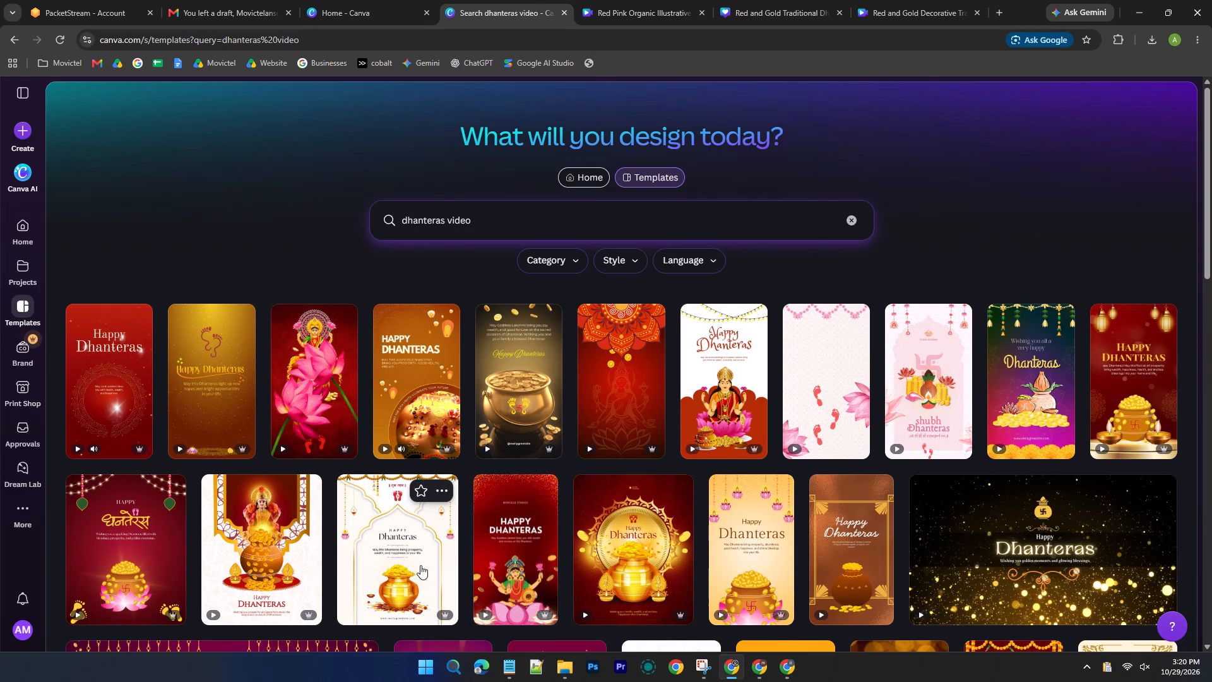
Preview the white Dhanteras greeting template with the arched gold border and coin-filled pot, and return to the template results.
click(403, 548)
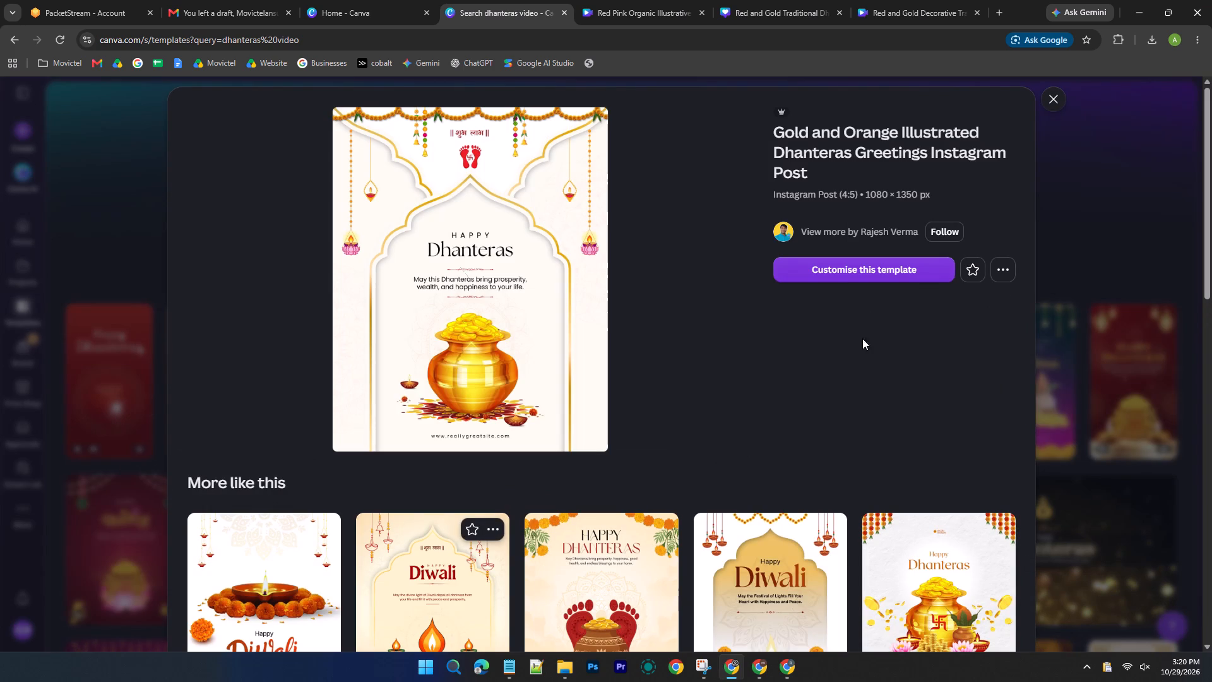
click(1059, 97)
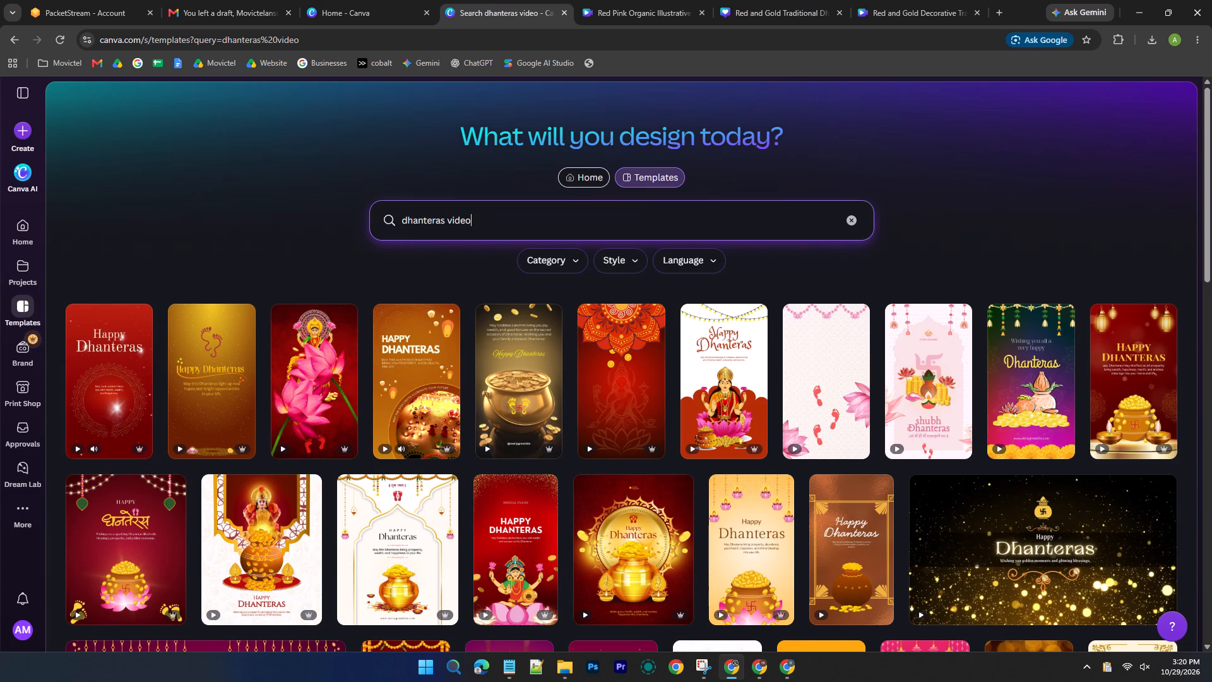
Browse the Dhanteras video template results for a suitable festival greeting design.
scroll(299, 526, down, 3)
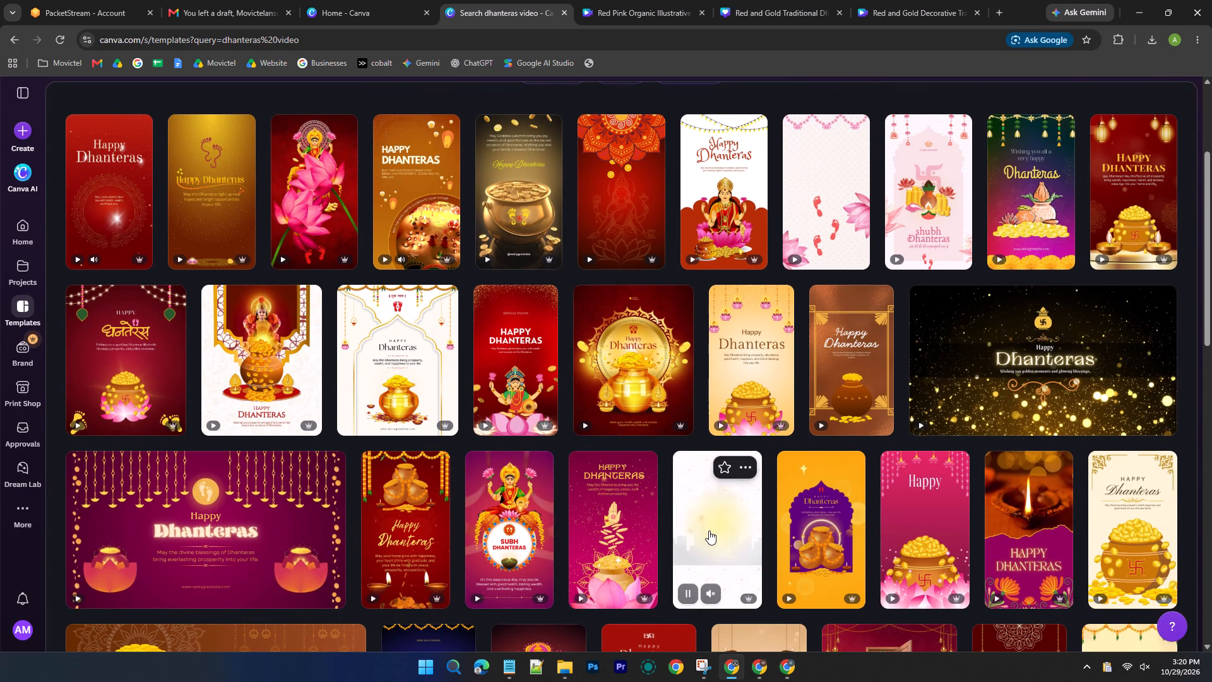
scroll(709, 530, down, 2)
scroll(716, 421, down, 7)
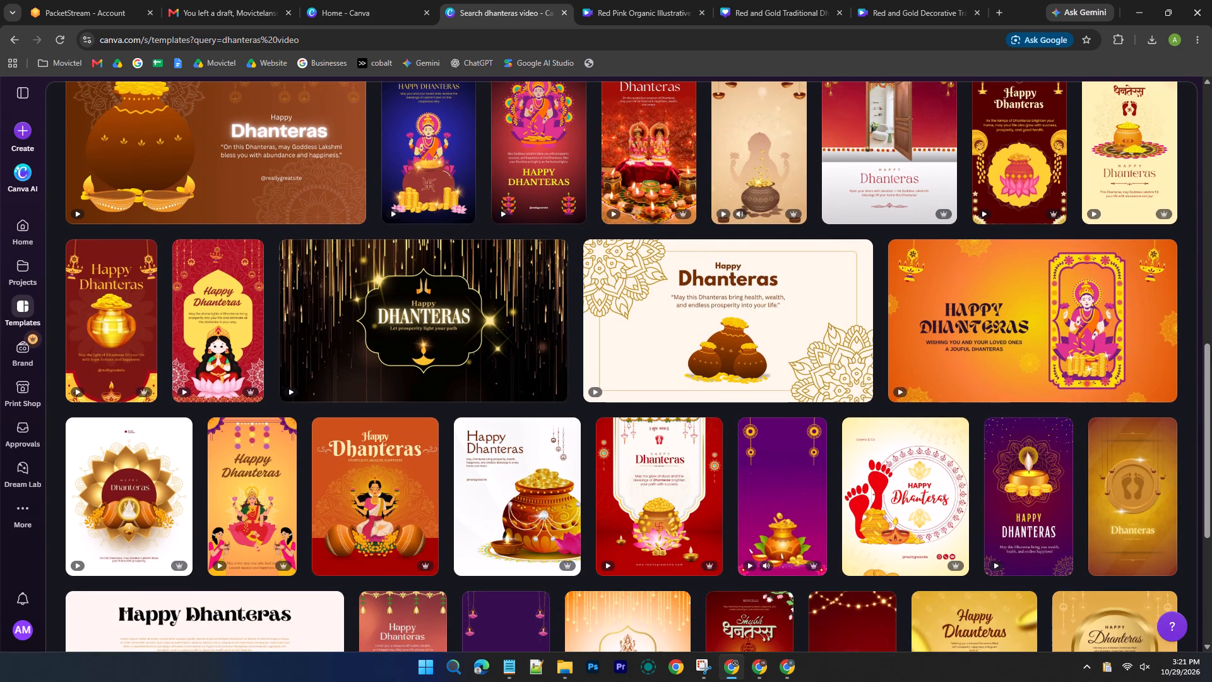
scroll(1203, 434, down, 4)
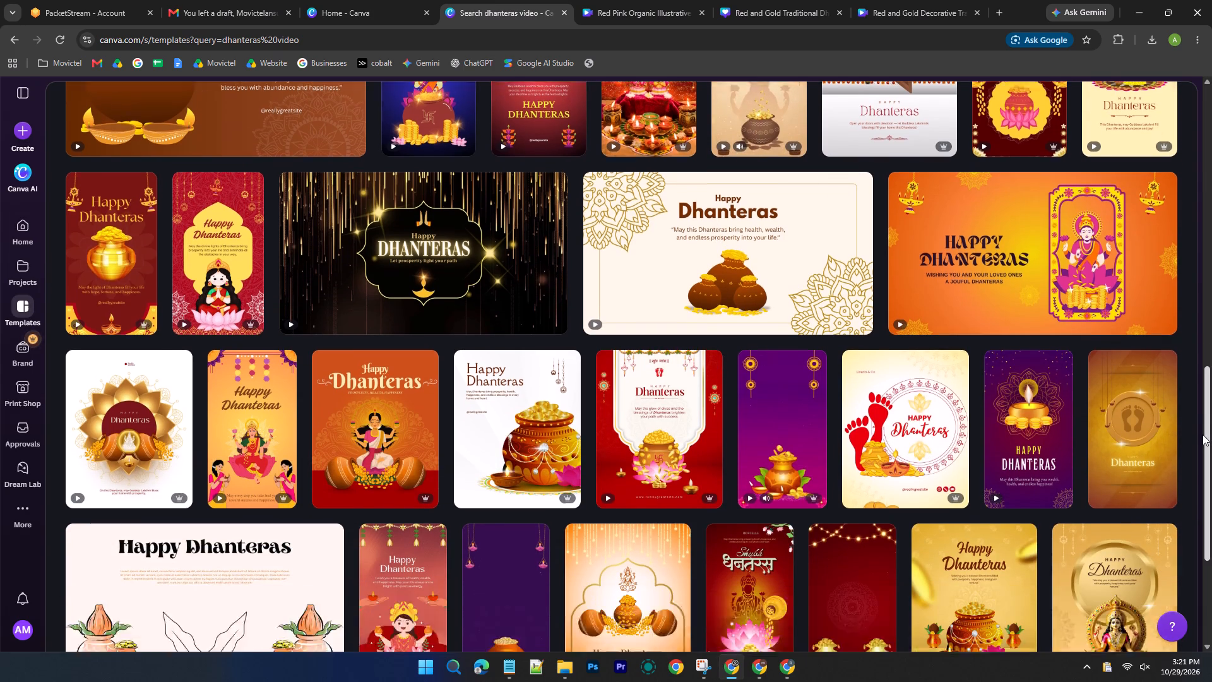
scroll(1203, 434, down, 4)
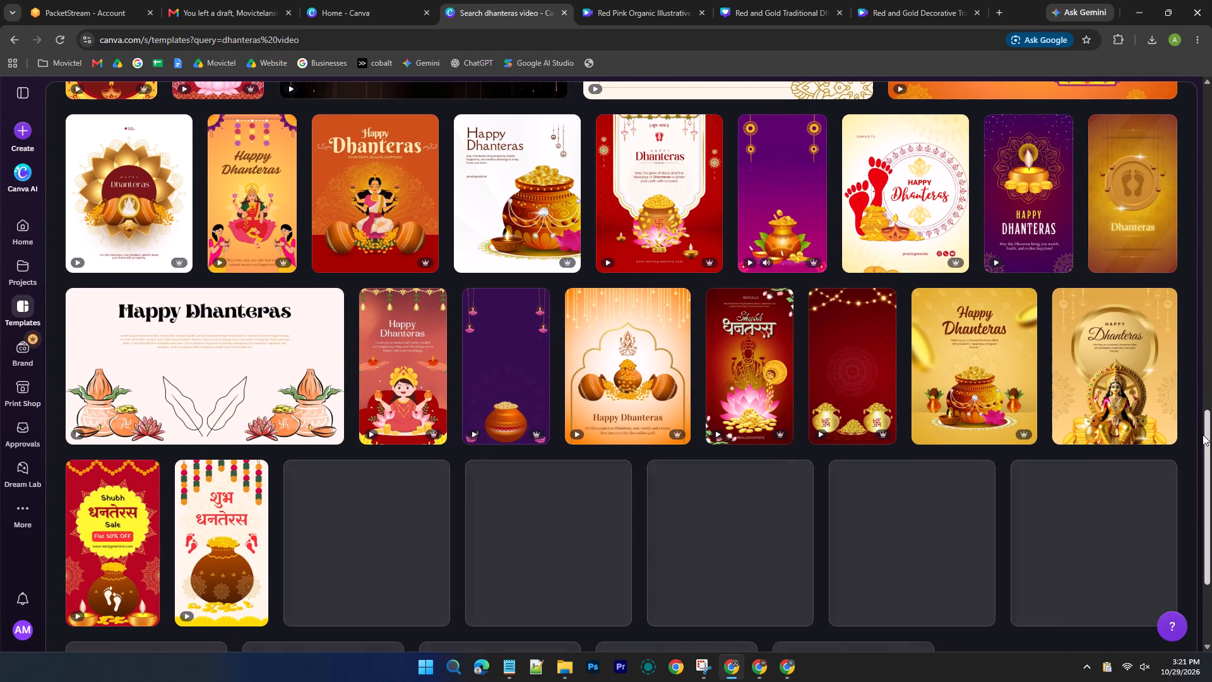
scroll(1203, 434, down, 2)
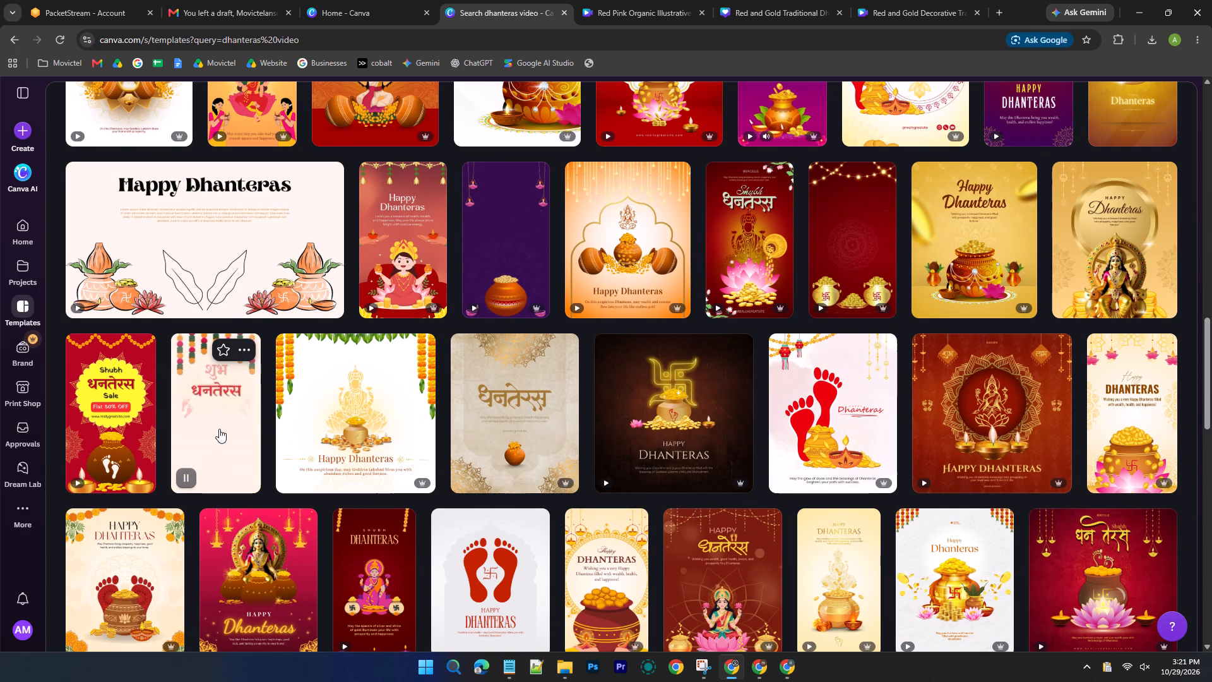
Find the Gold Teal and Amber Vintage Dhanteras Festival Instagram Post template in the results and open it for customisation.
scroll(219, 429, down, 3)
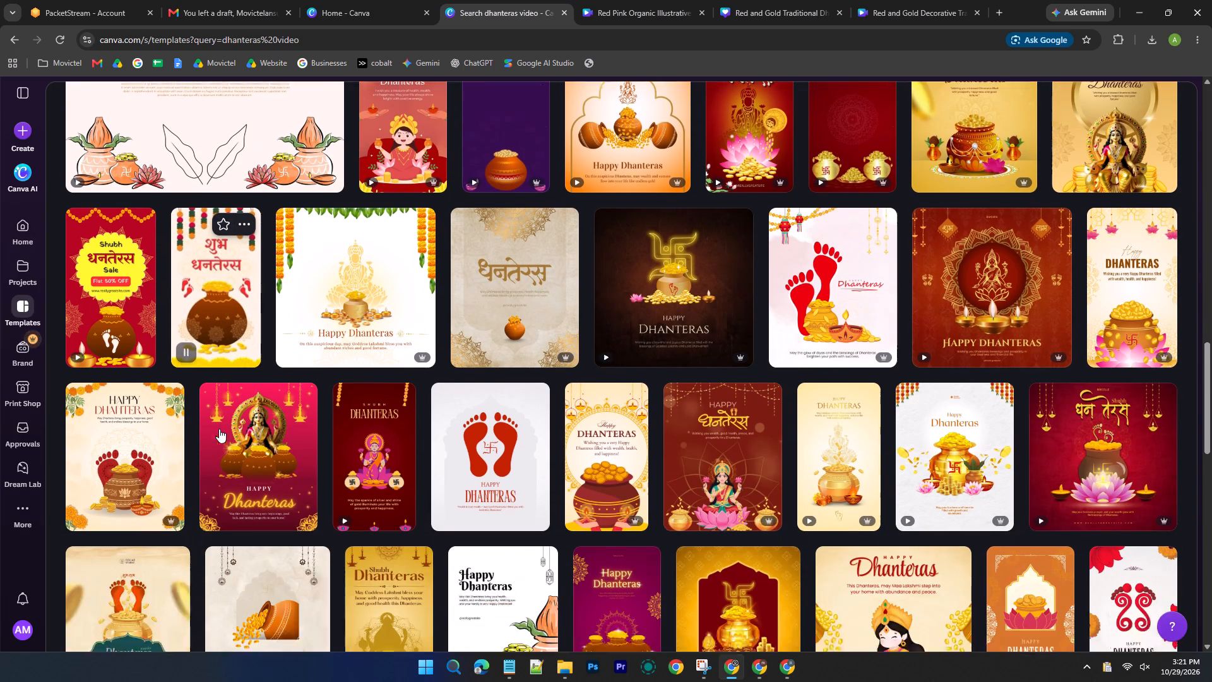
scroll(197, 421, down, 1)
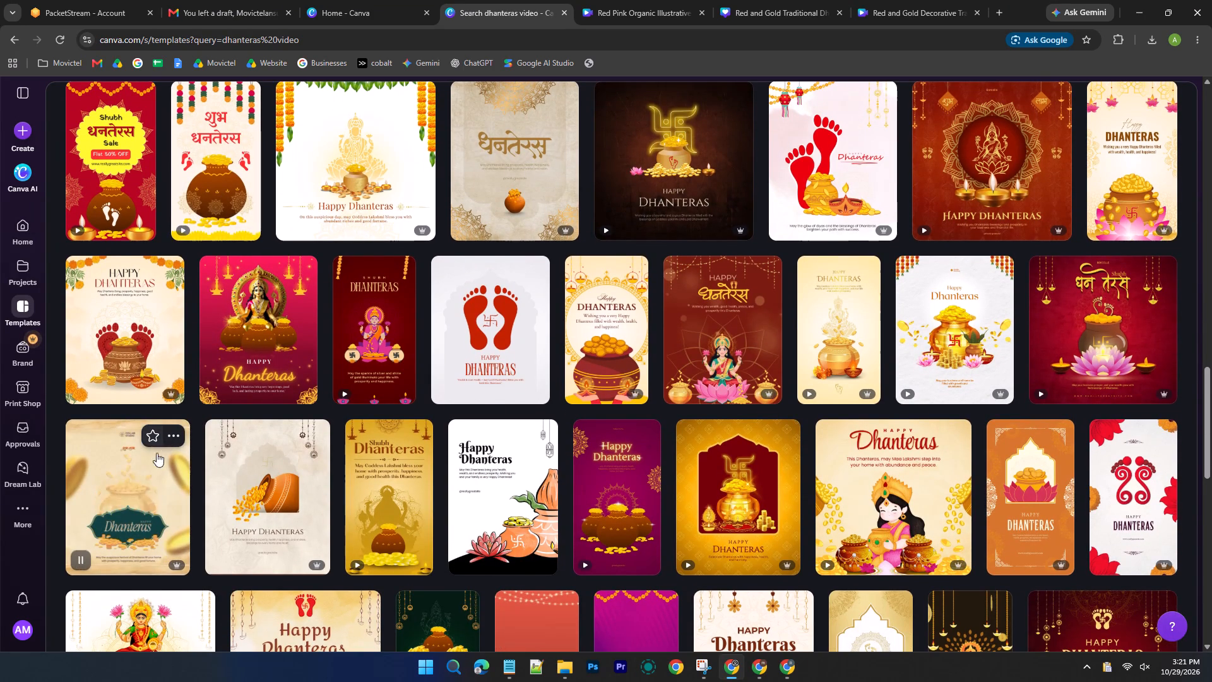
middle_click(163, 492)
click(163, 492)
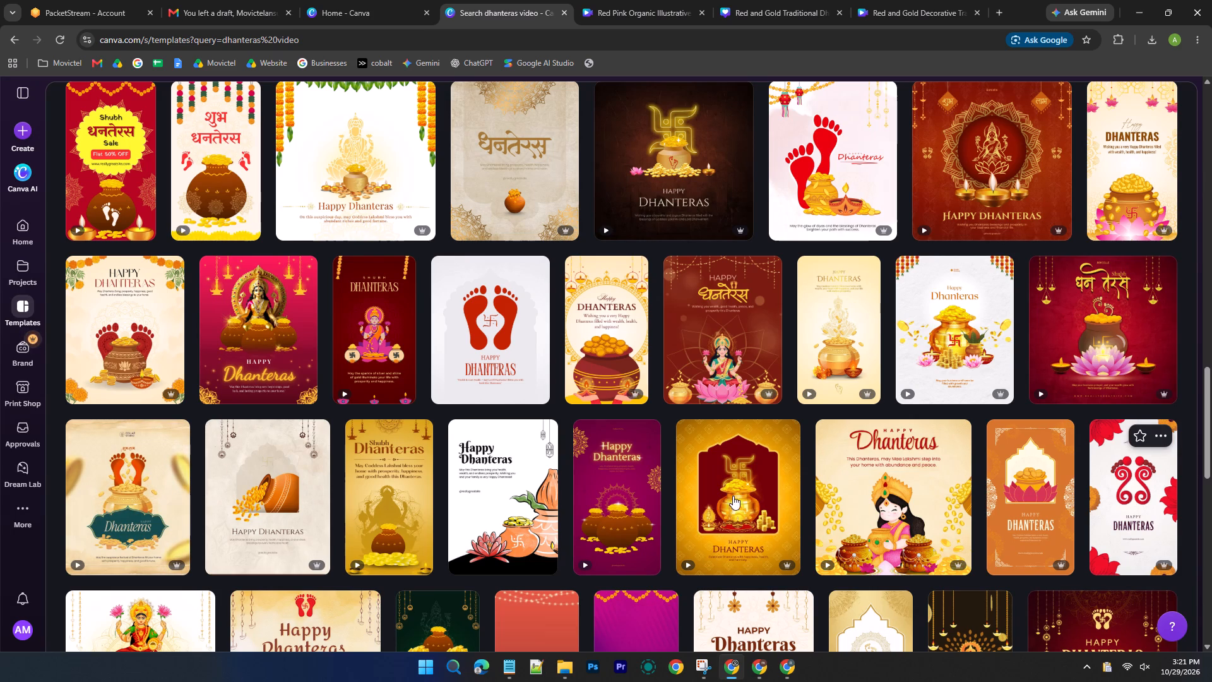
click(128, 507)
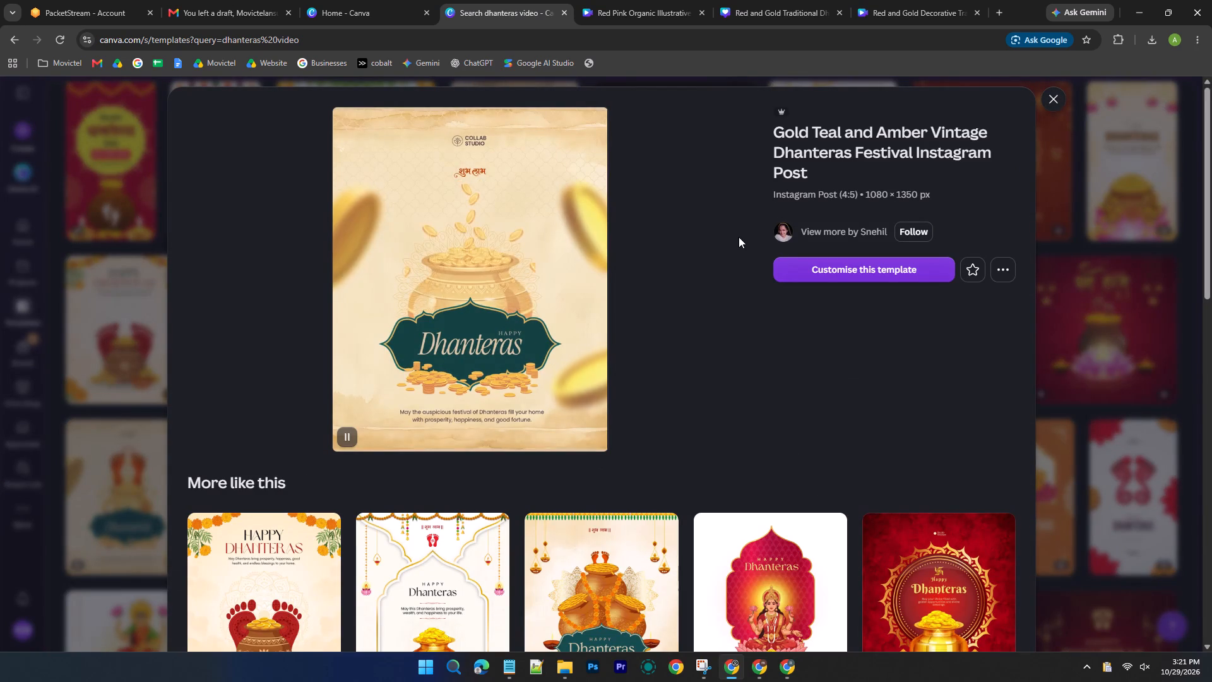
click(837, 272)
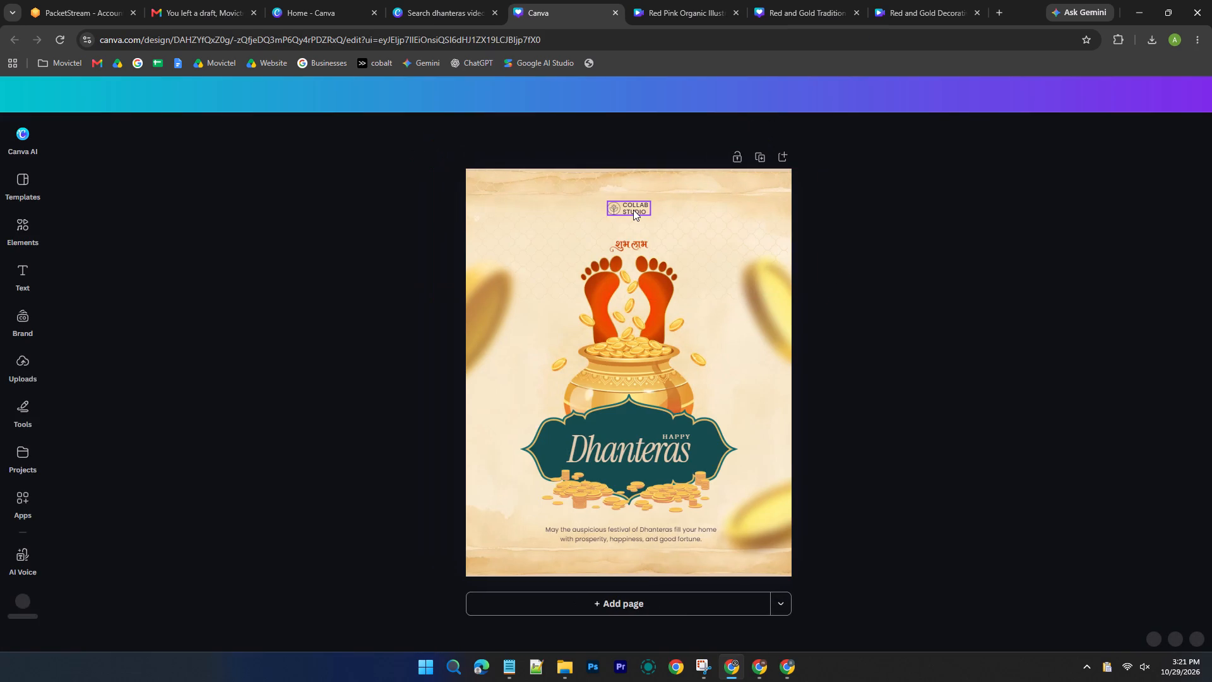
Select the Collab Studio logo group in the new design and compare the design with its animated template preview.
click(633, 210)
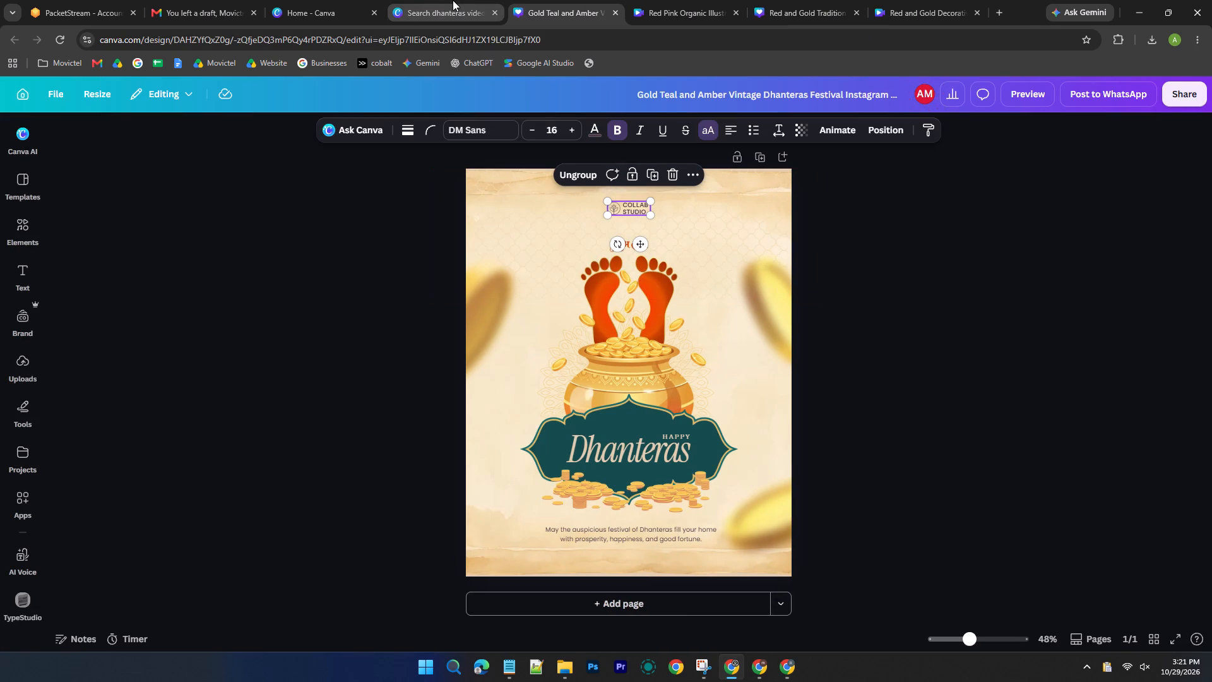
click(453, 0)
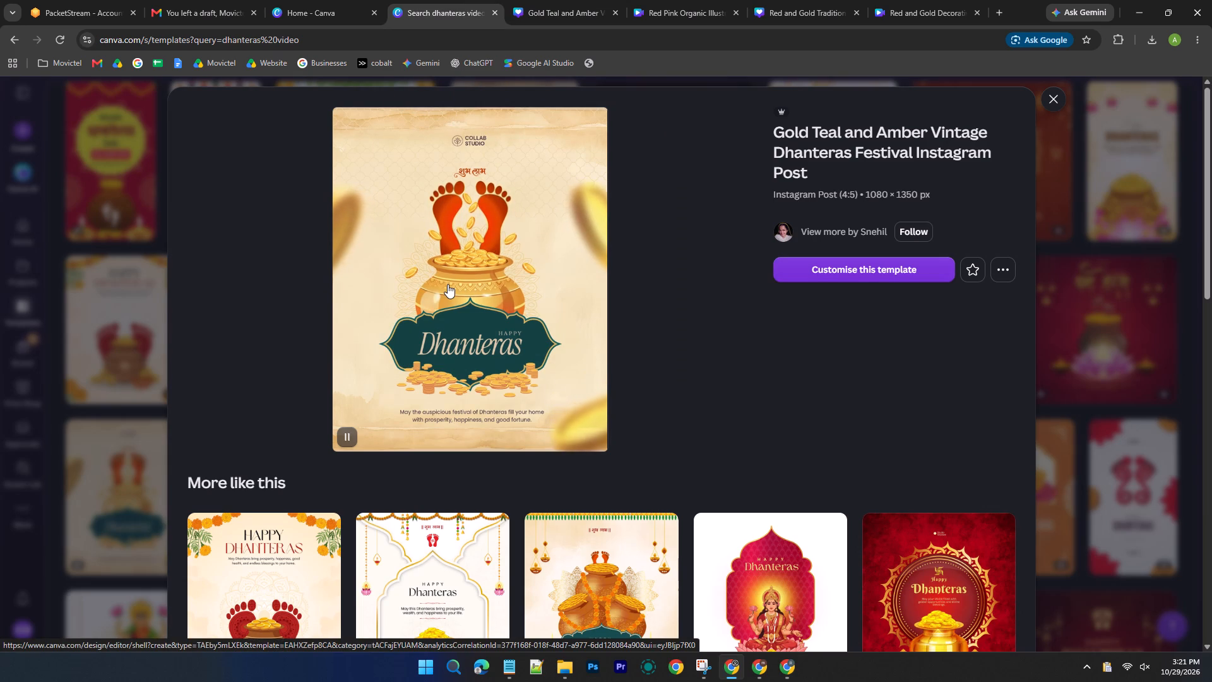
click(544, 0)
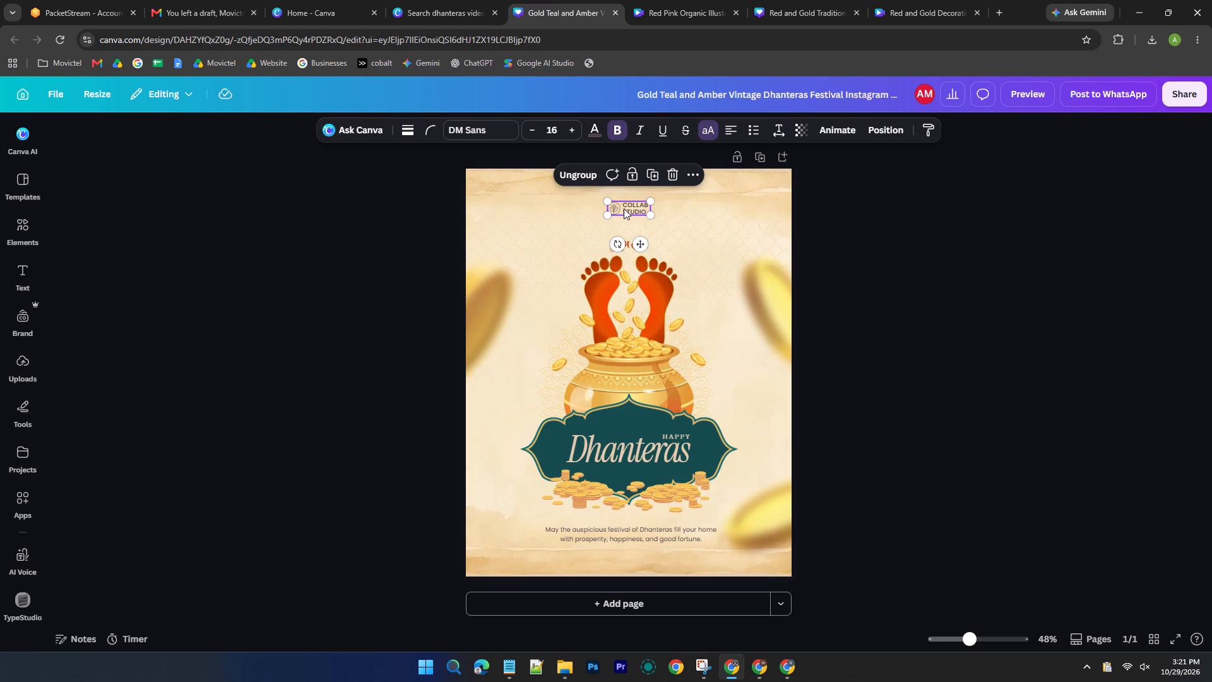
click(470, 0)
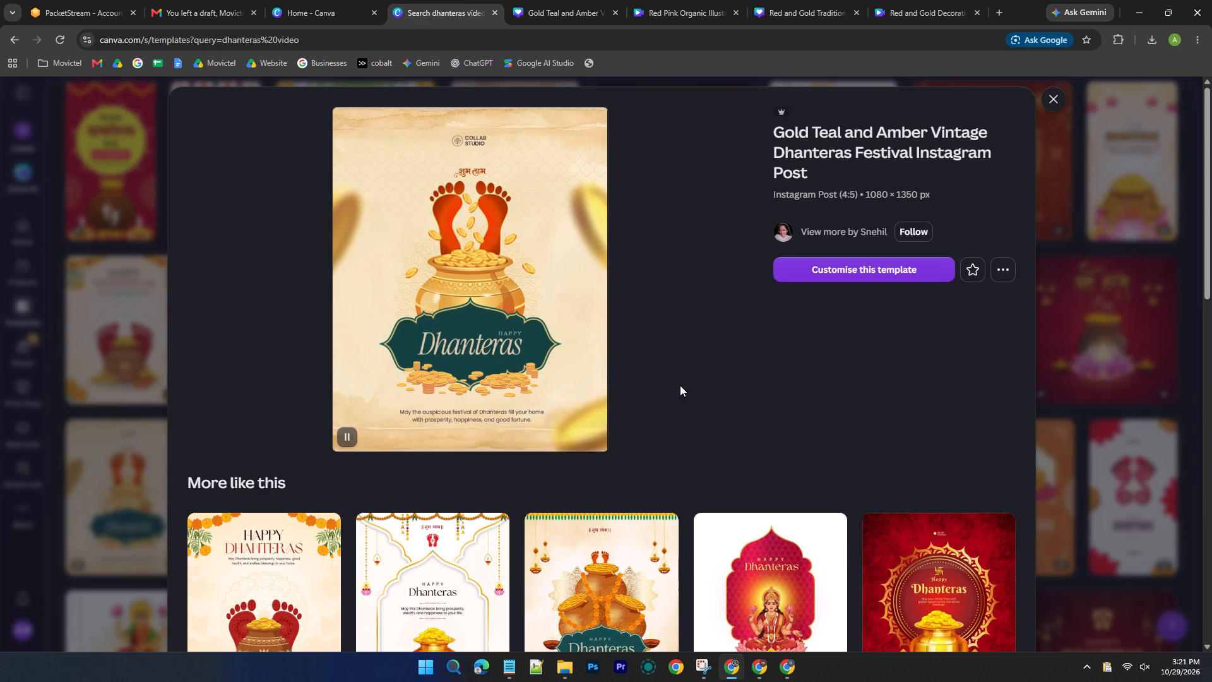
Close the already opened design copy and open a fresh one from the Gold Teal and Amber Vintage Dhanteras Festival Instagram Post template.
click(519, 0)
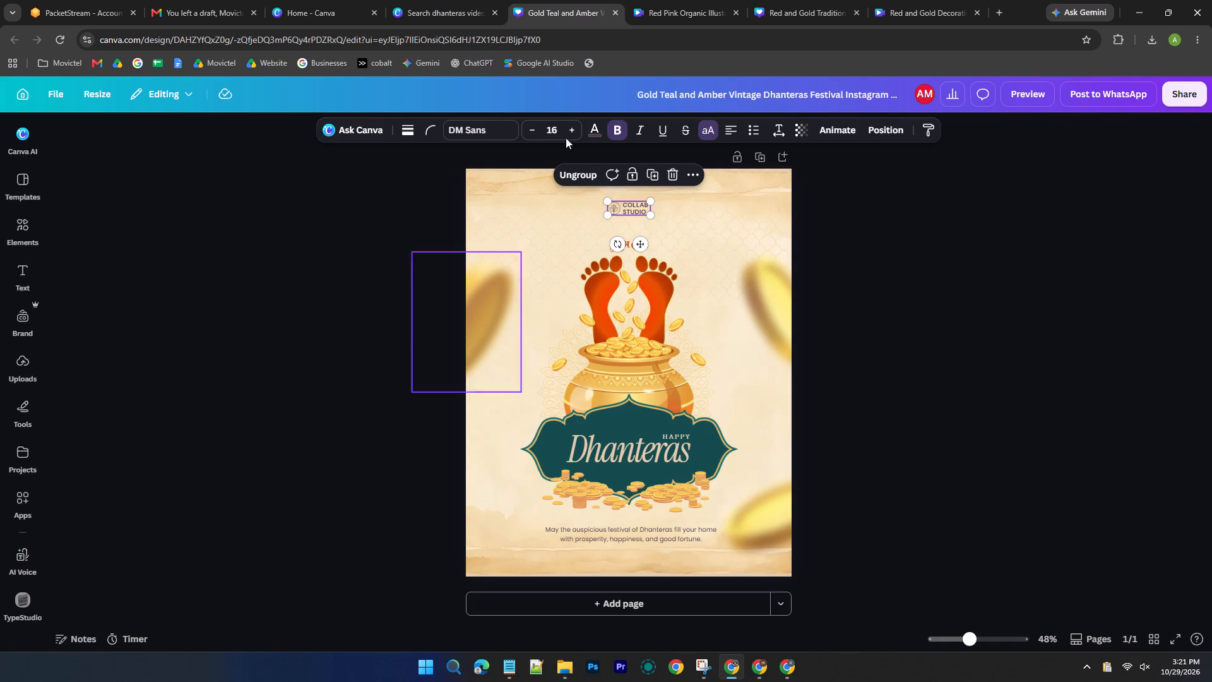
click(614, 9)
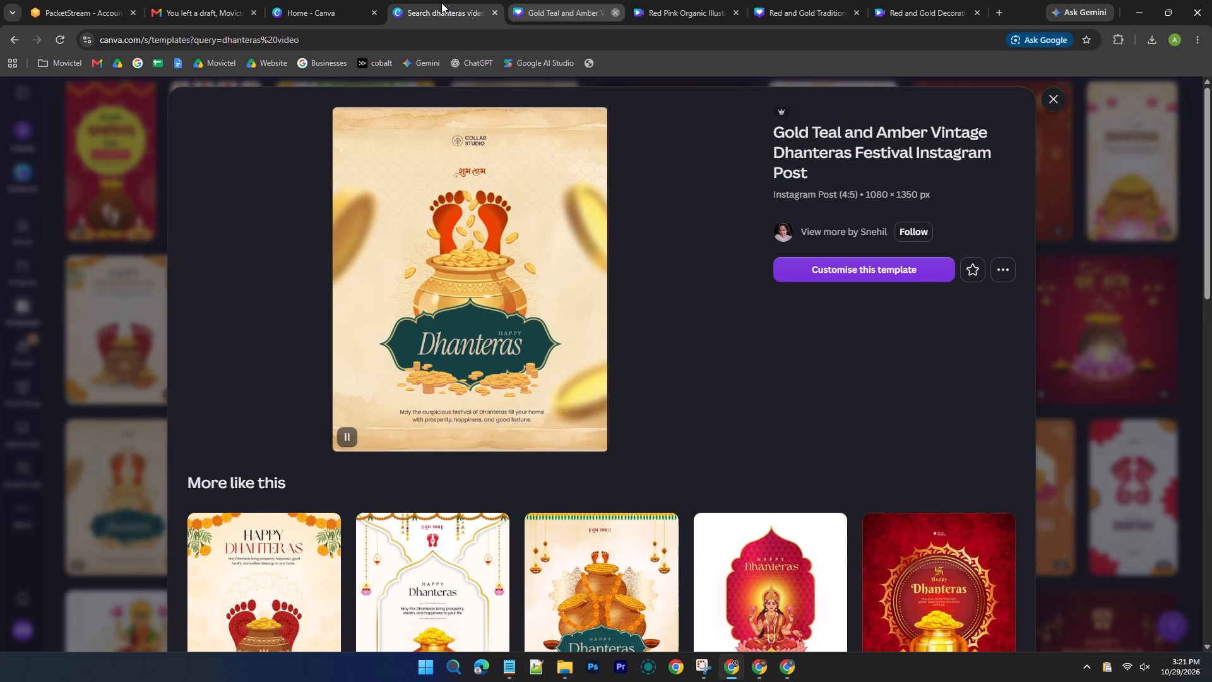
click(441, 1)
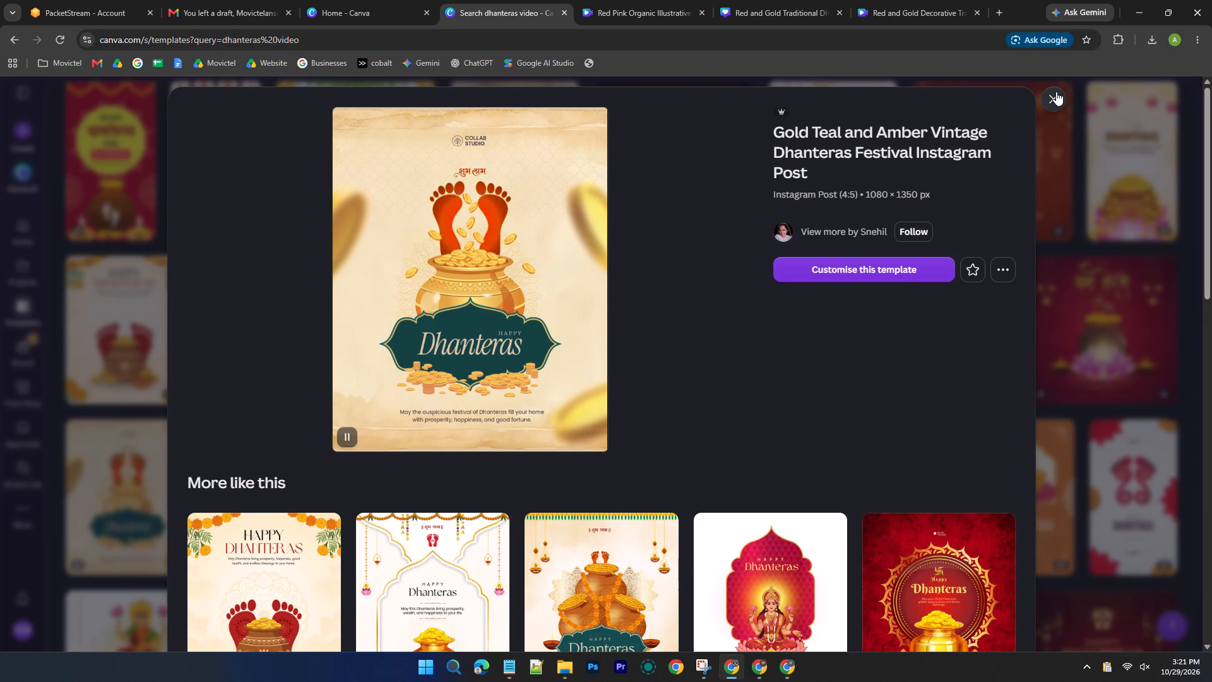
click(848, 275)
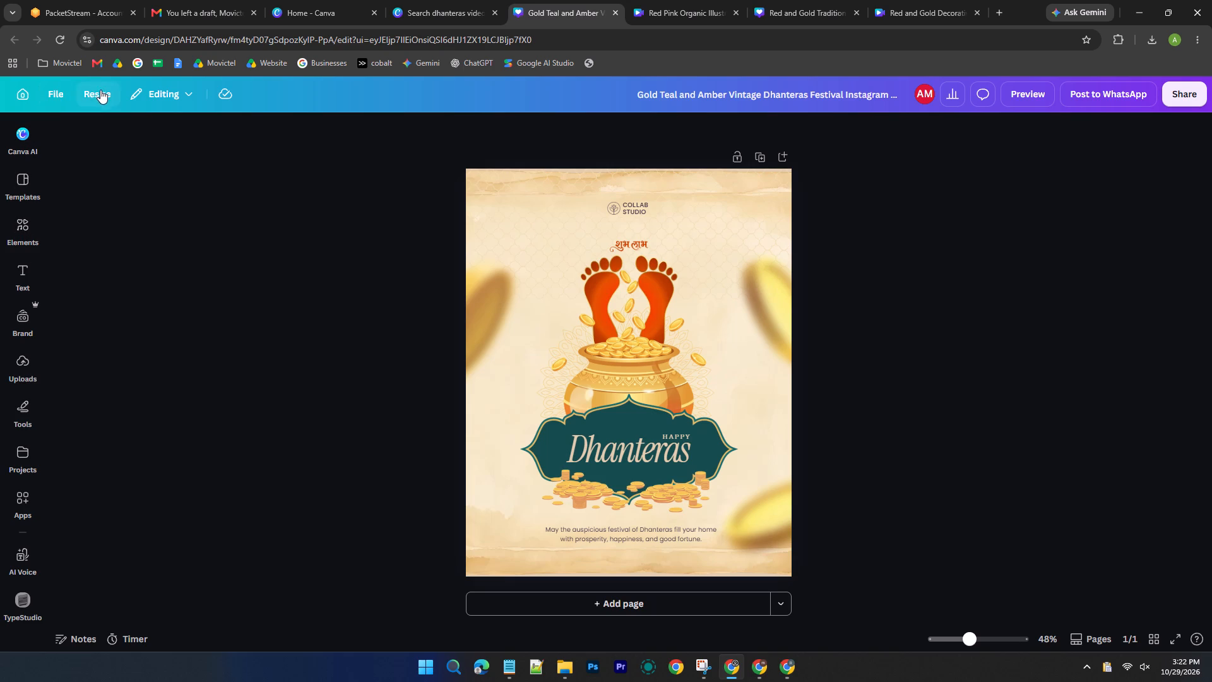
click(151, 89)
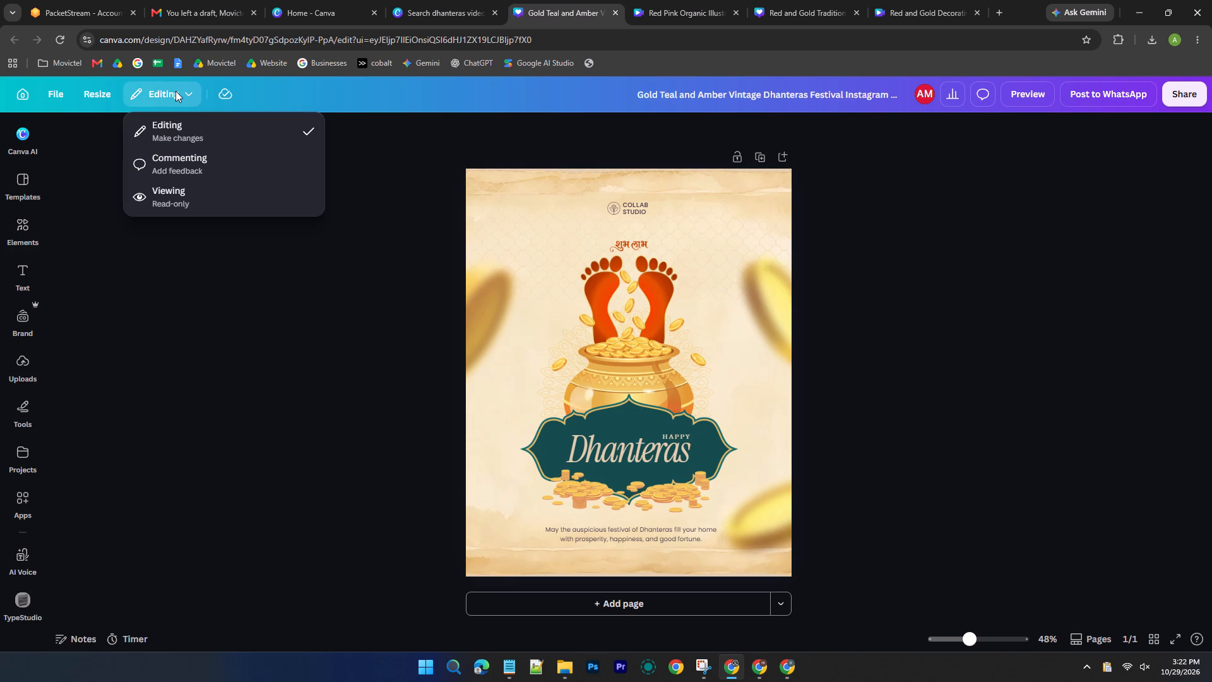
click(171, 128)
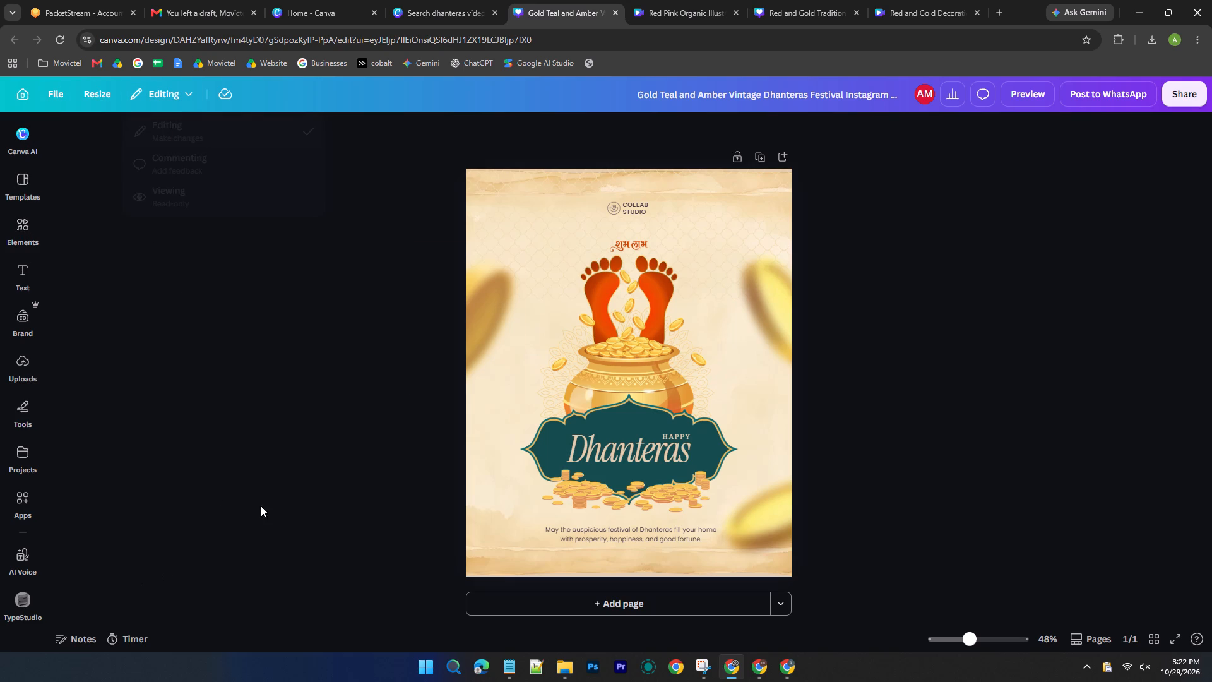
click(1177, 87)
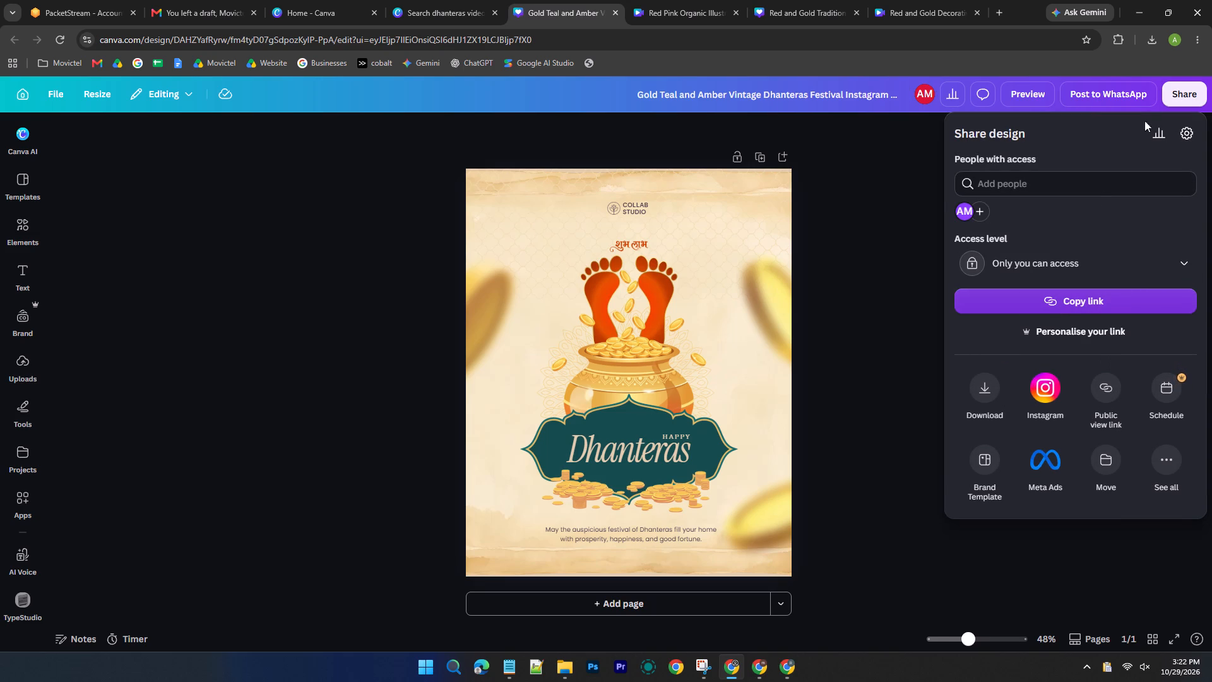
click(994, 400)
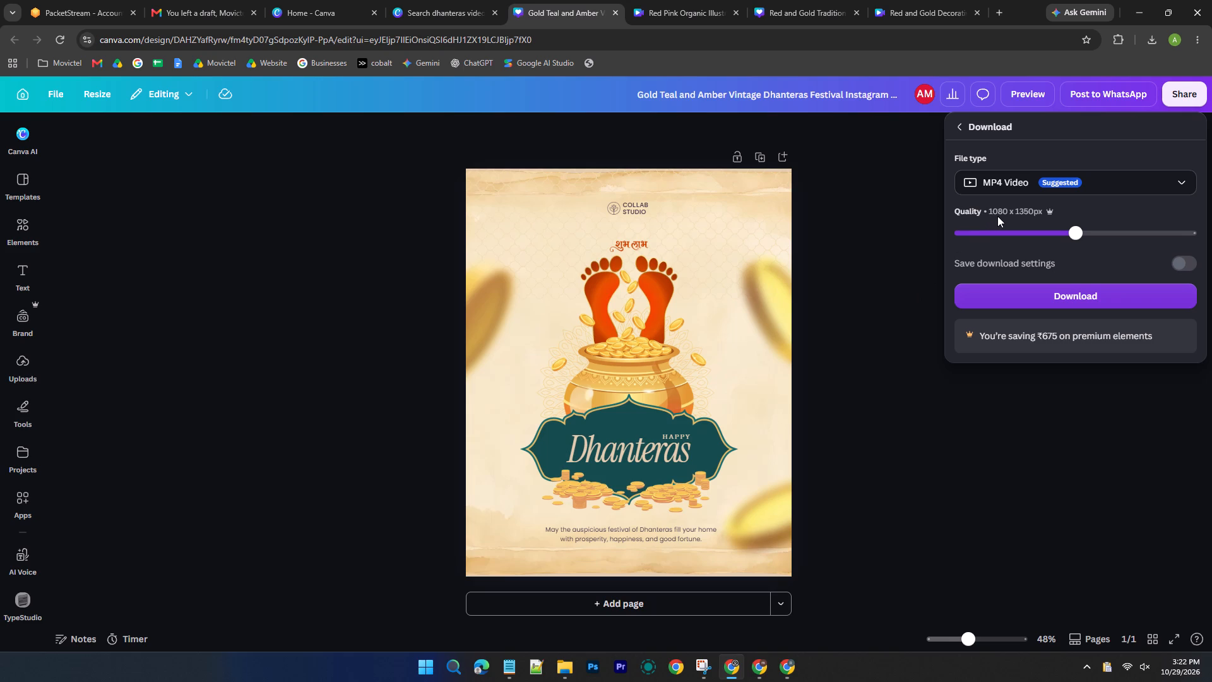
Delete the COLLAB STUDIO placeholder logo group above the red footprints.
click(624, 206)
click(632, 206)
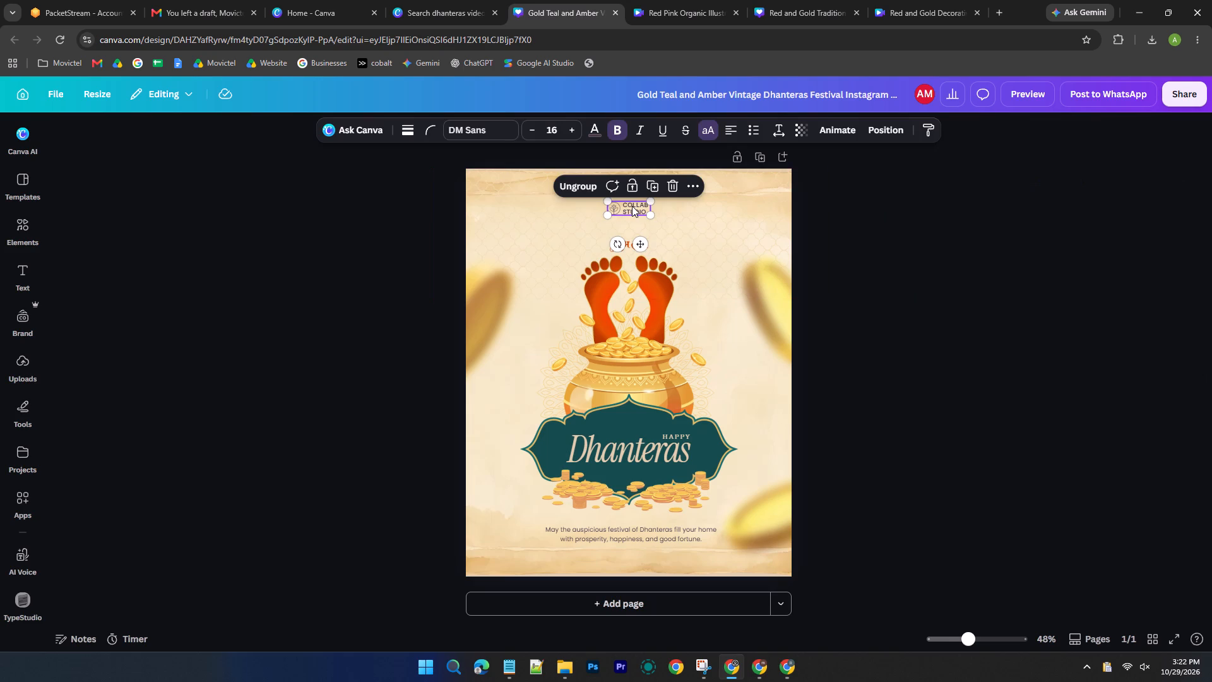
key(Delete)
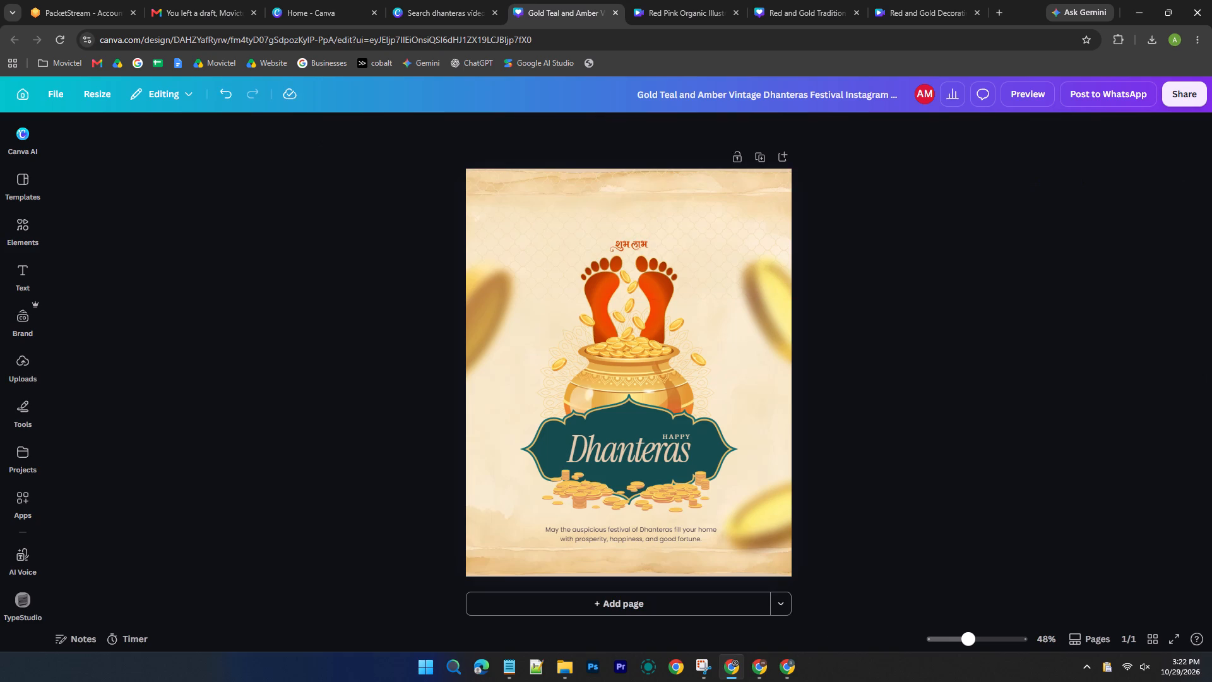
Add the uploaded Shree Mahavir Fincorp logo, shrink it and centre it at the top of the page above the Hindi text.
click(29, 368)
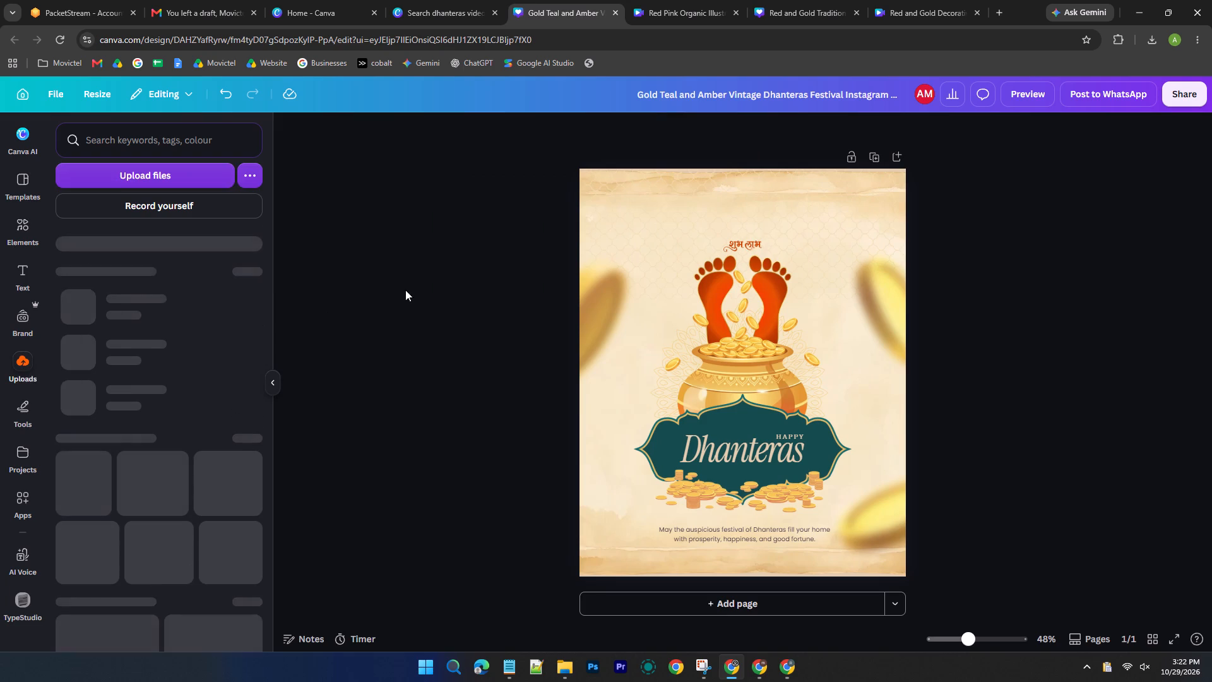
click(115, 390)
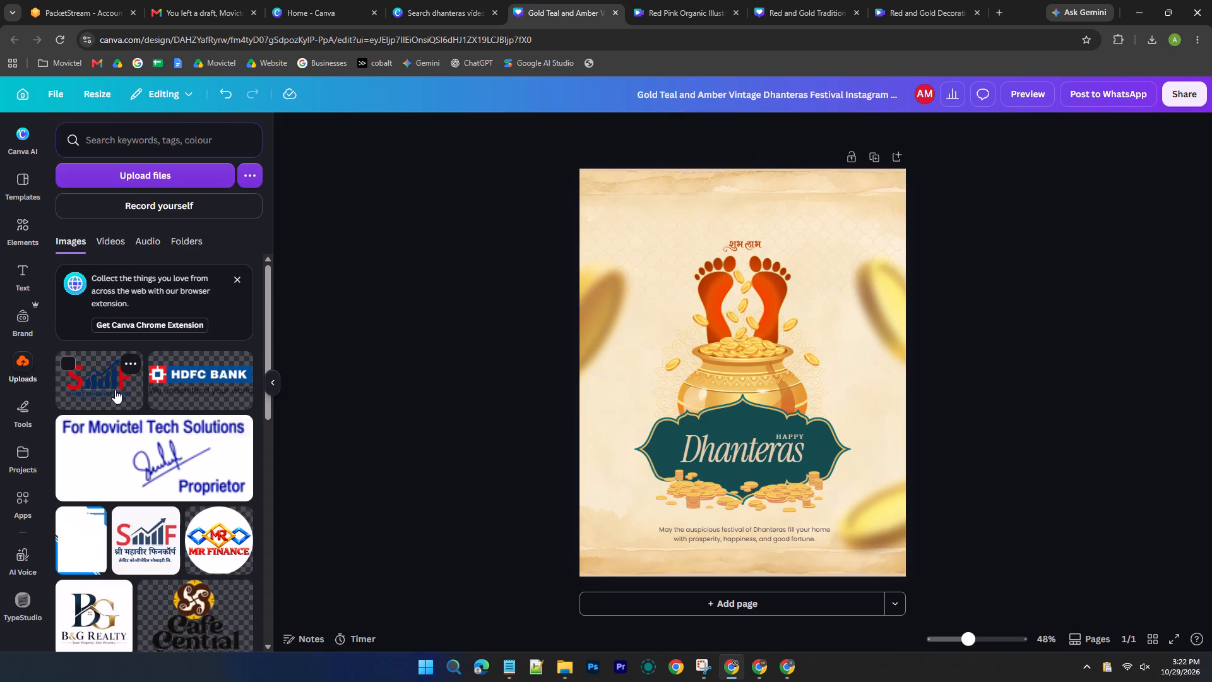
drag(783, 378, 785, 220)
drag(840, 277, 759, 201)
drag(708, 181, 751, 193)
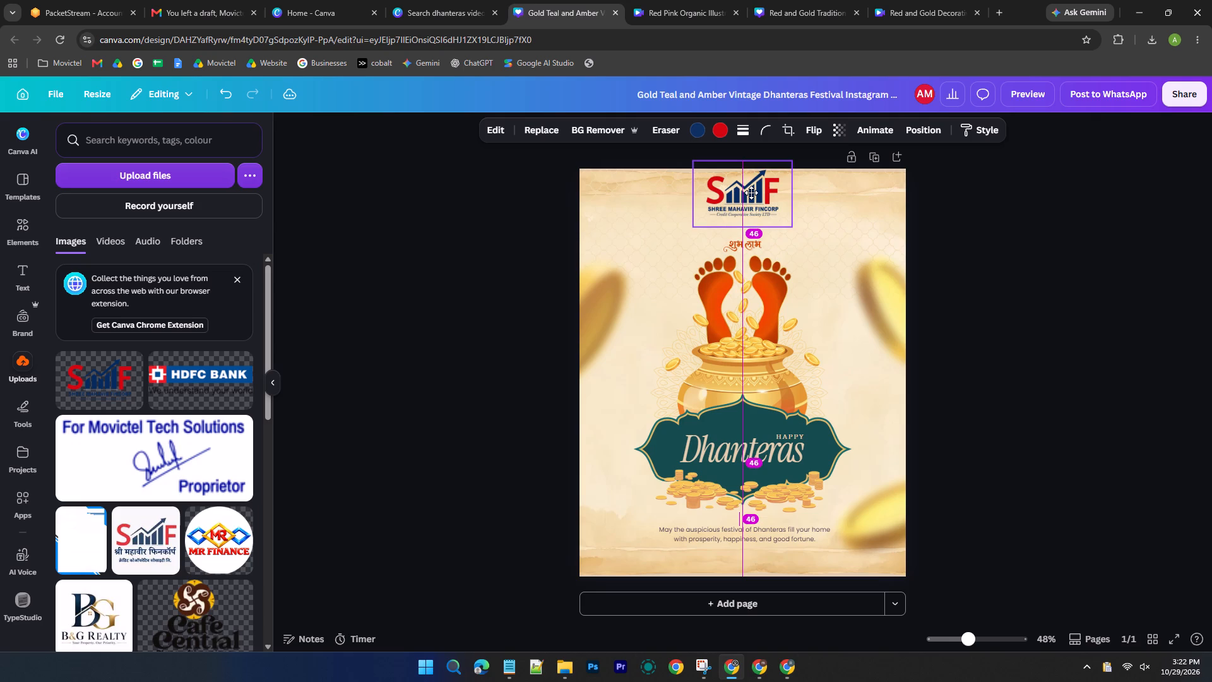
drag(751, 193, 751, 195)
click(1133, 203)
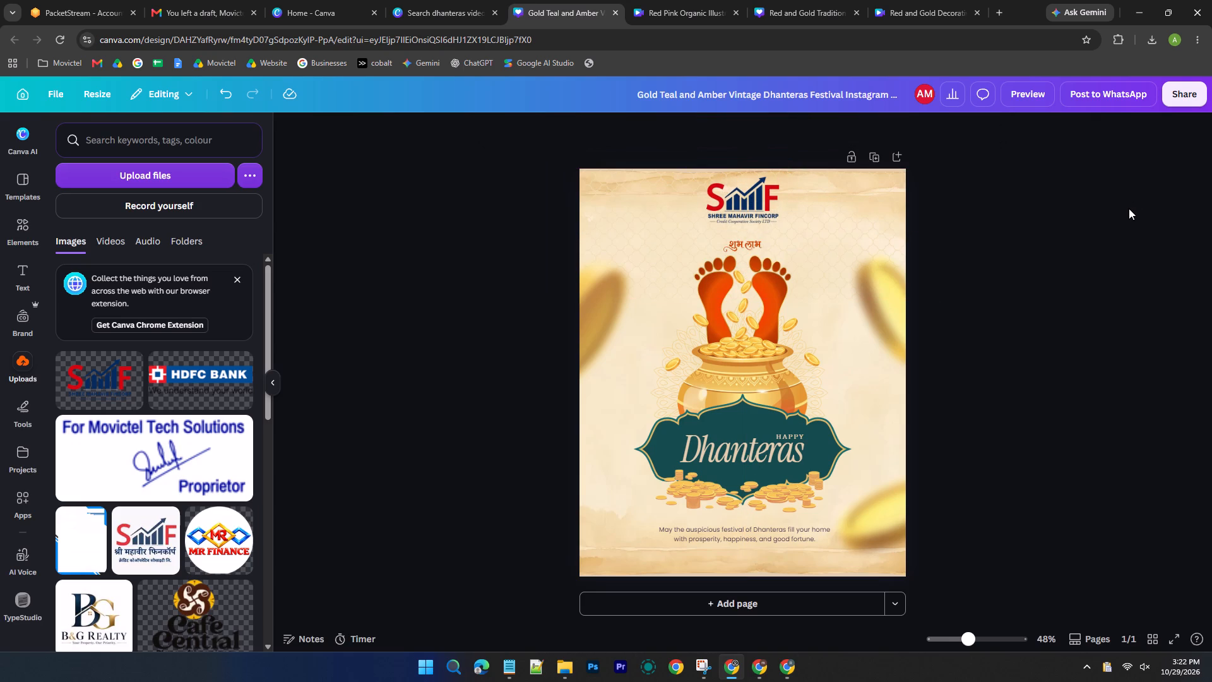
Set the font size of the "May the auspicious festival of Dhanteras" greeting text to 23.6.
click(723, 535)
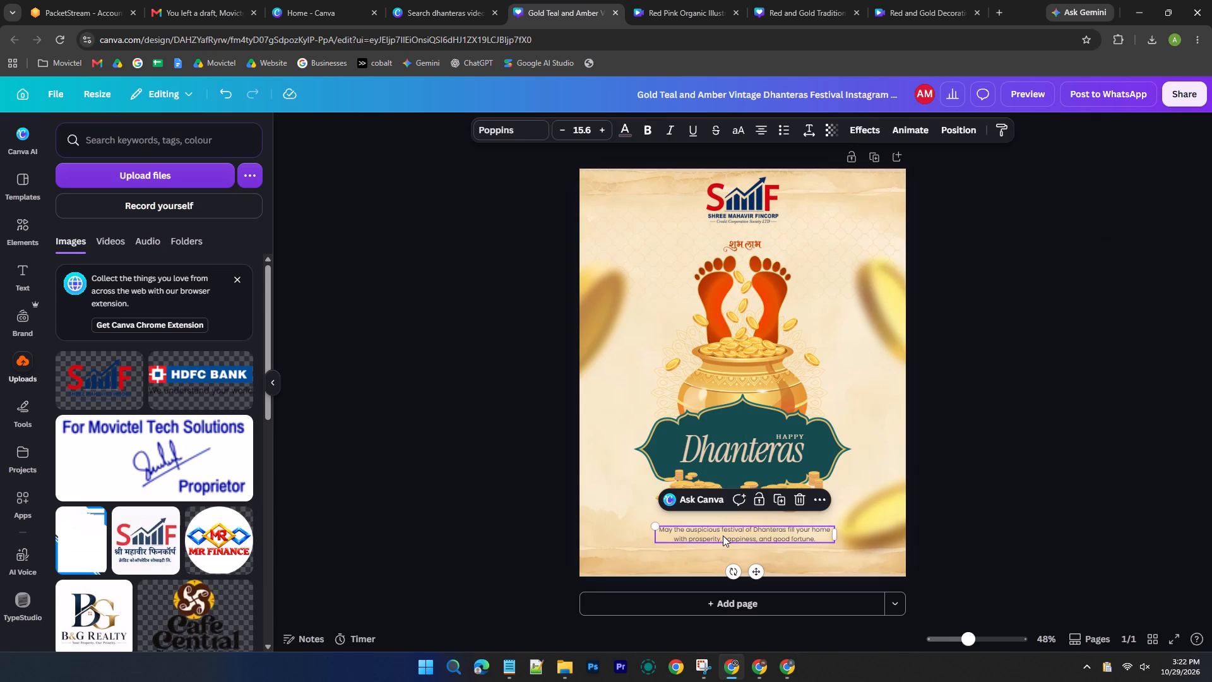
triple_click(600, 136)
triple_click(600, 136)
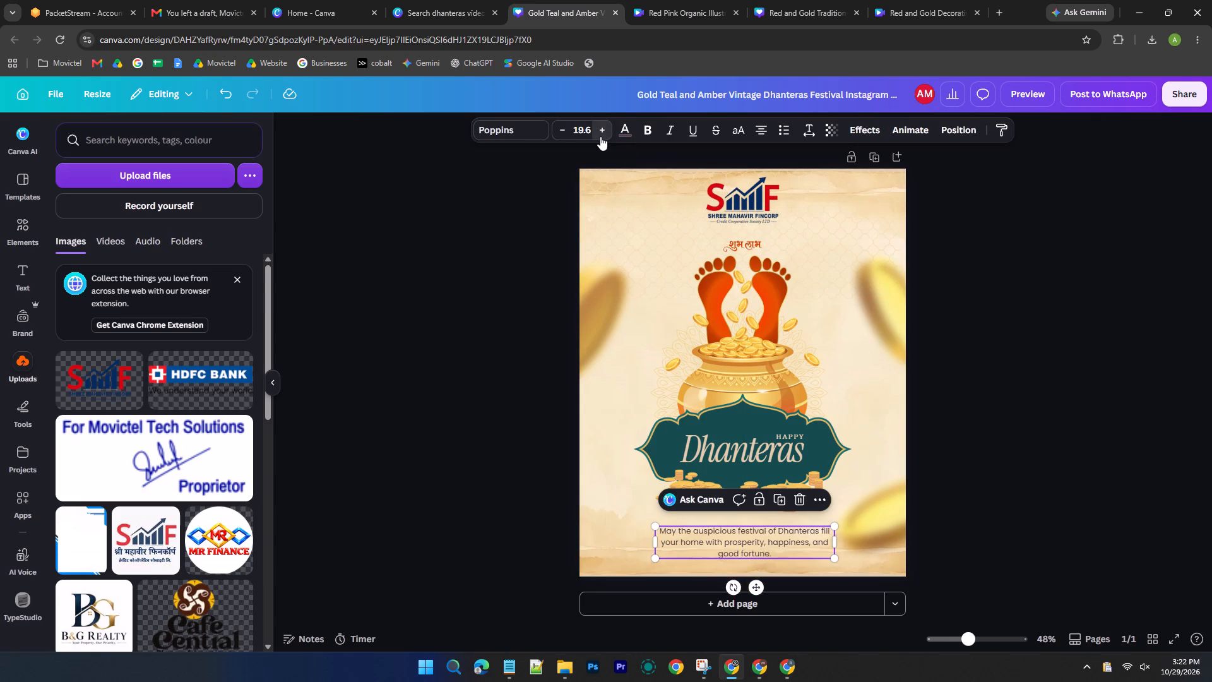
double_click(600, 136)
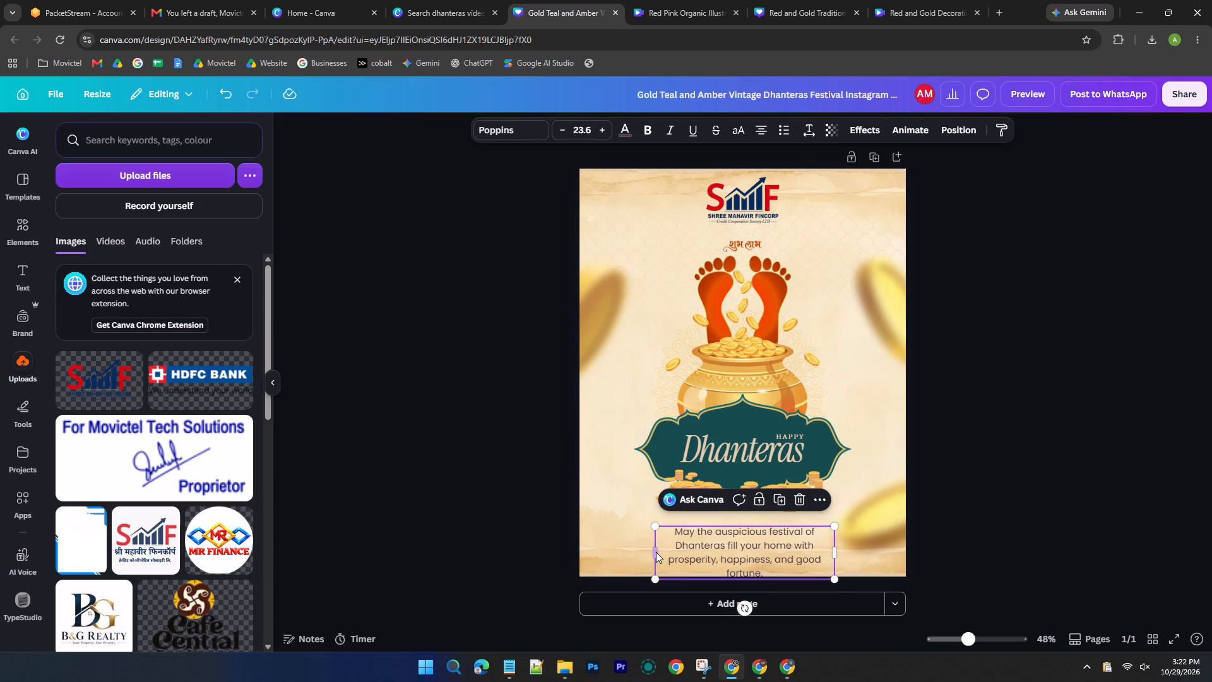
Widen the greeting text box on both sides so the text wraps onto two lines, and centre it horizontally on the page.
drag(655, 552, 607, 542)
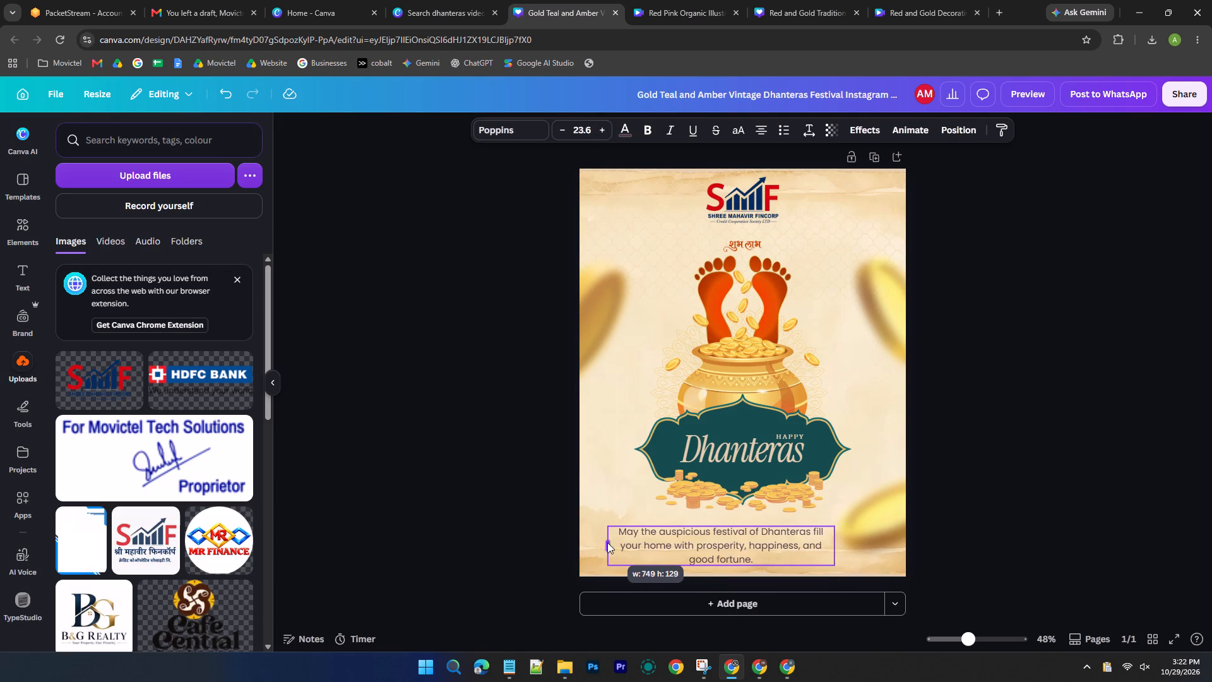
drag(607, 542, 610, 543)
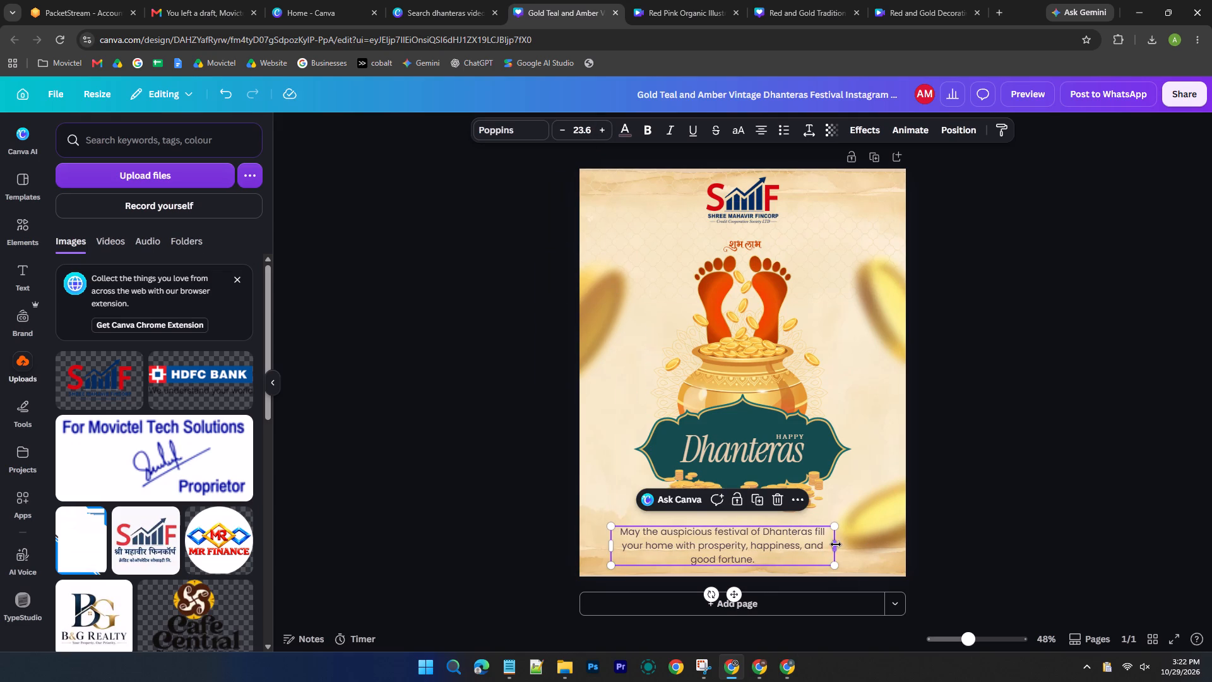
drag(836, 544, 862, 544)
drag(780, 542, 785, 542)
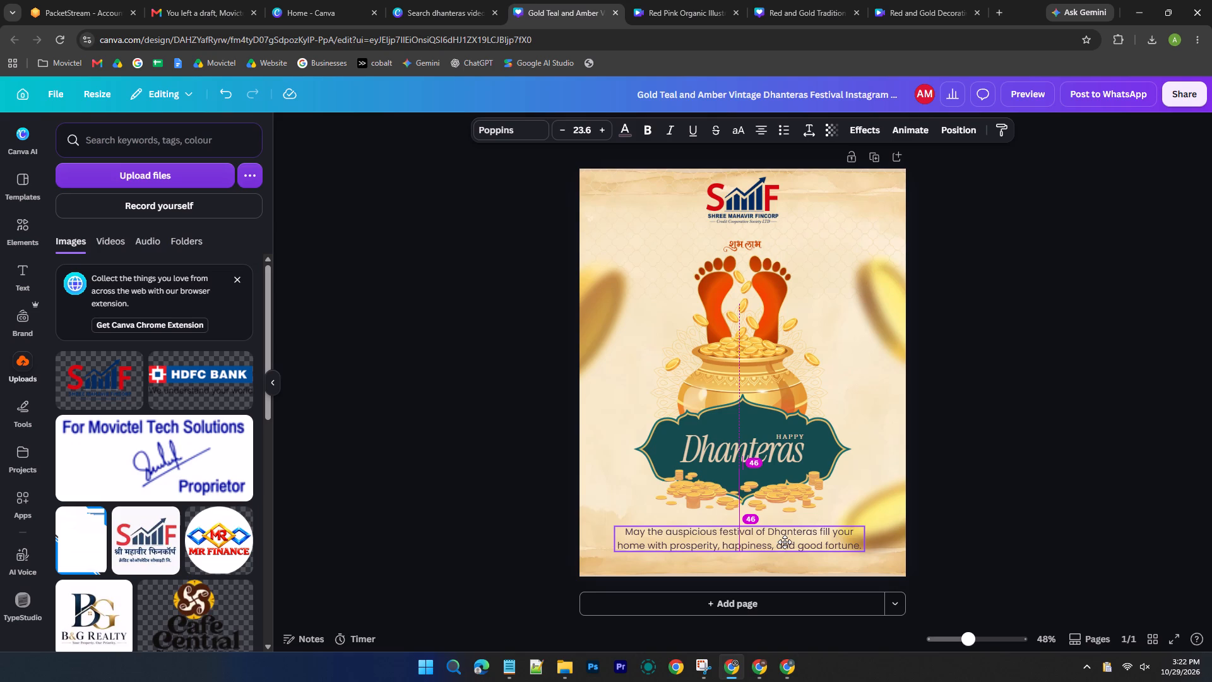
drag(785, 542, 787, 542)
click(1081, 452)
Make the greeting text at the bottom of the page bold.
click(808, 542)
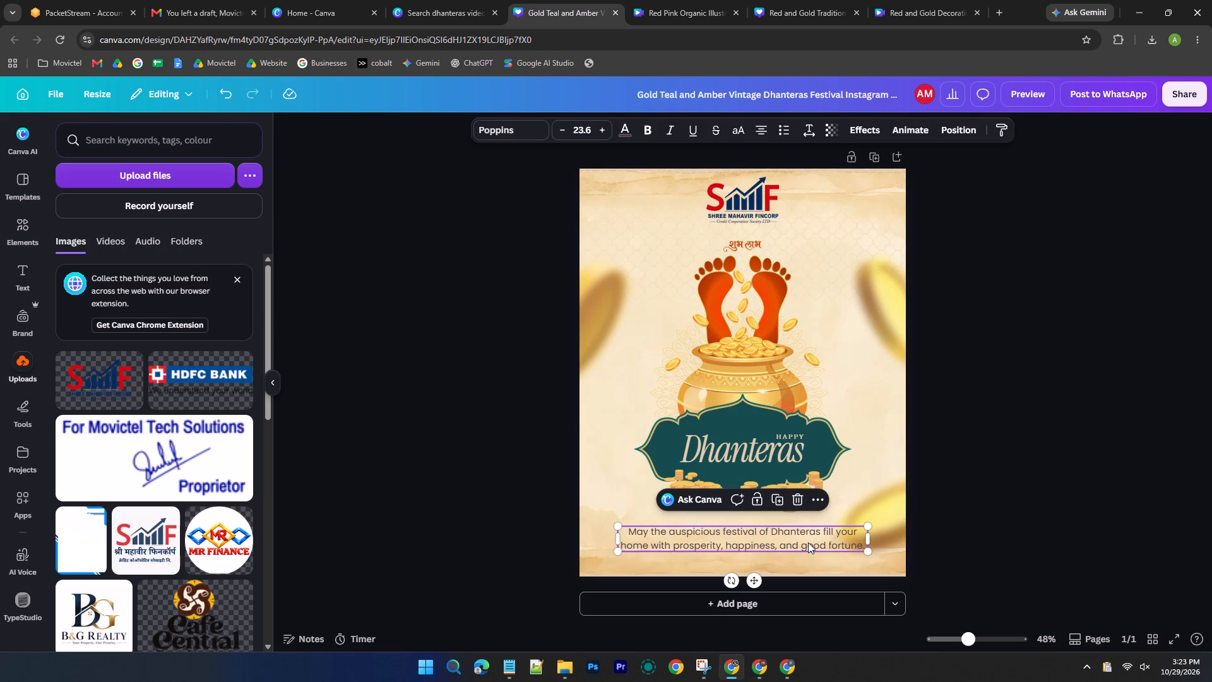
key(ctrl+b)
click(984, 465)
Widen the bold greeting's text box so it fits on two lines, keeping it centred on the page.
click(729, 536)
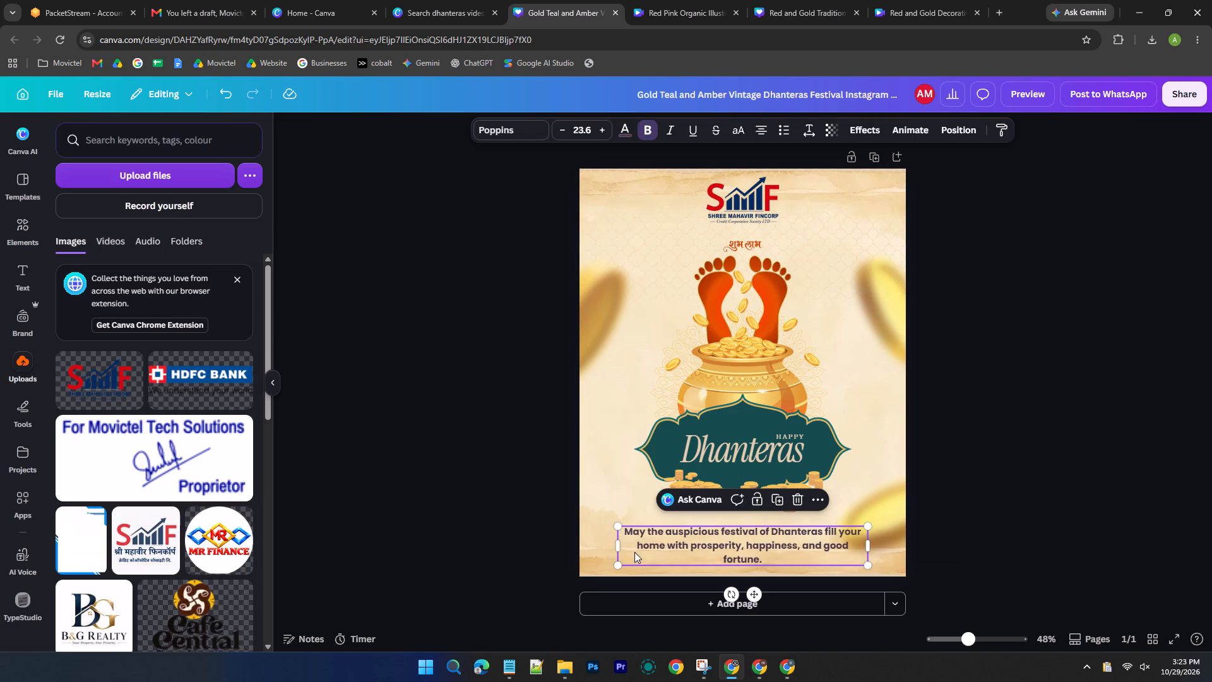
click(617, 547)
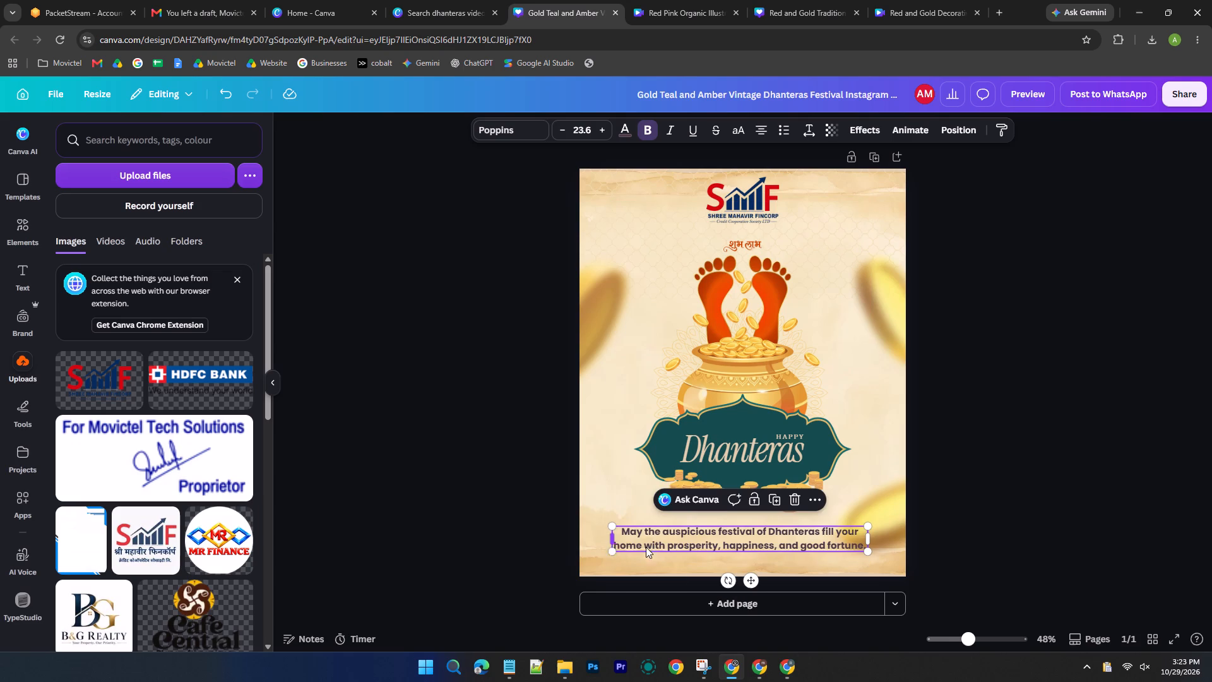
click(771, 539)
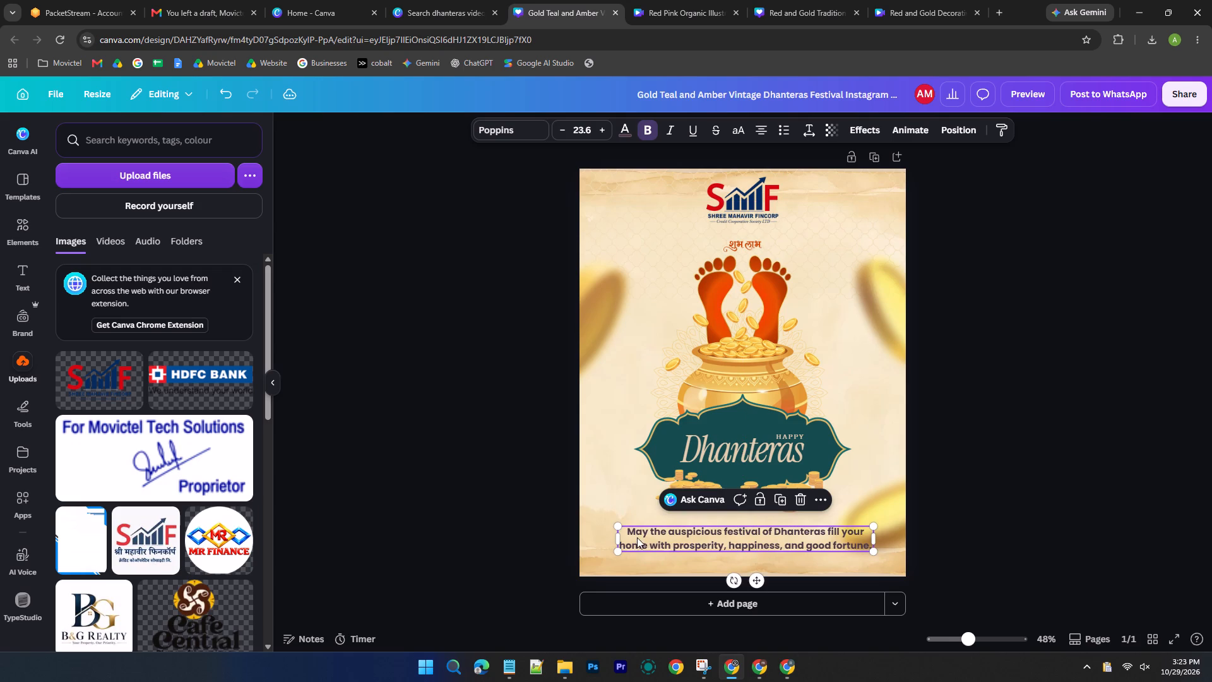
click(616, 540)
click(755, 537)
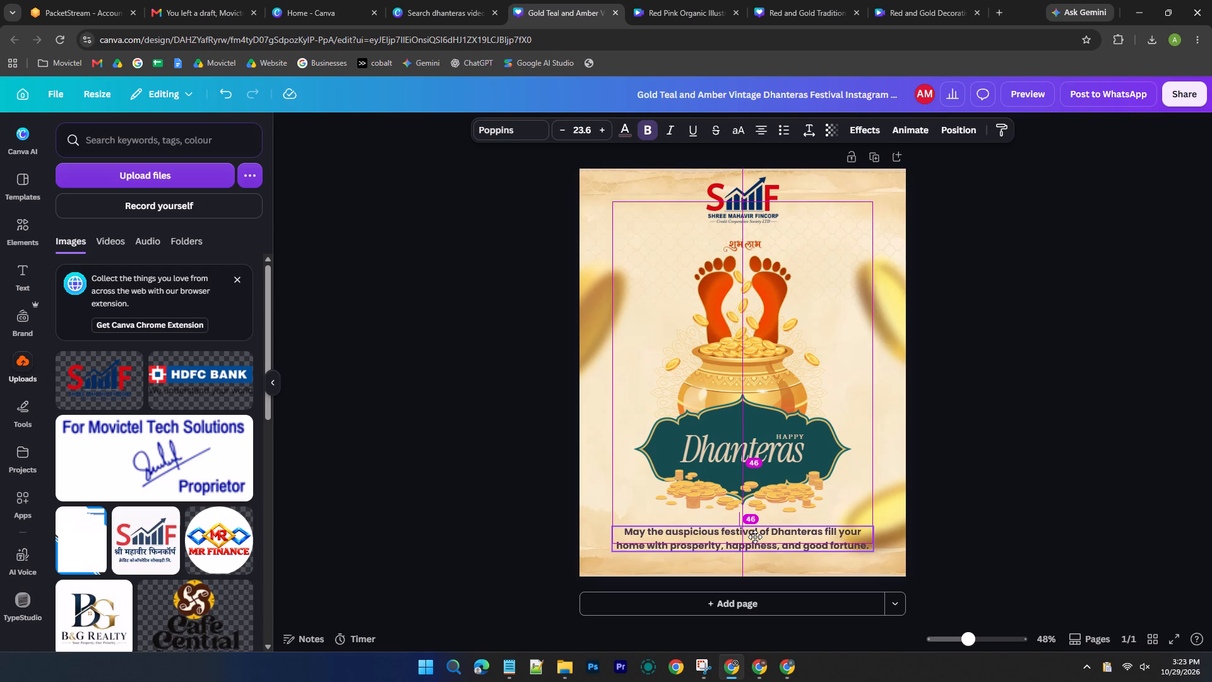
Download the finished Dhanteras greeting design as an MP4 video at 1080 x 1350 px.
click(1006, 453)
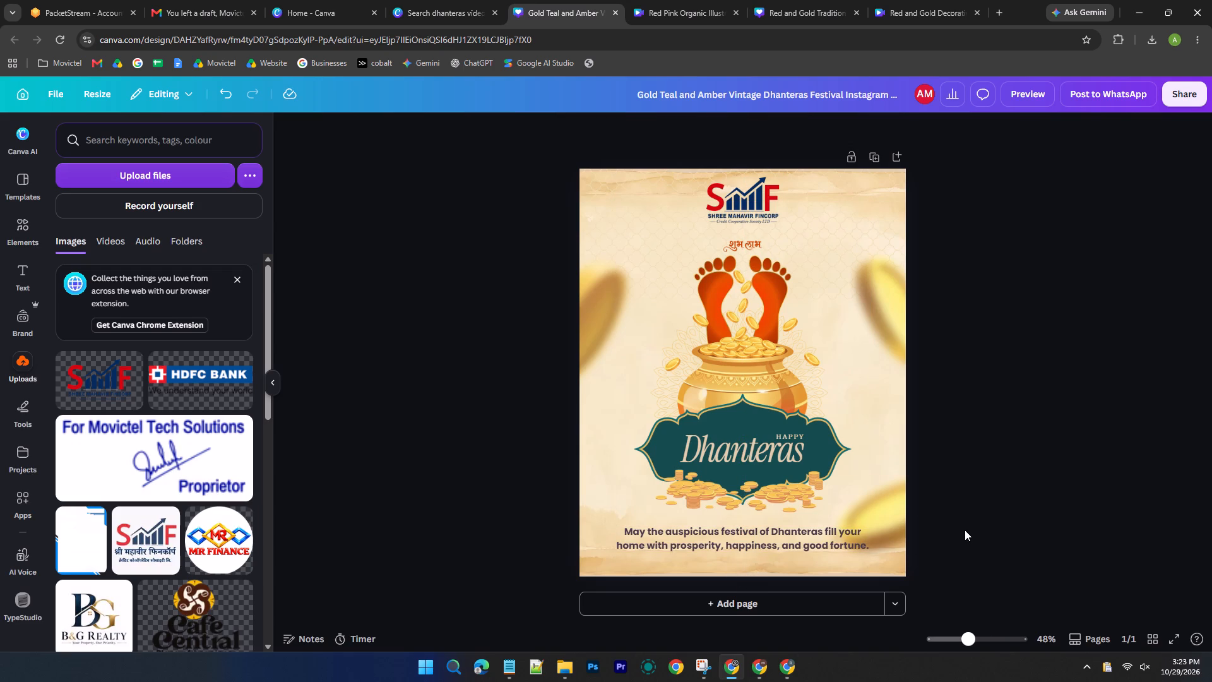
click(1189, 94)
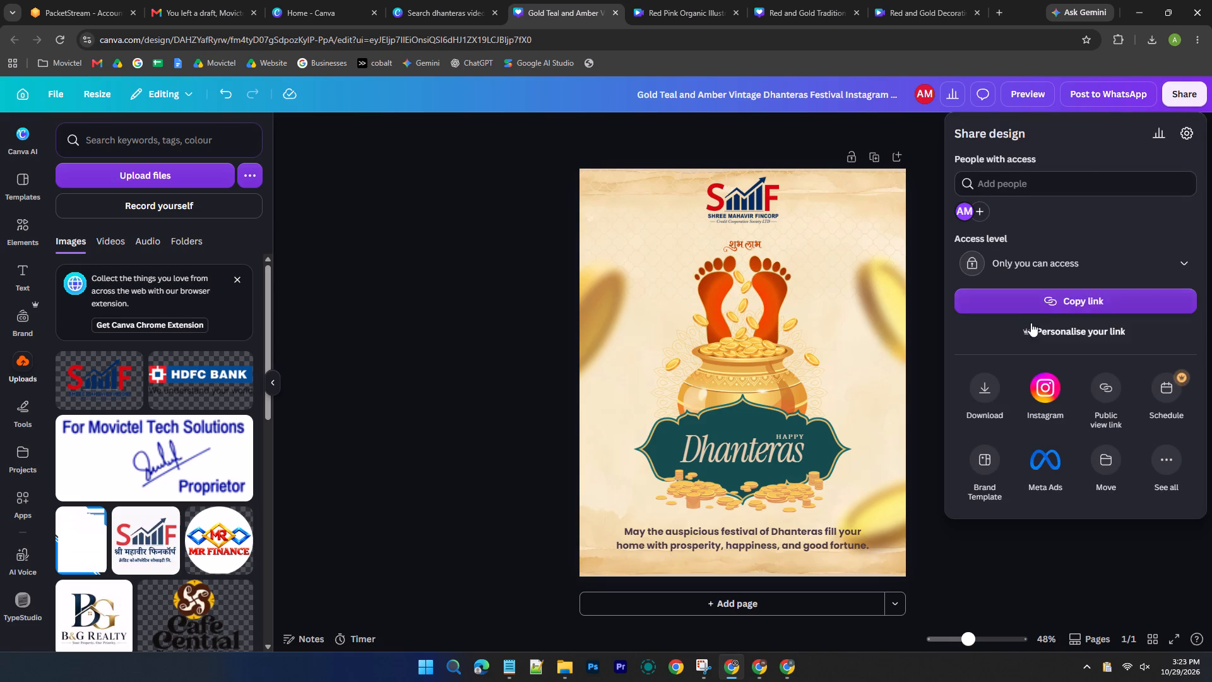
click(985, 397)
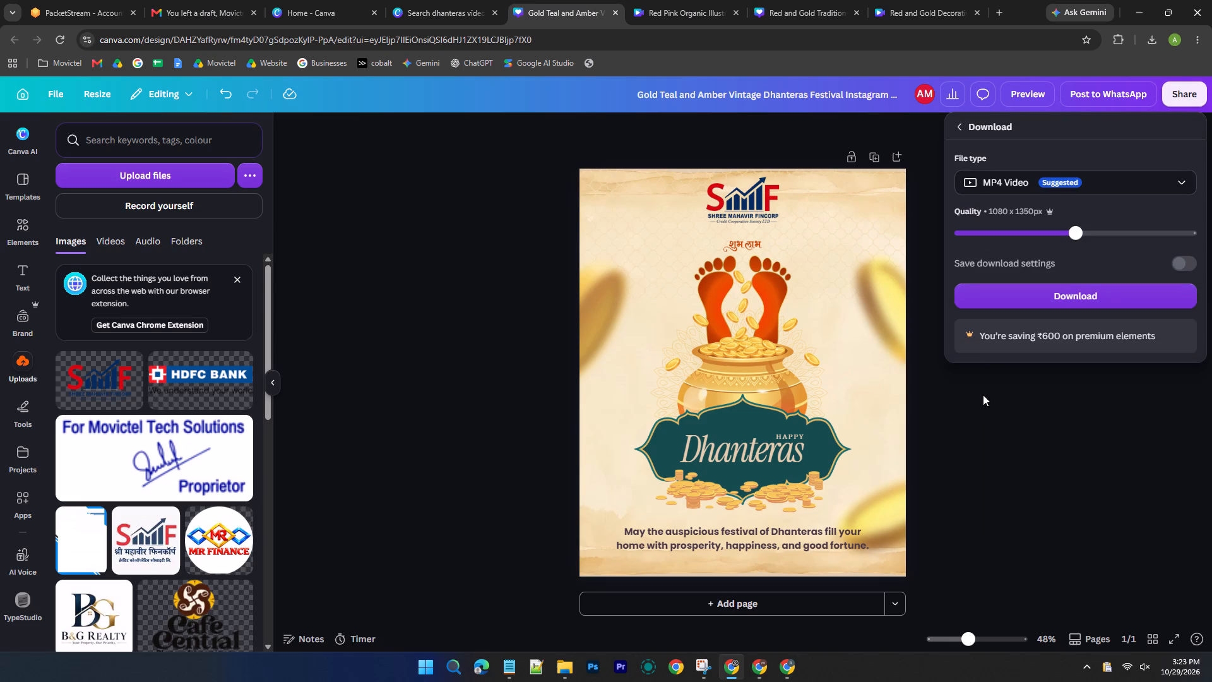
click(1040, 292)
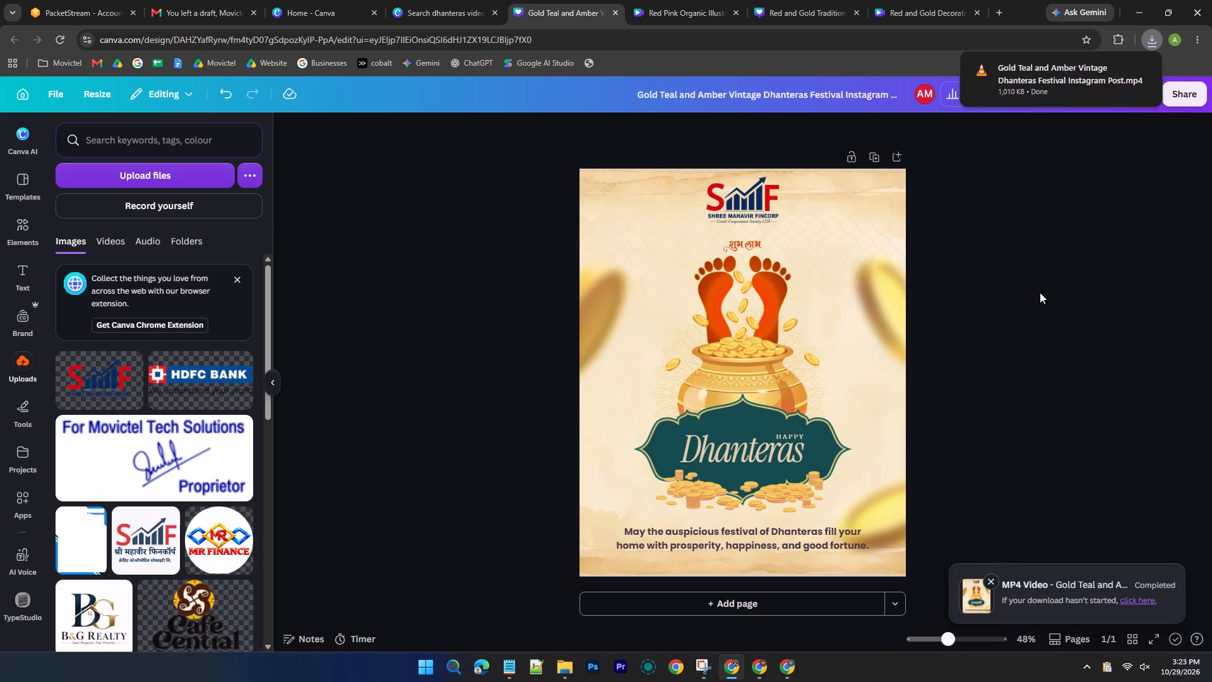
Play the downloaded Dhanteras MP4 in VLC media player and look through the player's view and video options.
click(1026, 87)
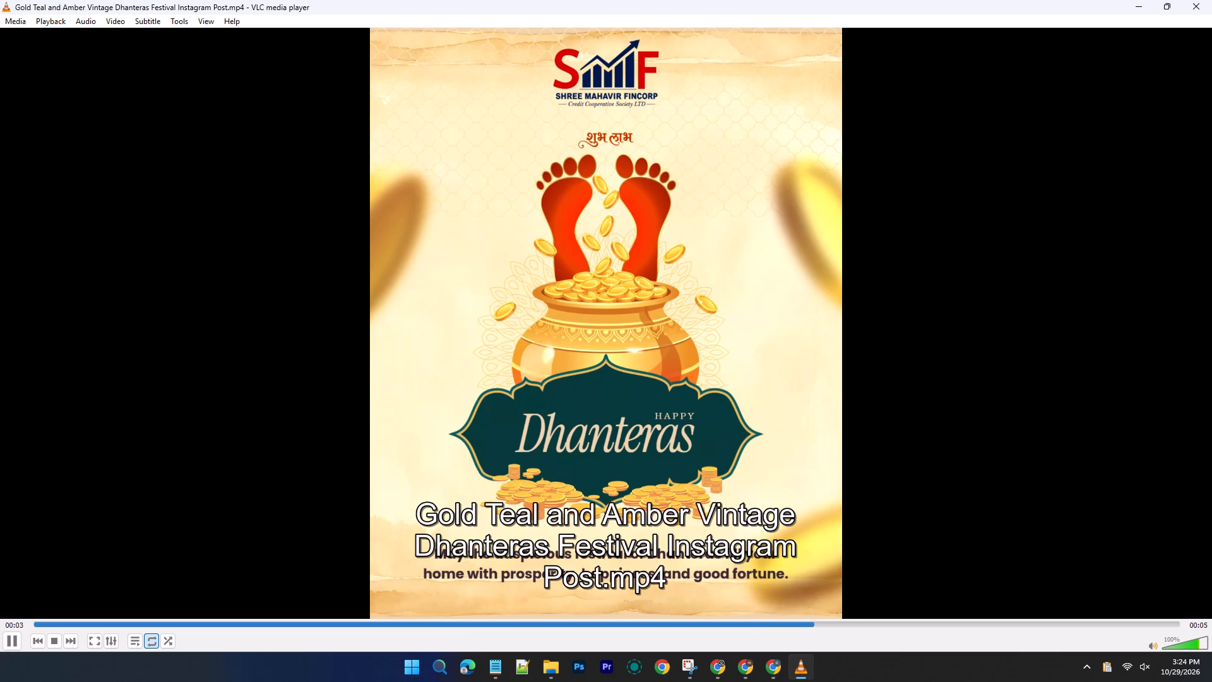
click(213, 19)
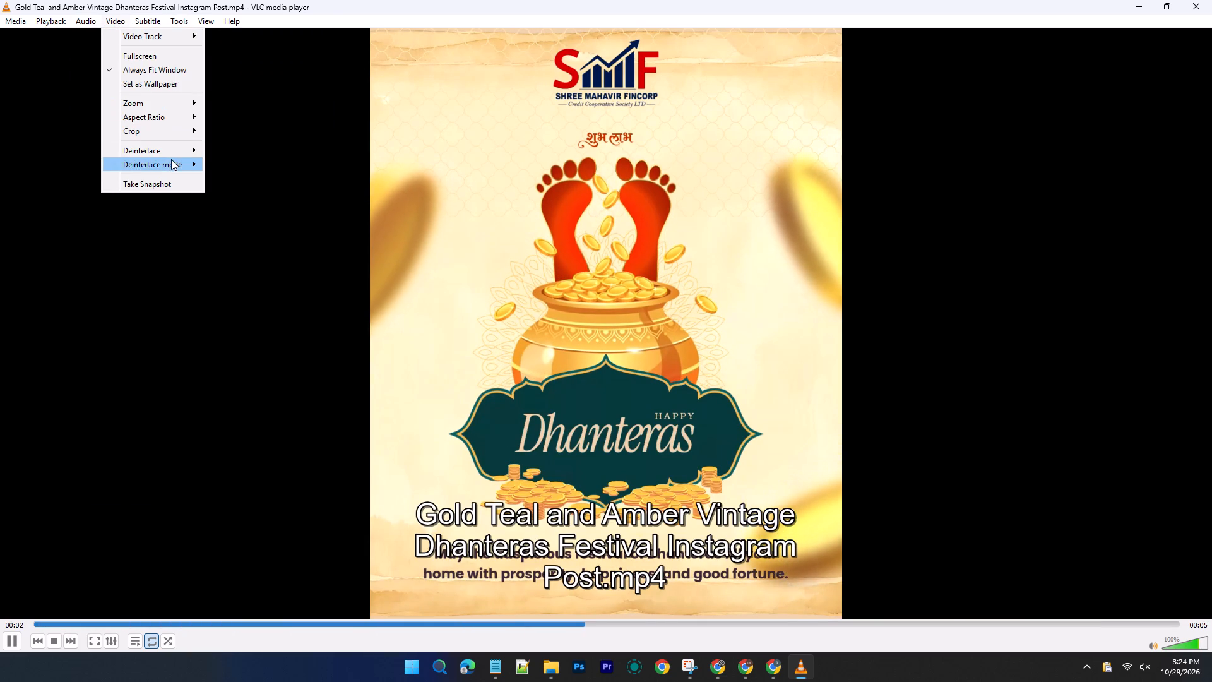
Close the playback of the exported Dhanteras video in VLC media player.
click(1211, 0)
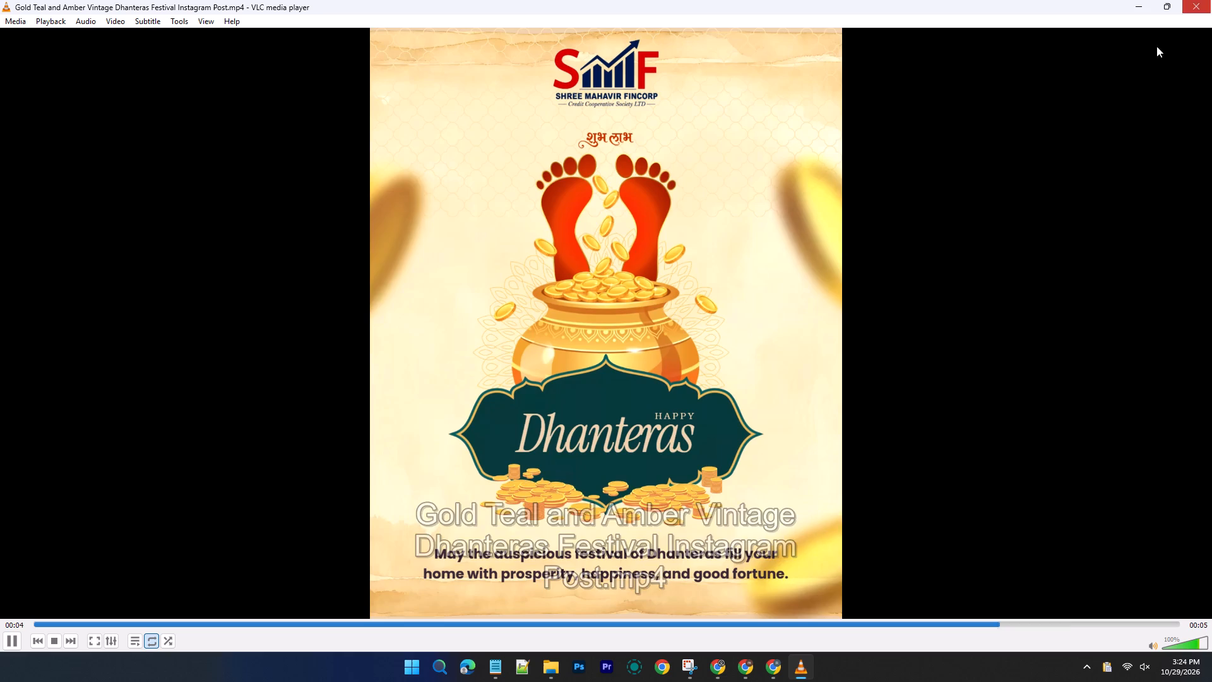
click(1210, 11)
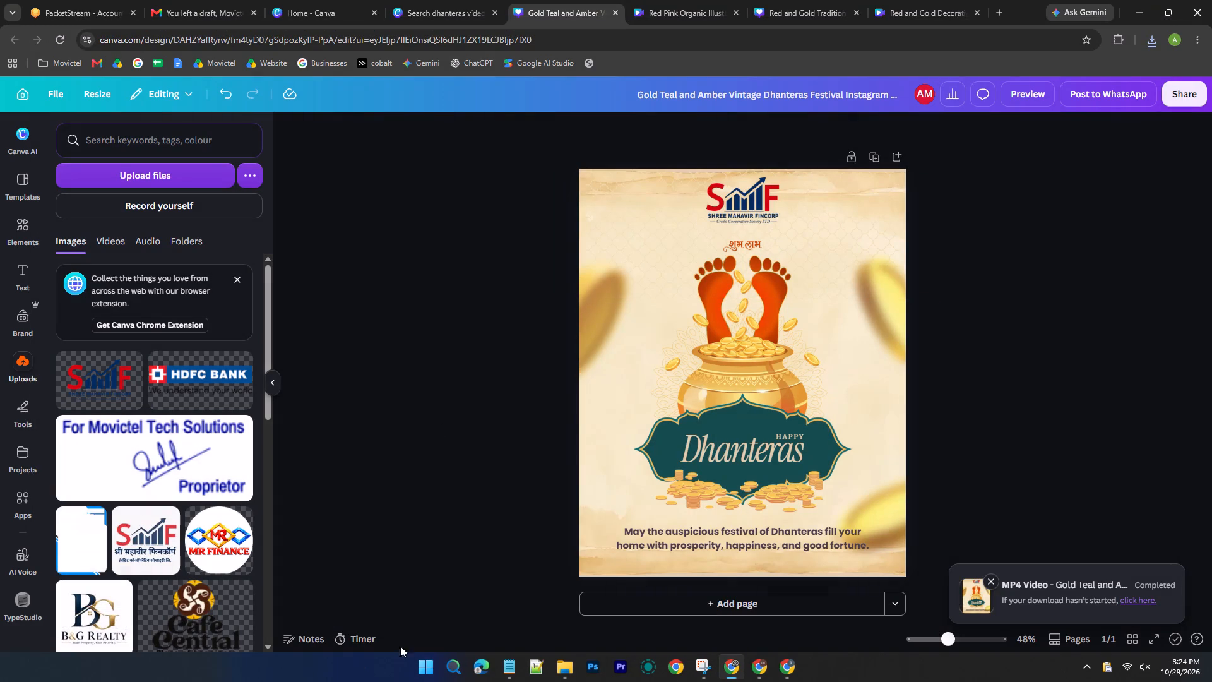
Switch to File Explorer and open the exported Dhanteras video from the Downloads folder with Media Player.
click(562, 666)
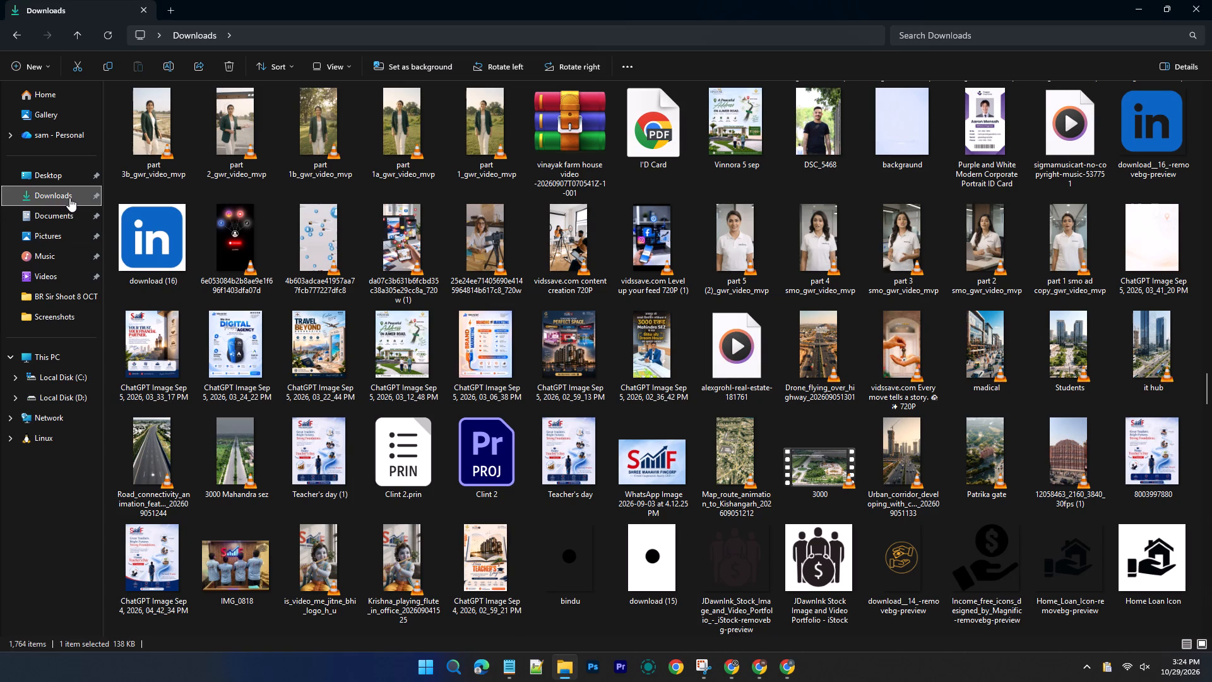
click(69, 198)
right_click(162, 150)
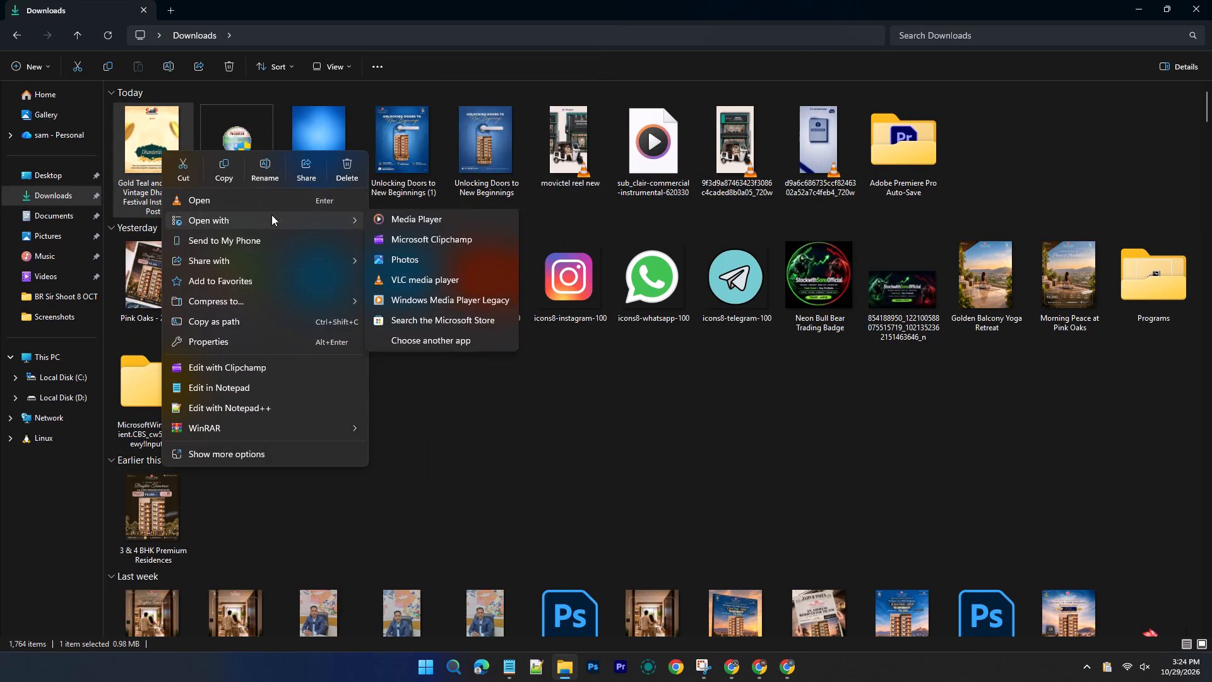
click(402, 241)
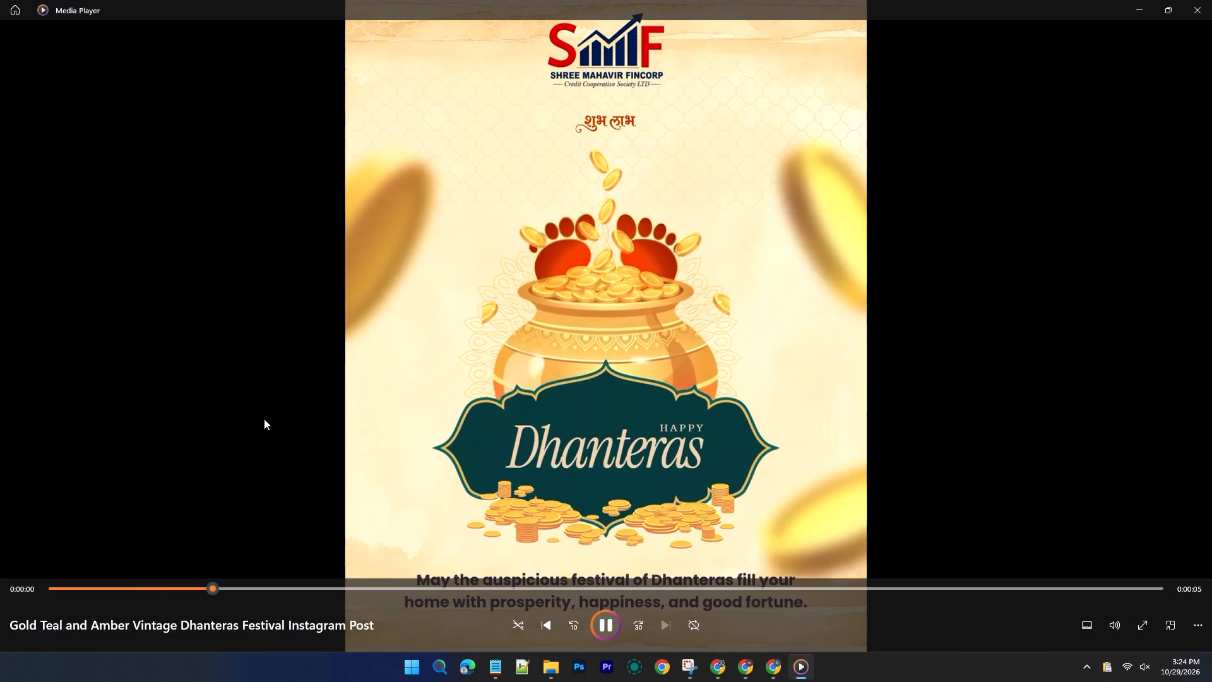
Set the Dhanteras video to repeat and restart its playback to review the animation.
click(264, 419)
click(264, 419)
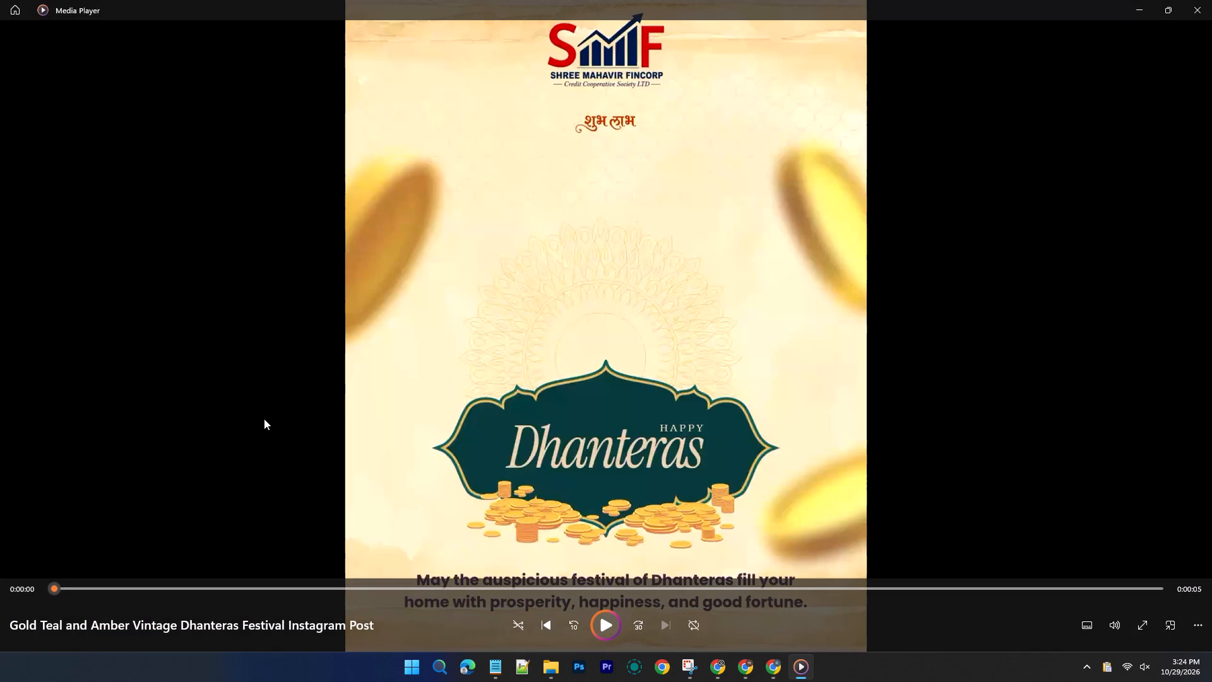
click(690, 621)
click(694, 628)
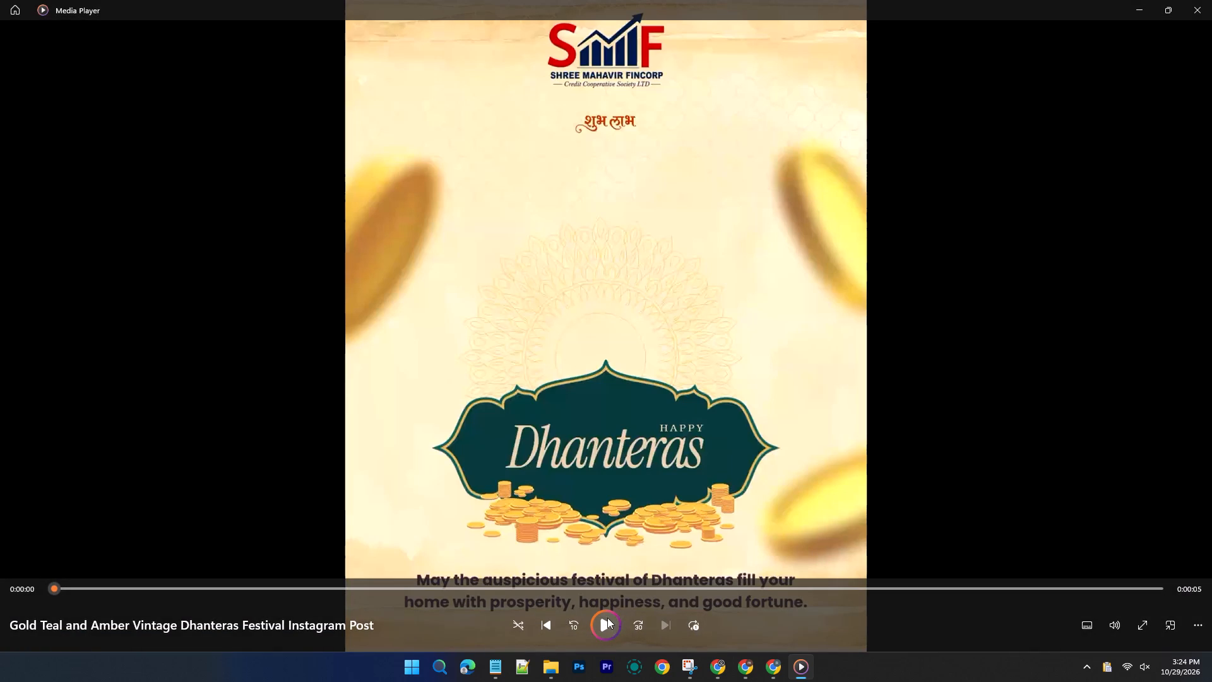
click(607, 618)
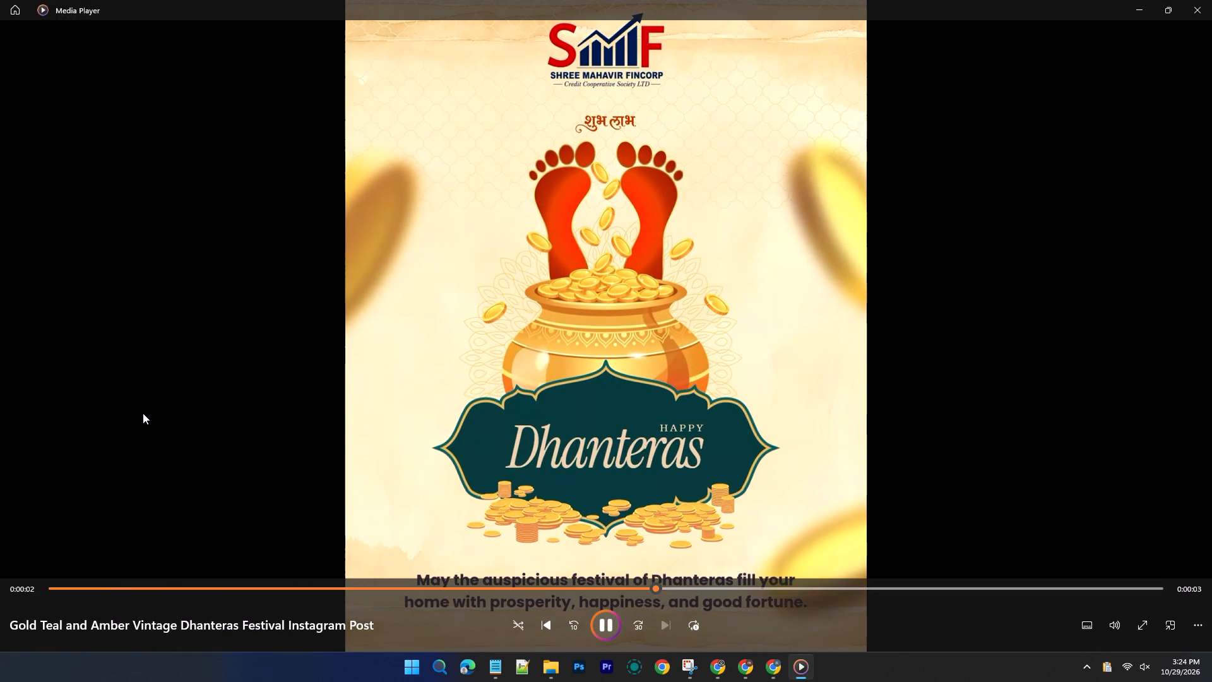
View the looping Dhanteras video in full screen and return to the normal window view.
click(1141, 625)
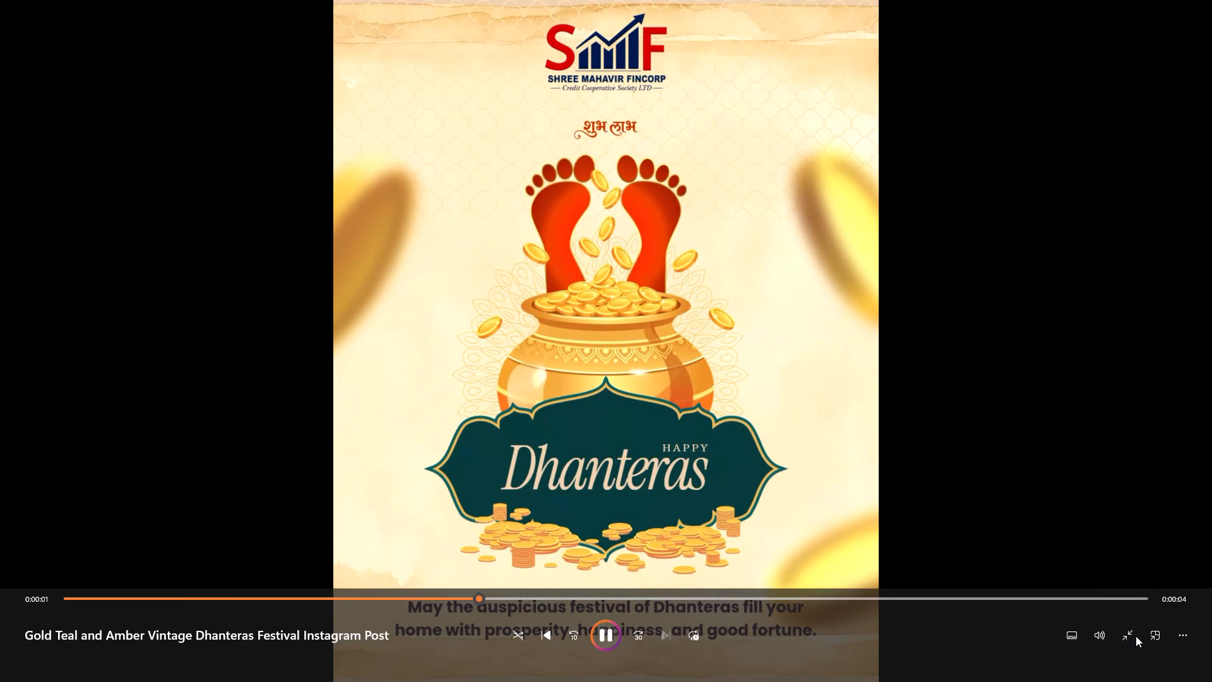
click(1136, 643)
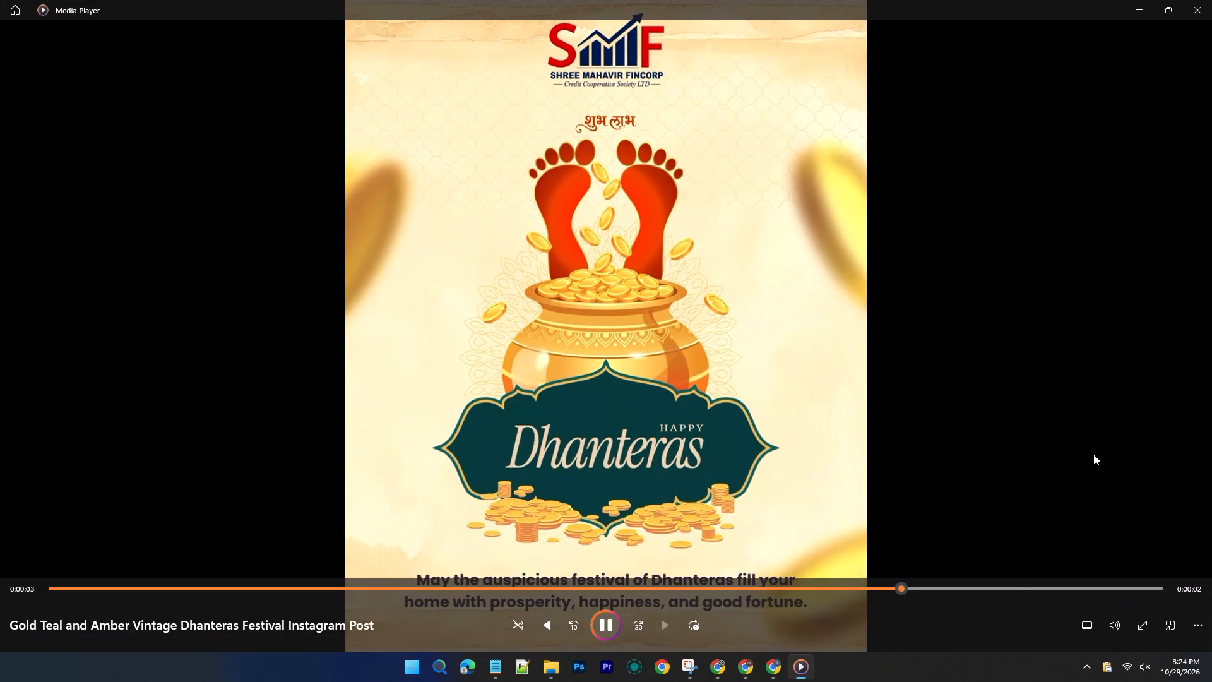
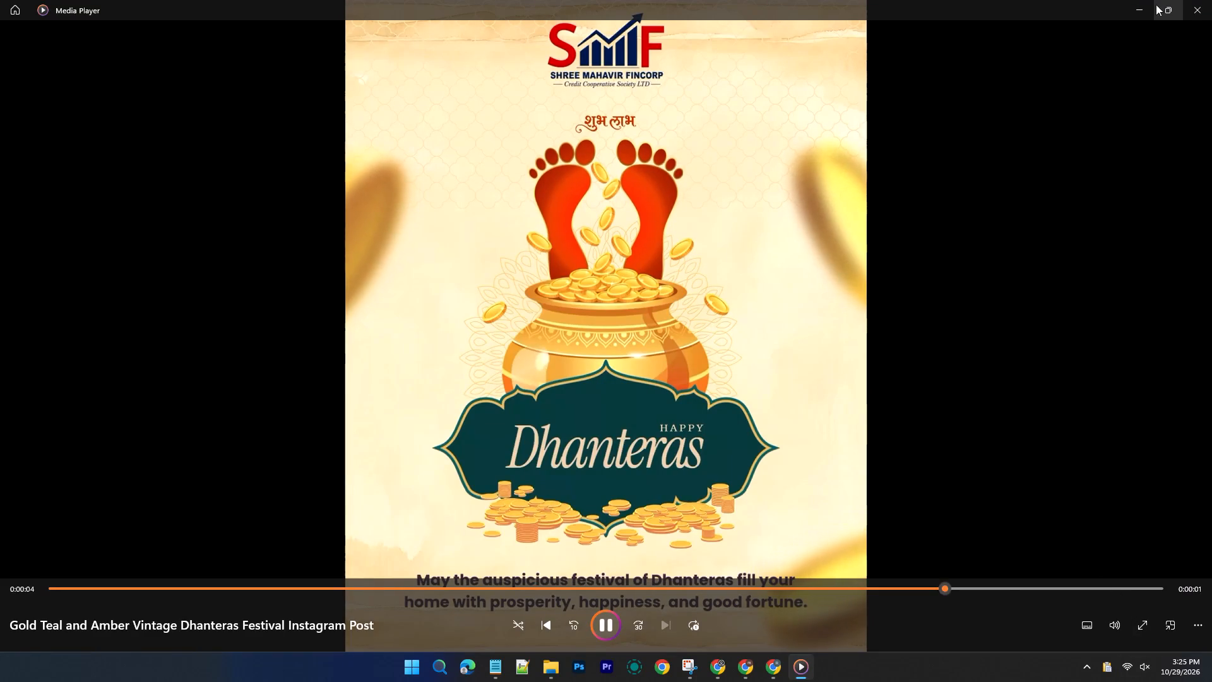
Minimise the video playback and switch to Chrome, returning to the Dhanteras video template search in Canva.
click(1139, 0)
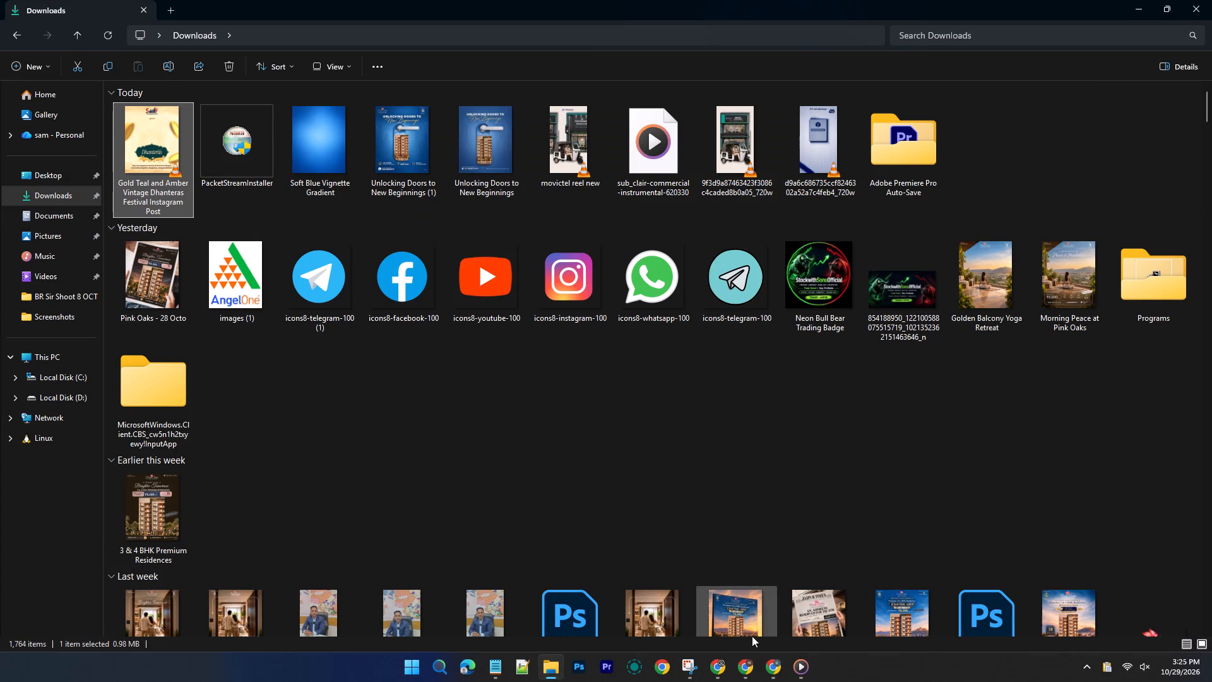
click(728, 667)
click(653, 0)
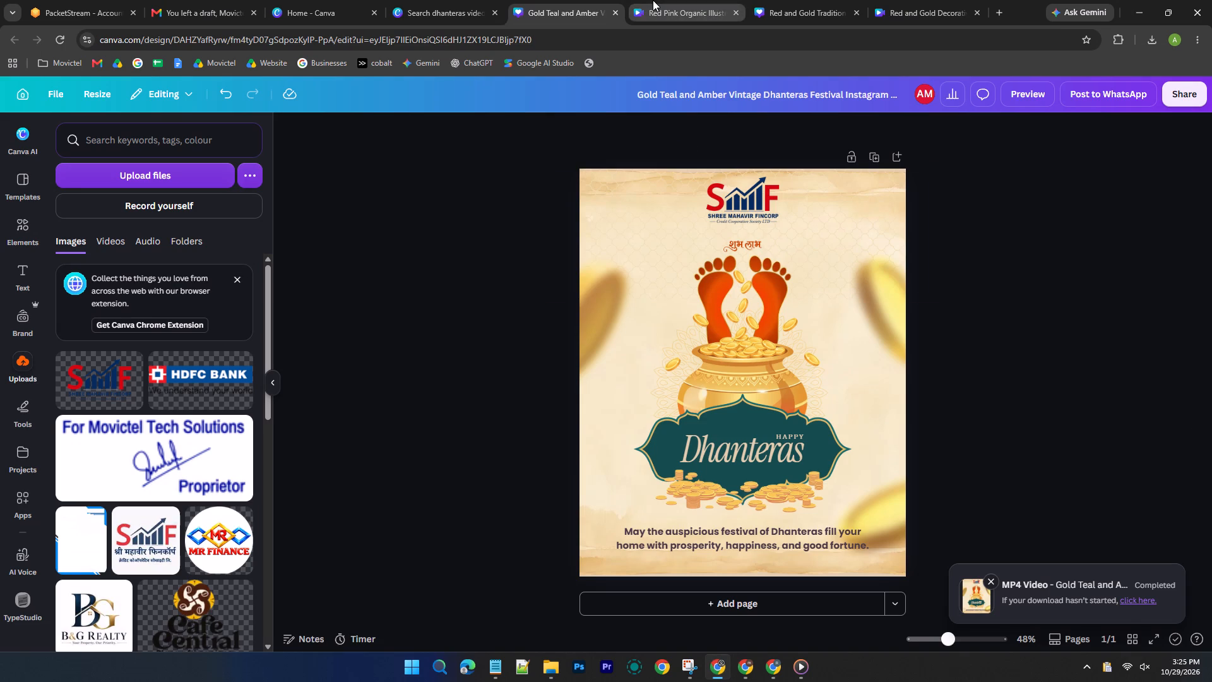
click(458, 0)
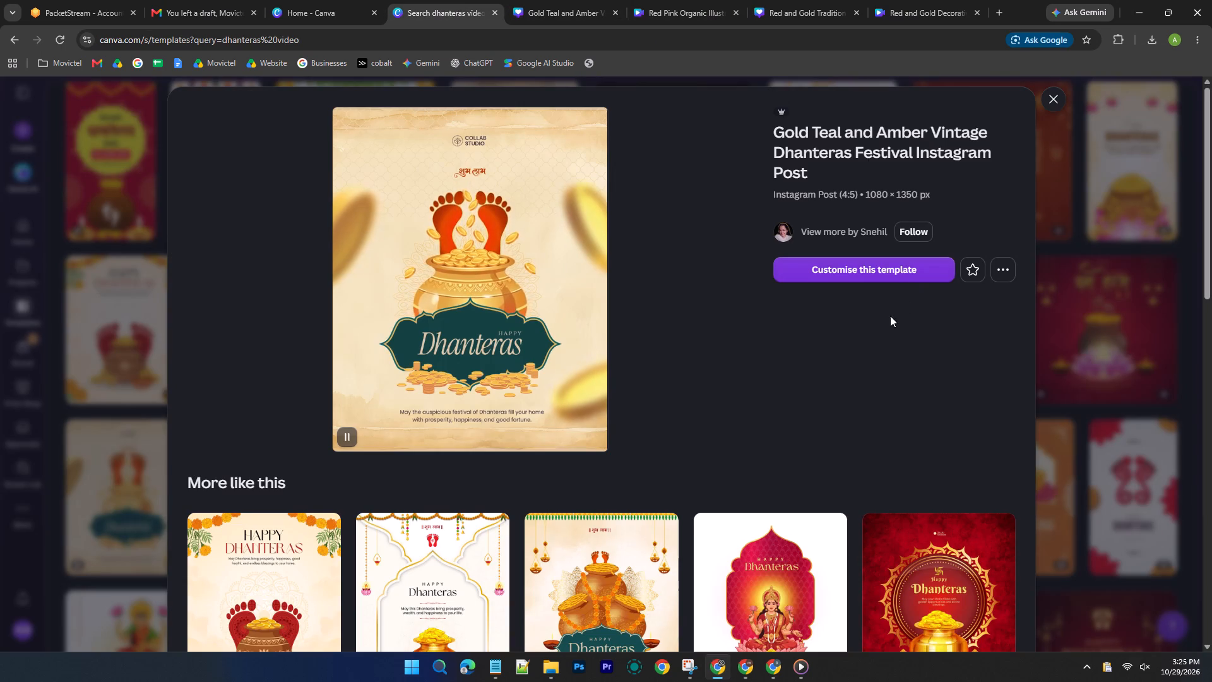
Open the White and Pink Elegant Minimal Dhanteras Festival Greetings template from the similar designs for customising.
scroll(901, 357, down, 3)
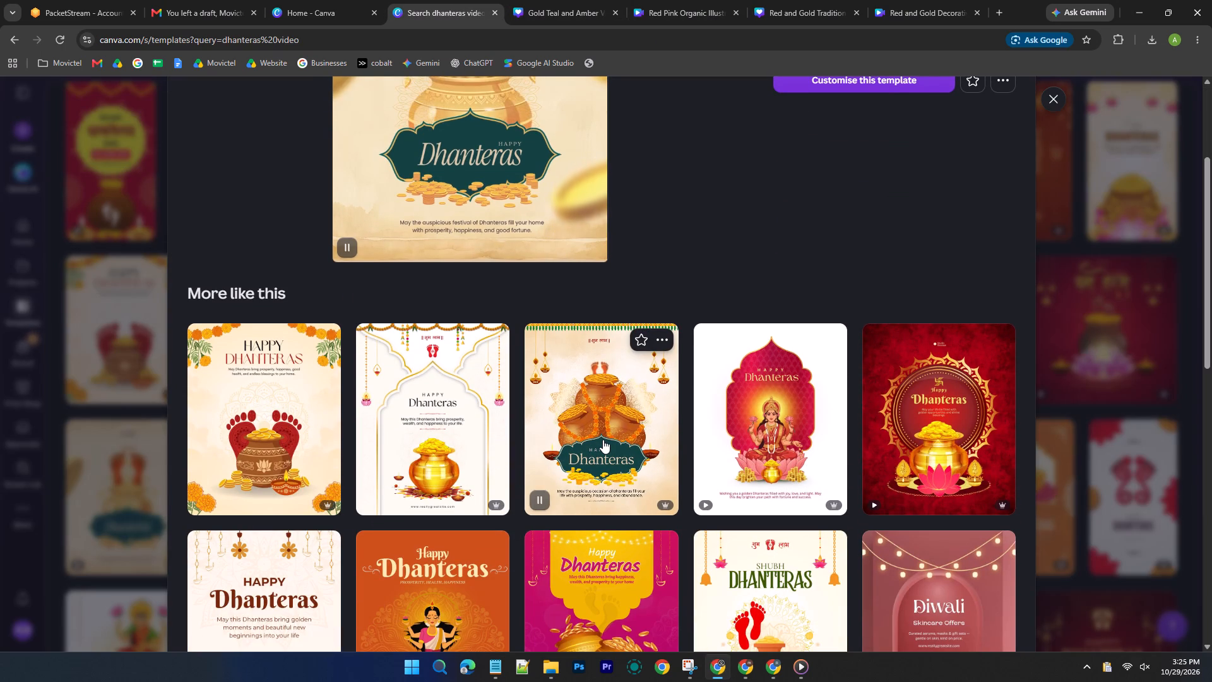
middle_click(783, 429)
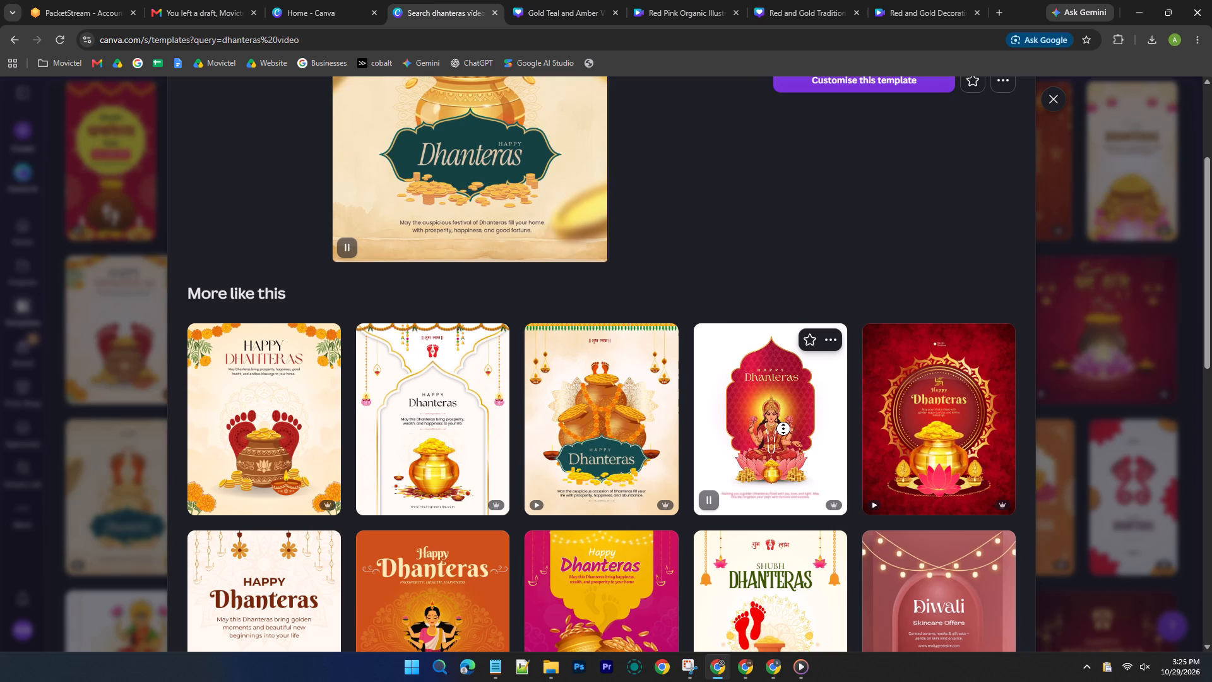
click(783, 429)
click(783, 429)
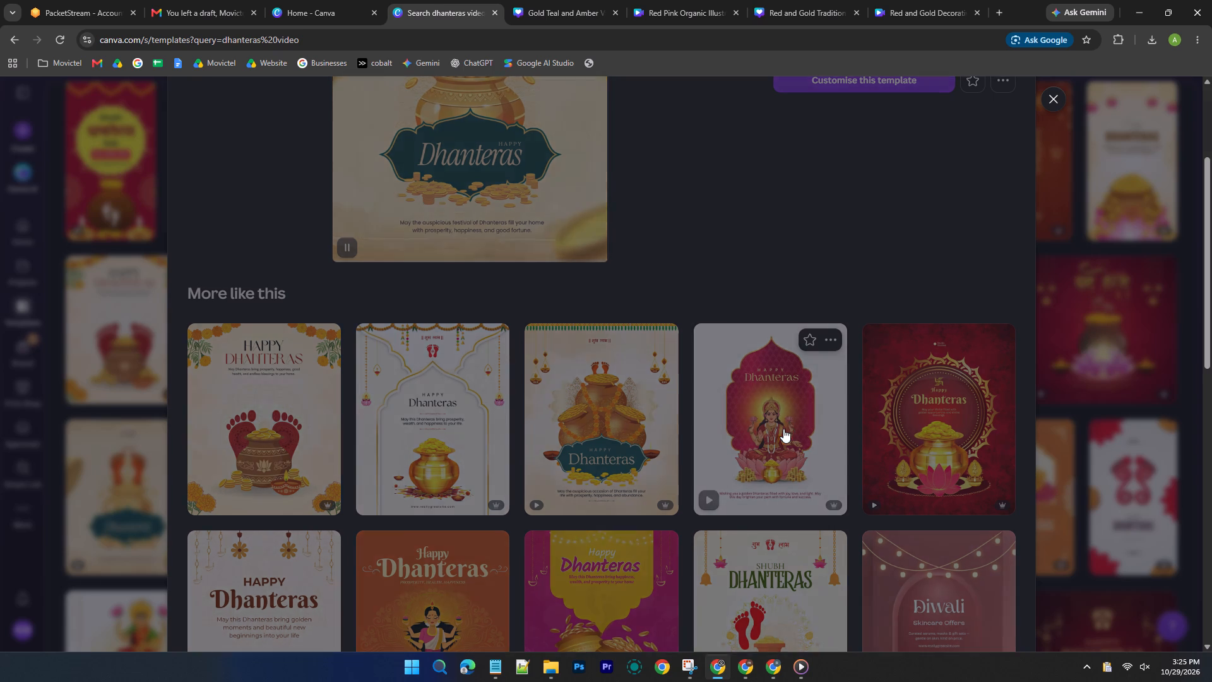
click(861, 265)
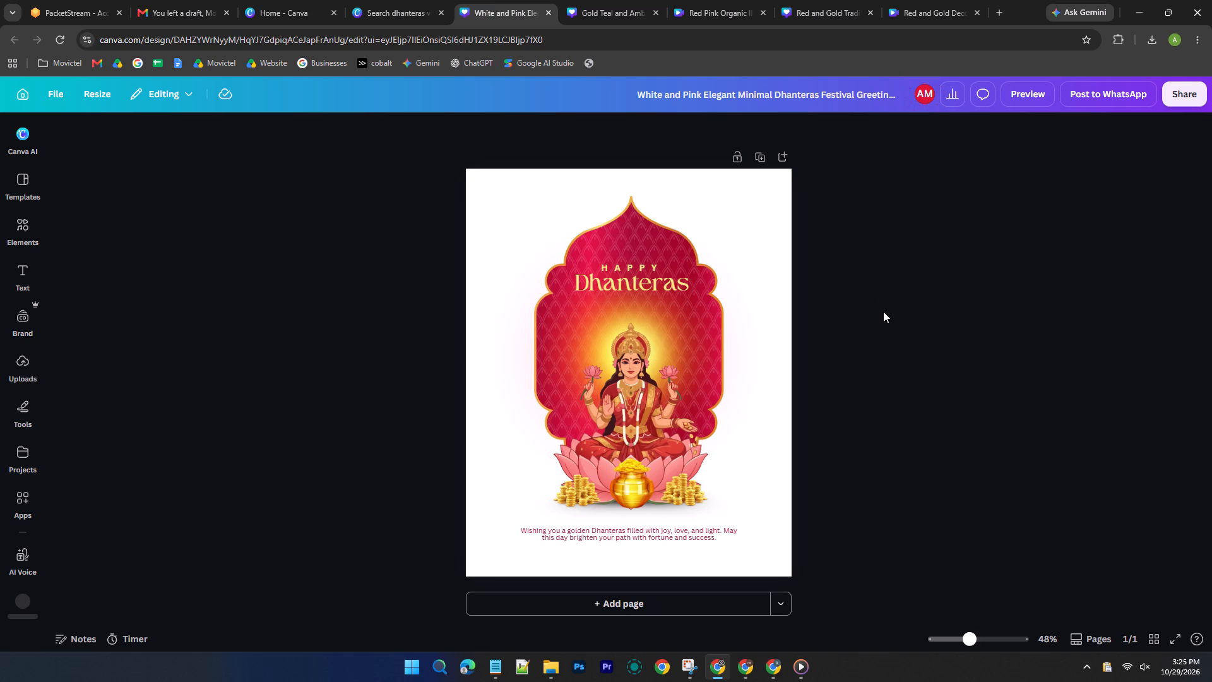
click(419, 0)
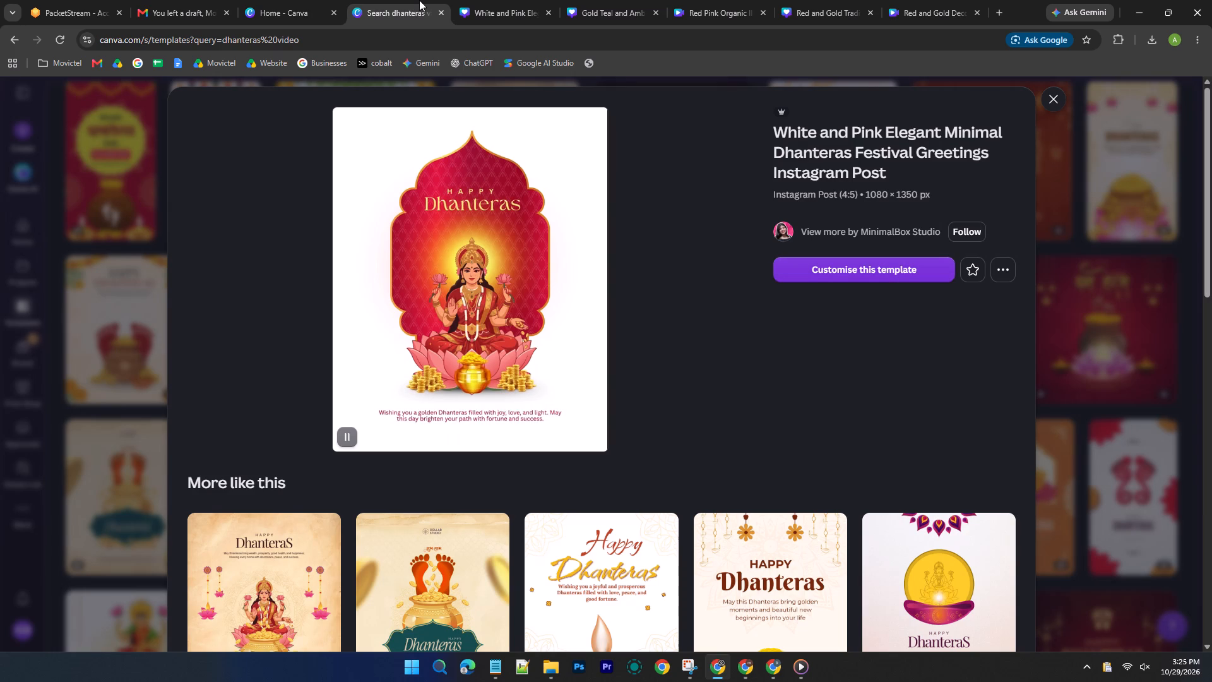
click(495, 0)
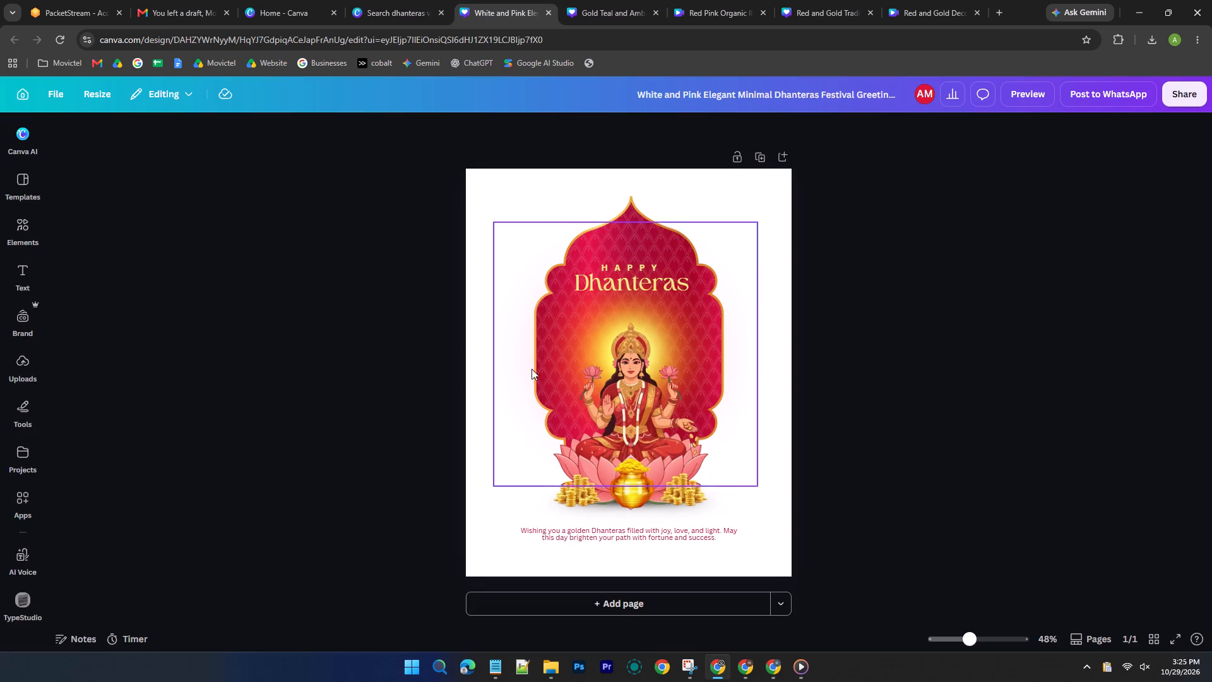
Enlarge the "Wishing you a golden Dhanteras" greeting text to size 29.9 and make it bold.
click(605, 537)
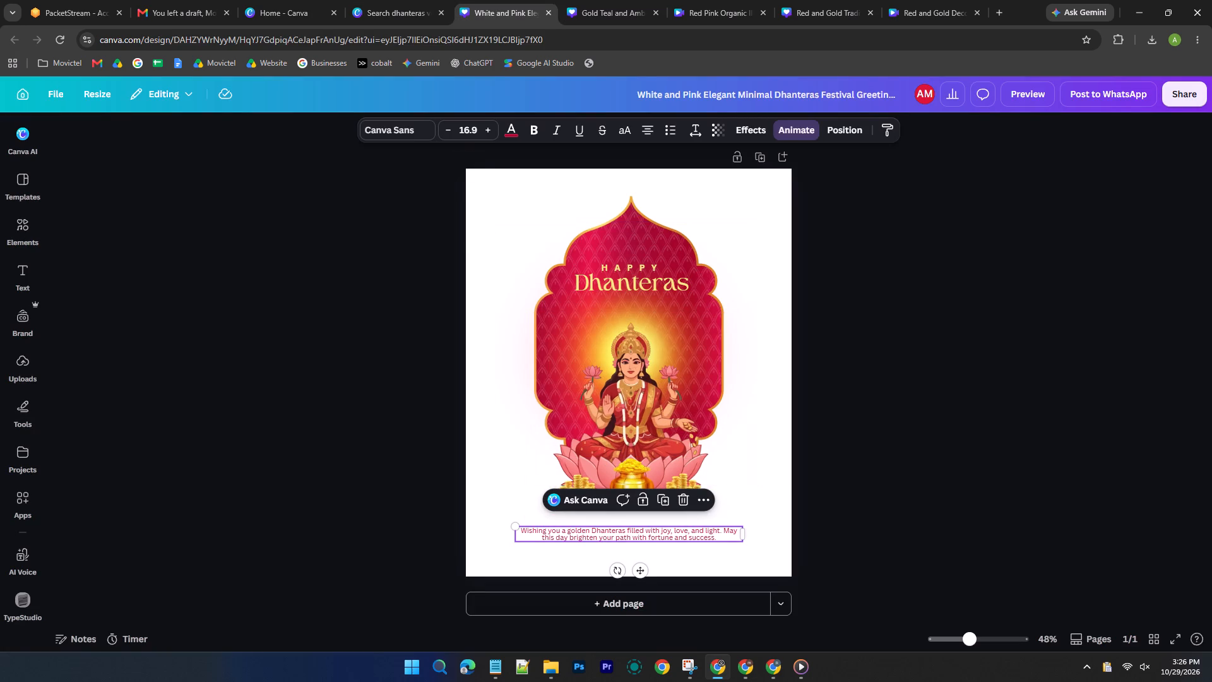
triple_click(482, 124)
triple_click(482, 124)
triple_click(482, 124)
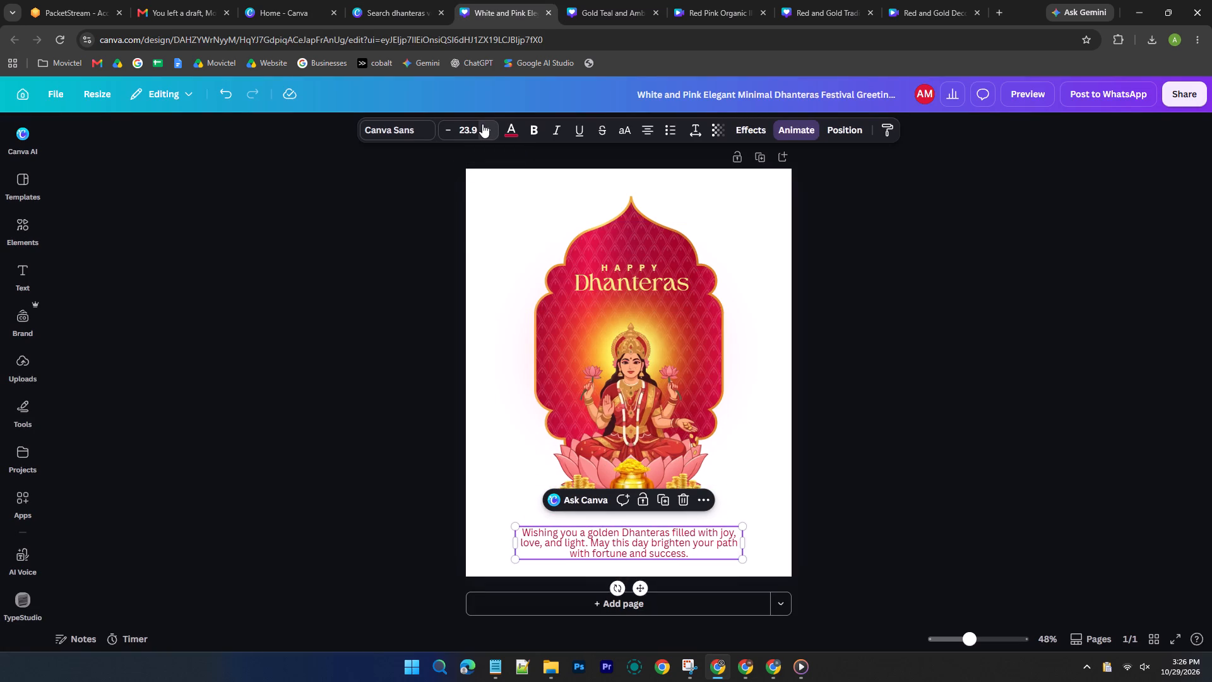
key(ctrl+b)
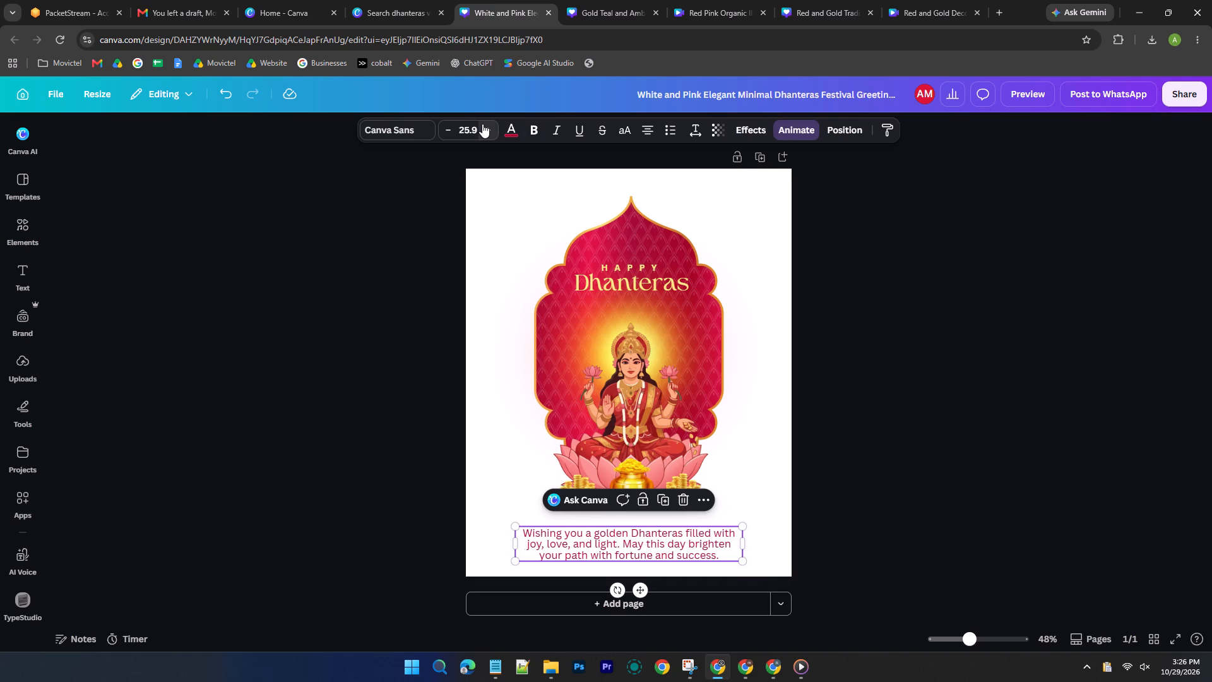
triple_click(482, 124)
click(482, 124)
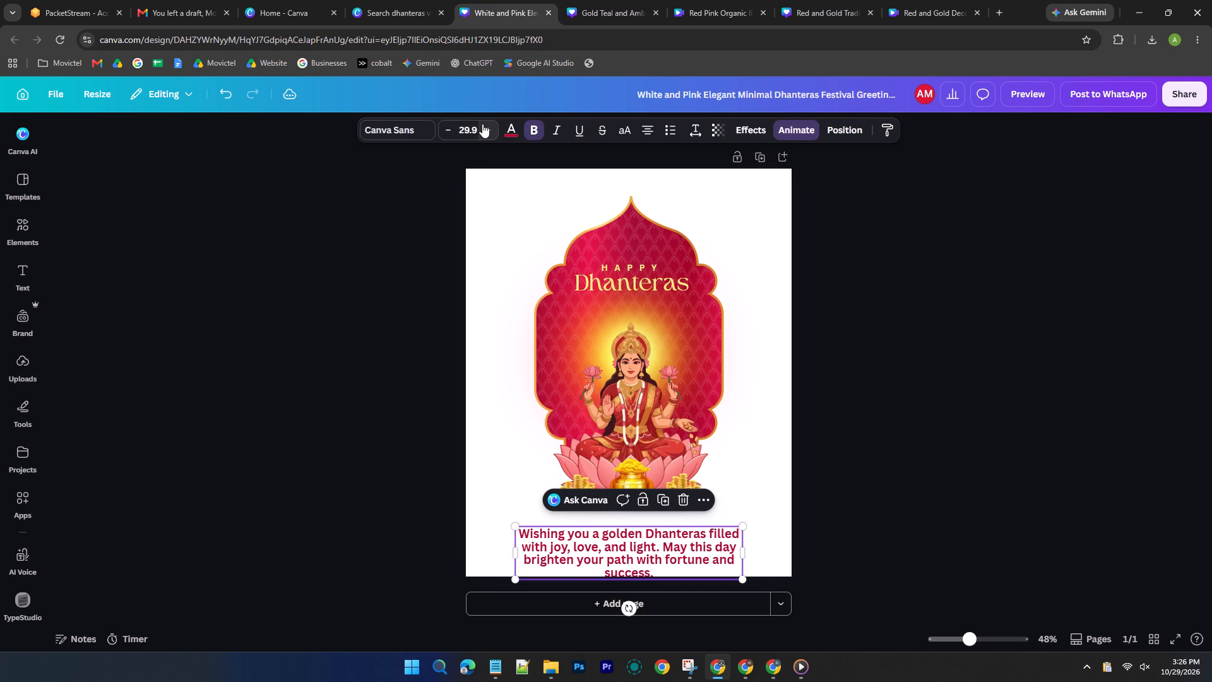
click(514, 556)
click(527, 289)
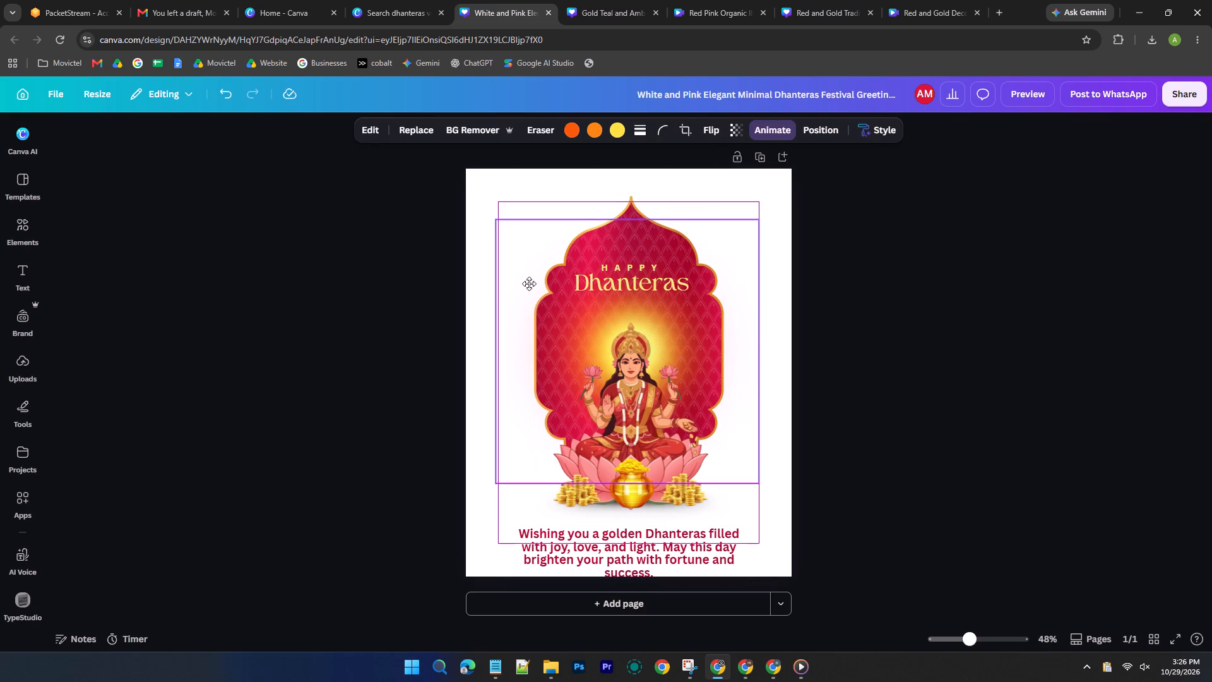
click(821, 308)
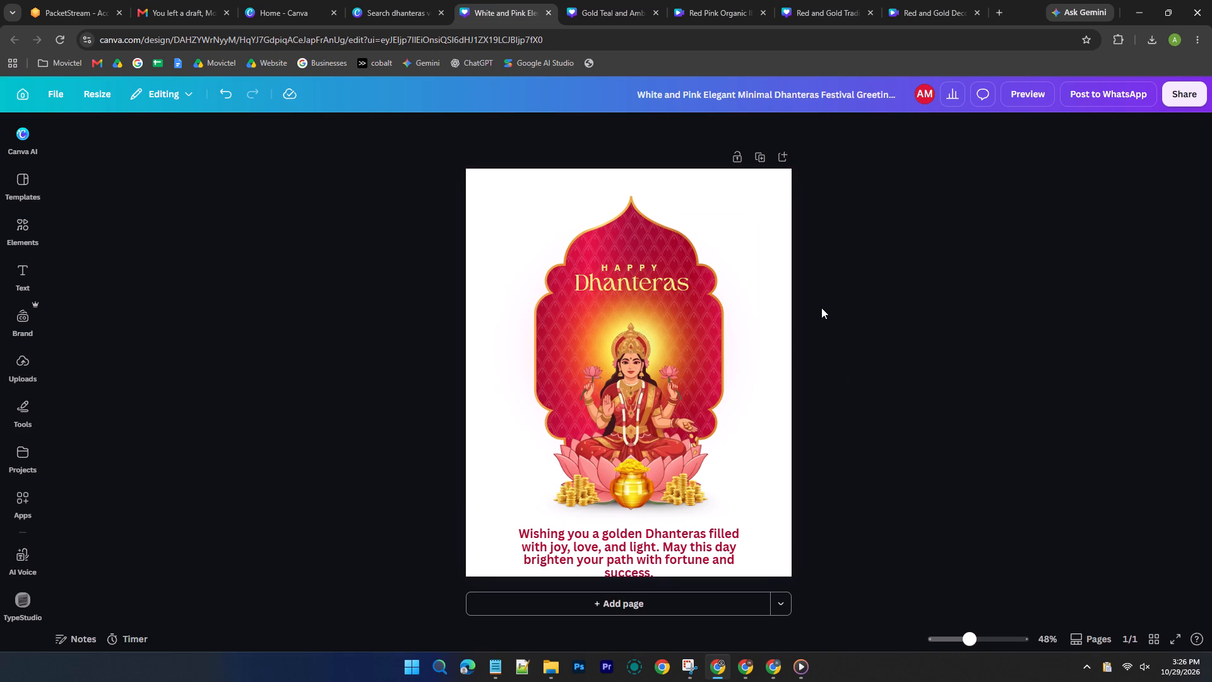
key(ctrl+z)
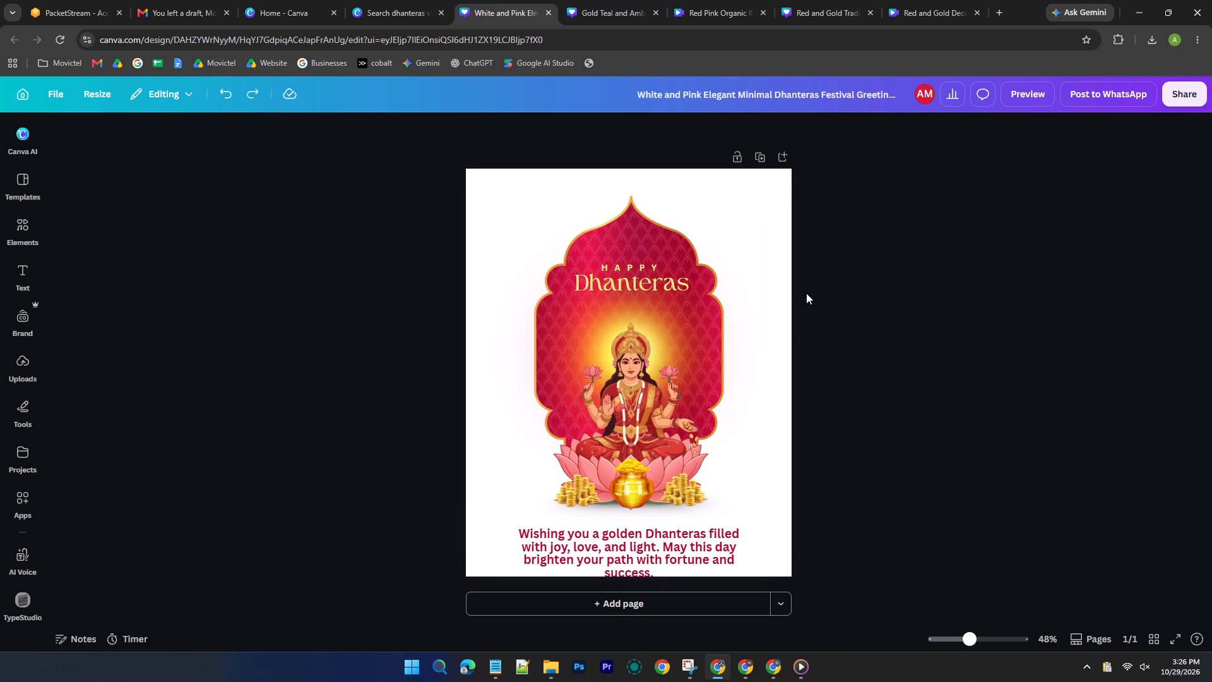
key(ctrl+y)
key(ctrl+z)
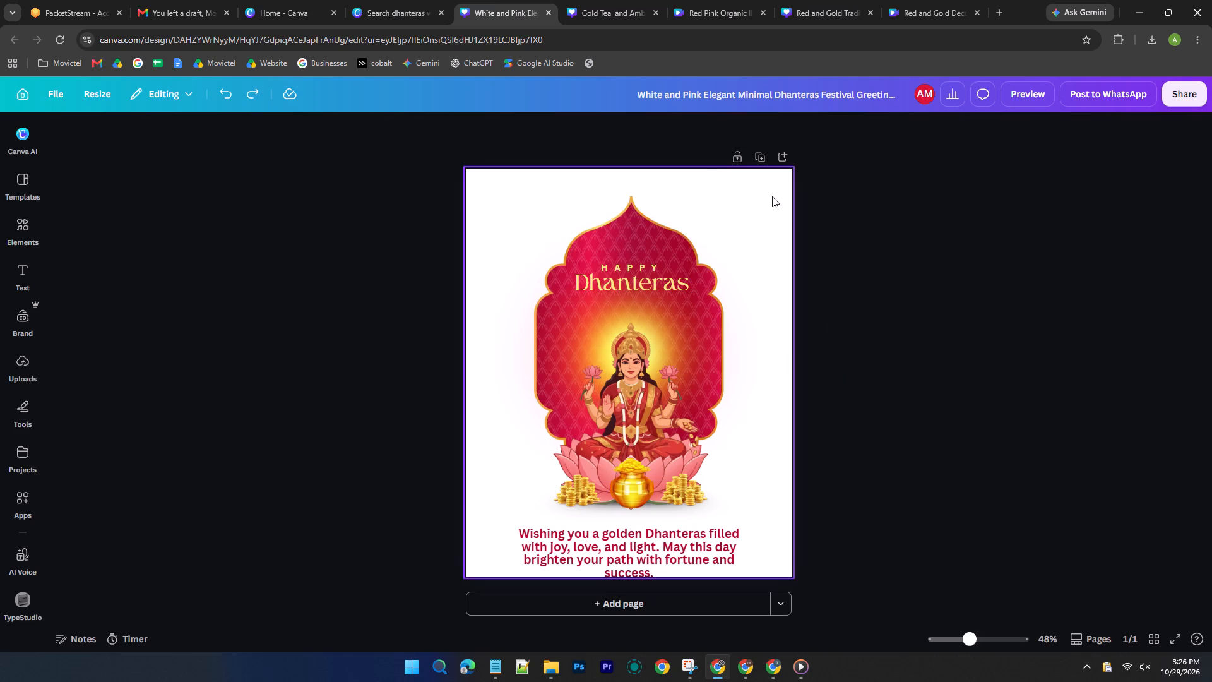
Select all the artwork above the greeting, including the arch, heading, goddess and coins, and move it up to the page's top edge.
drag(772, 196, 503, 516)
drag(665, 371, 663, 363)
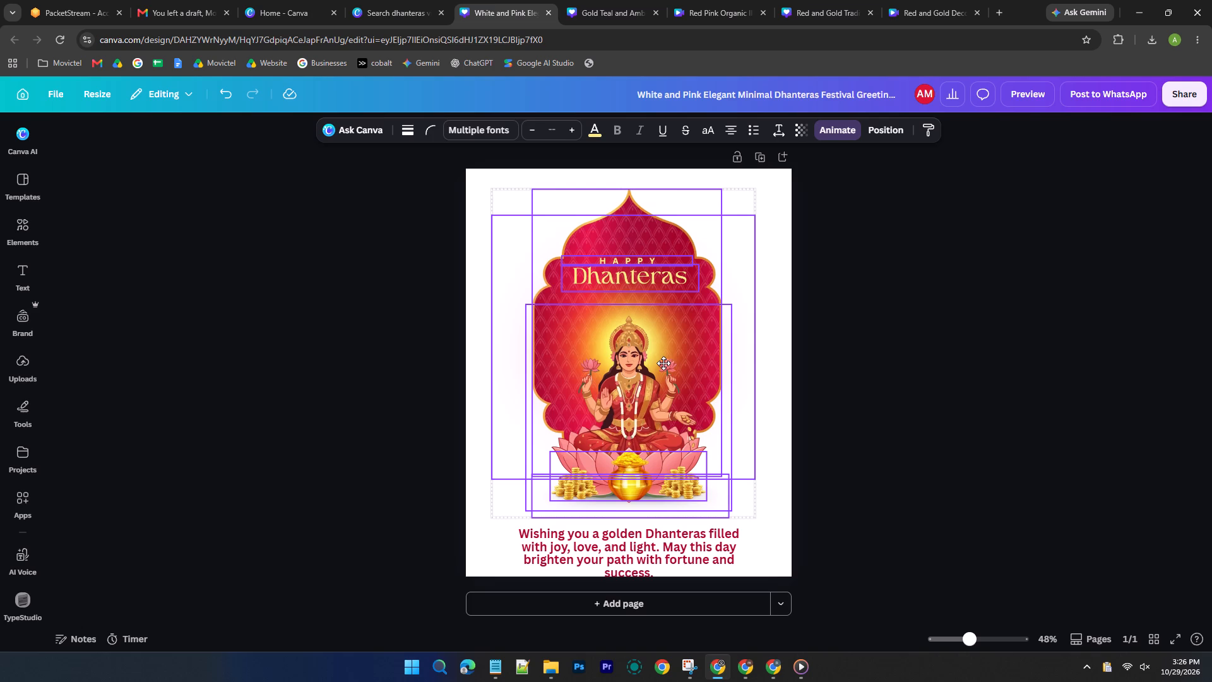
drag(663, 363, 665, 346)
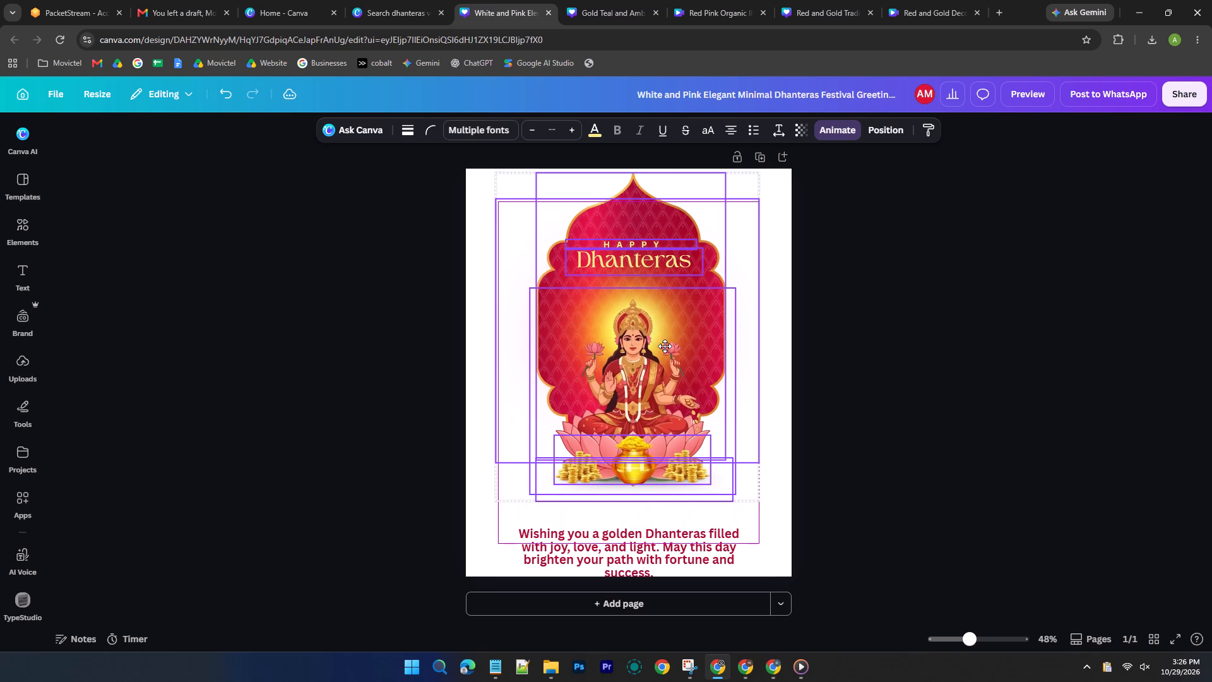
drag(665, 346, 657, 345)
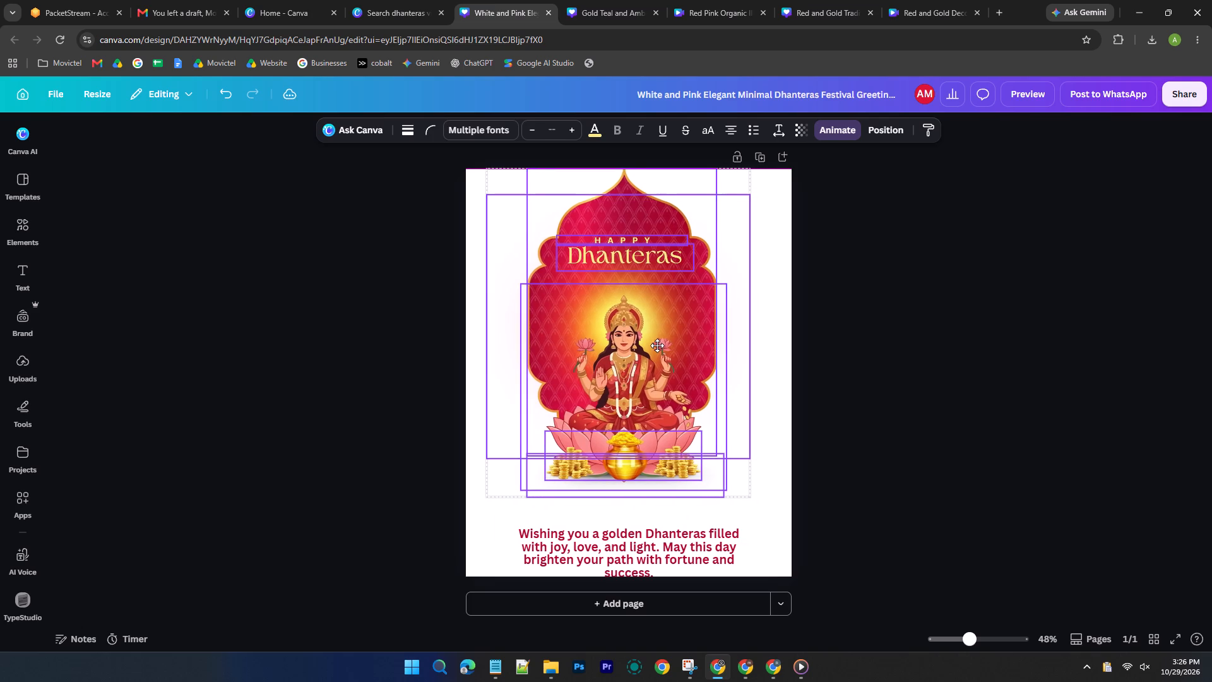
drag(657, 345, 665, 345)
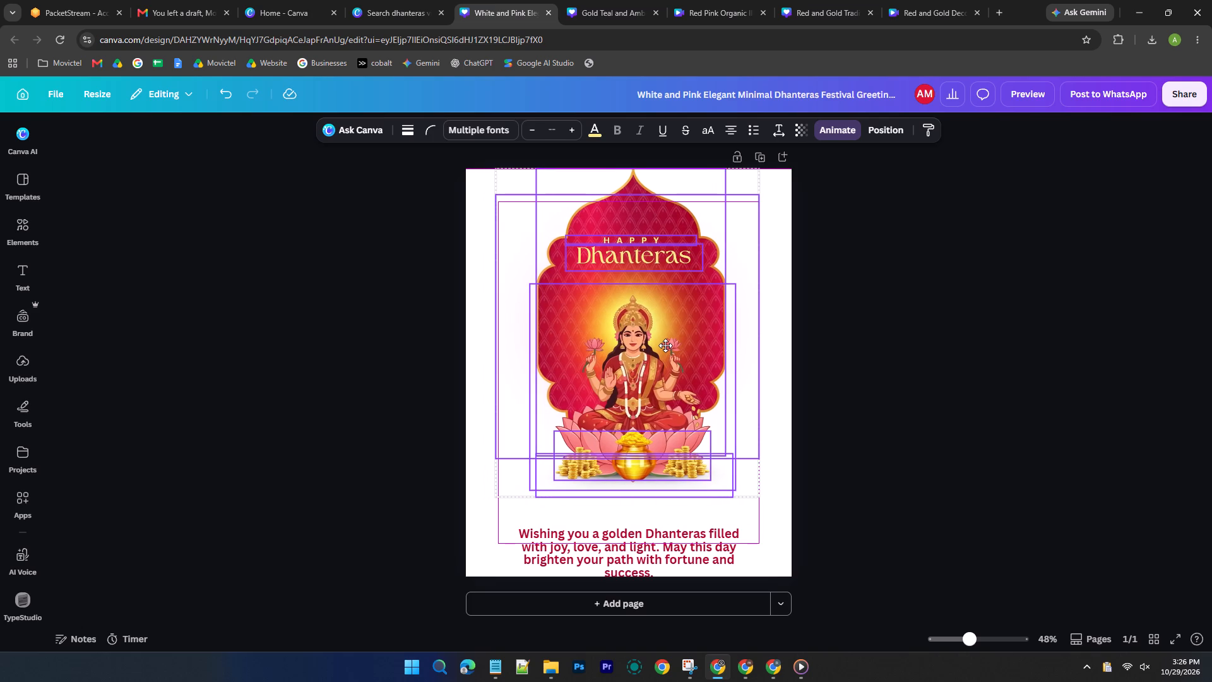
drag(665, 345, 669, 345)
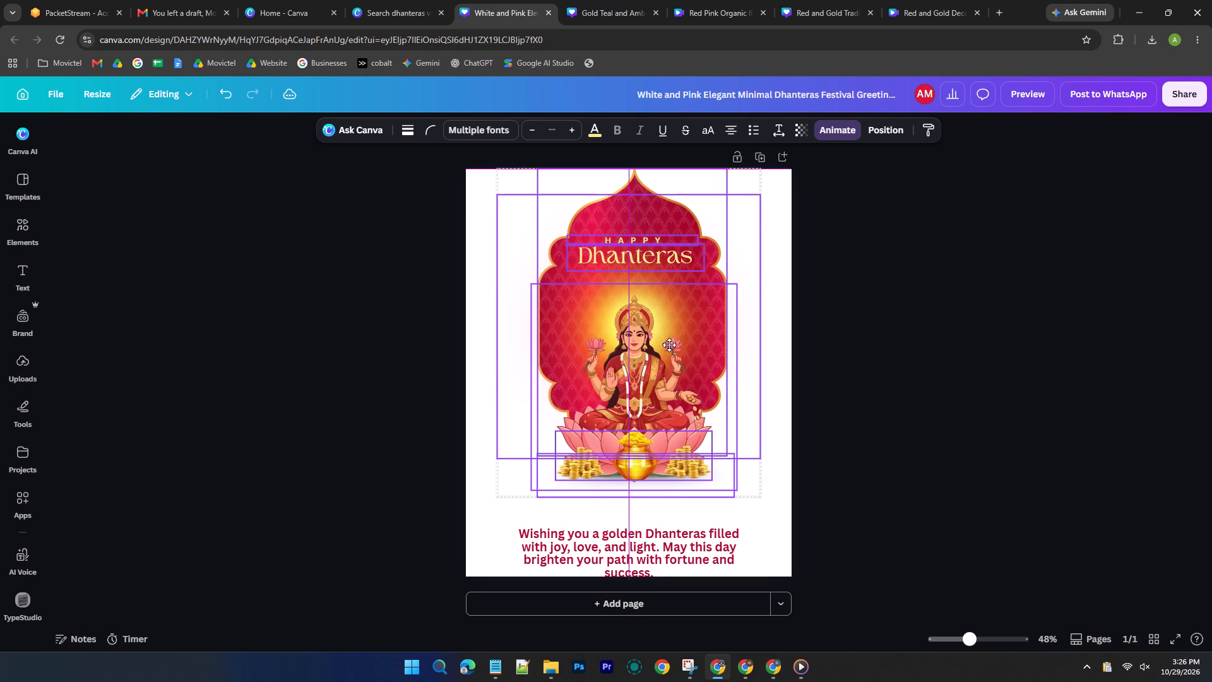
drag(669, 345, 668, 345)
click(1089, 299)
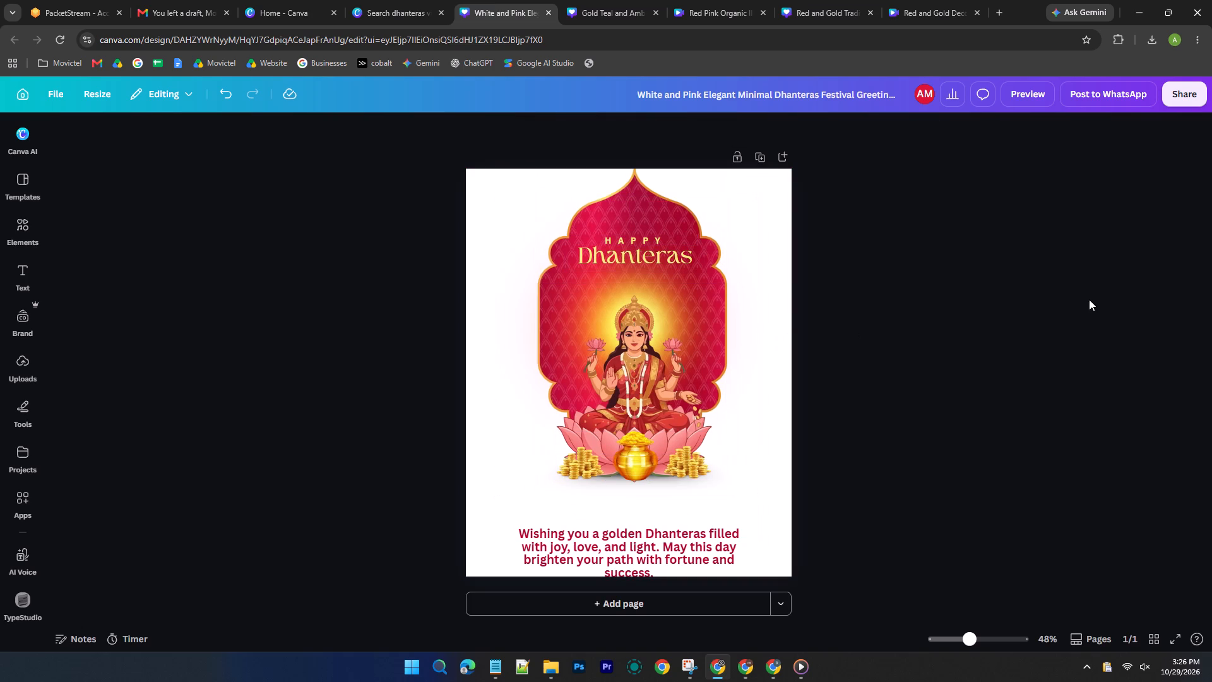
Widen the greeting text box so the text wraps onto three lines, and move it up beneath the gold pot.
click(627, 546)
drag(516, 556, 499, 550)
drag(728, 548, 765, 548)
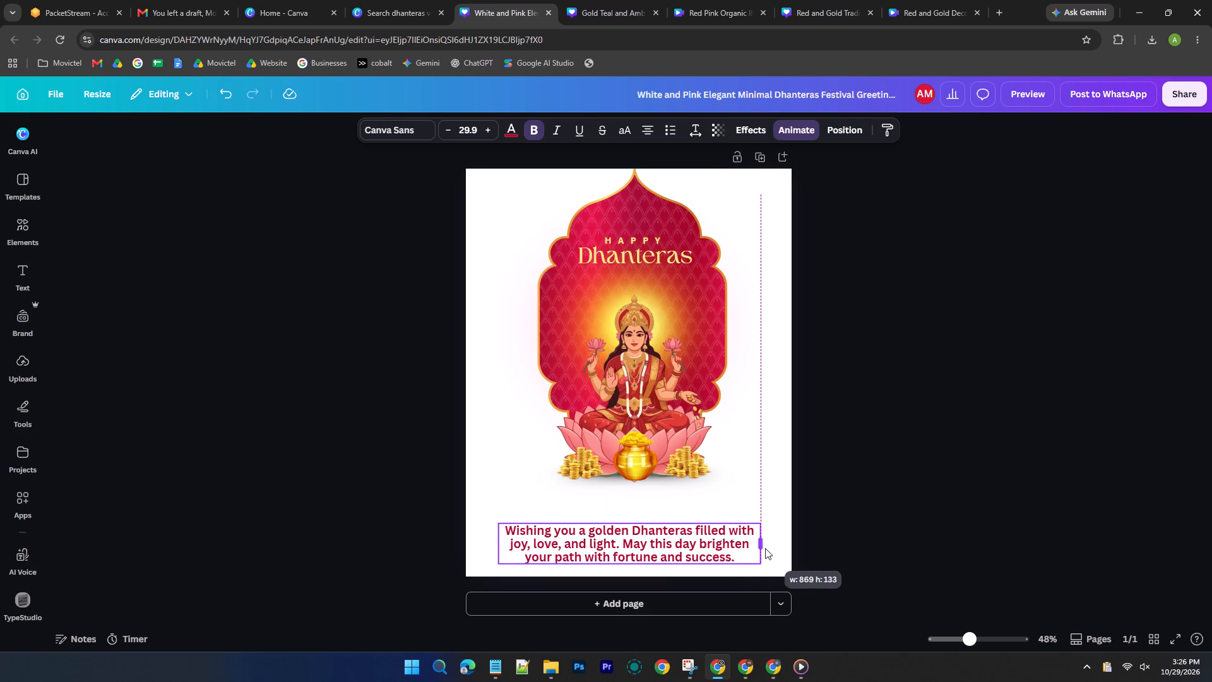
drag(765, 548, 780, 547)
drag(667, 547, 664, 540)
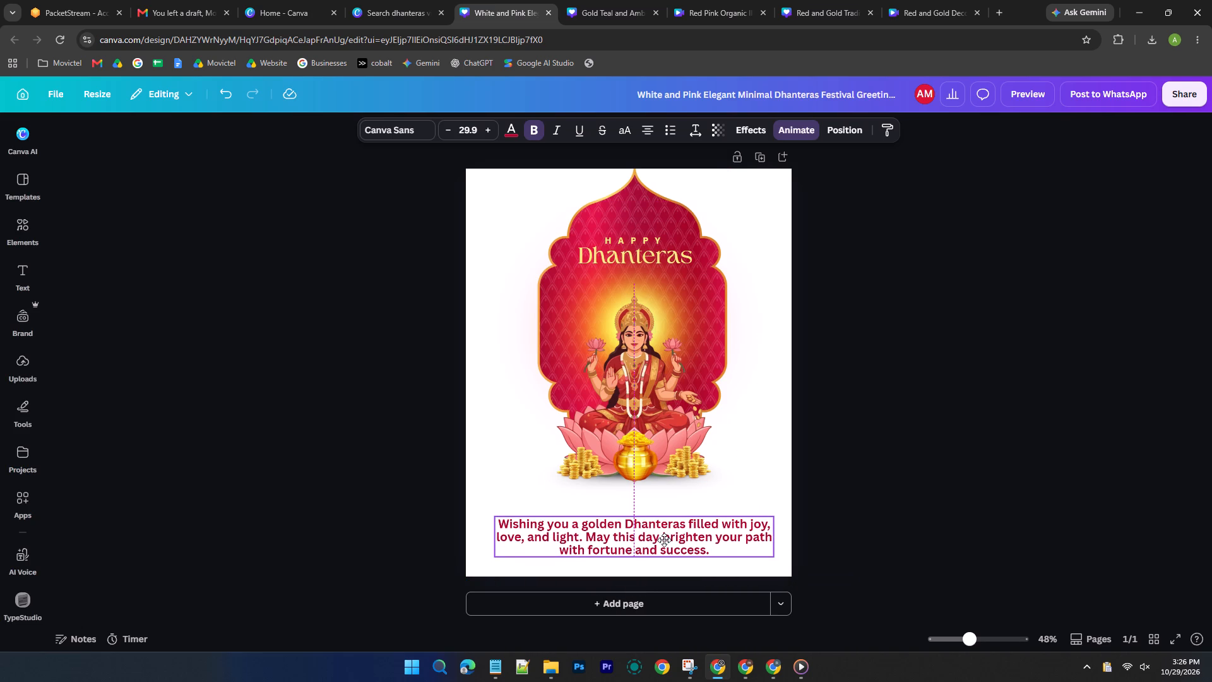
drag(664, 540, 664, 527)
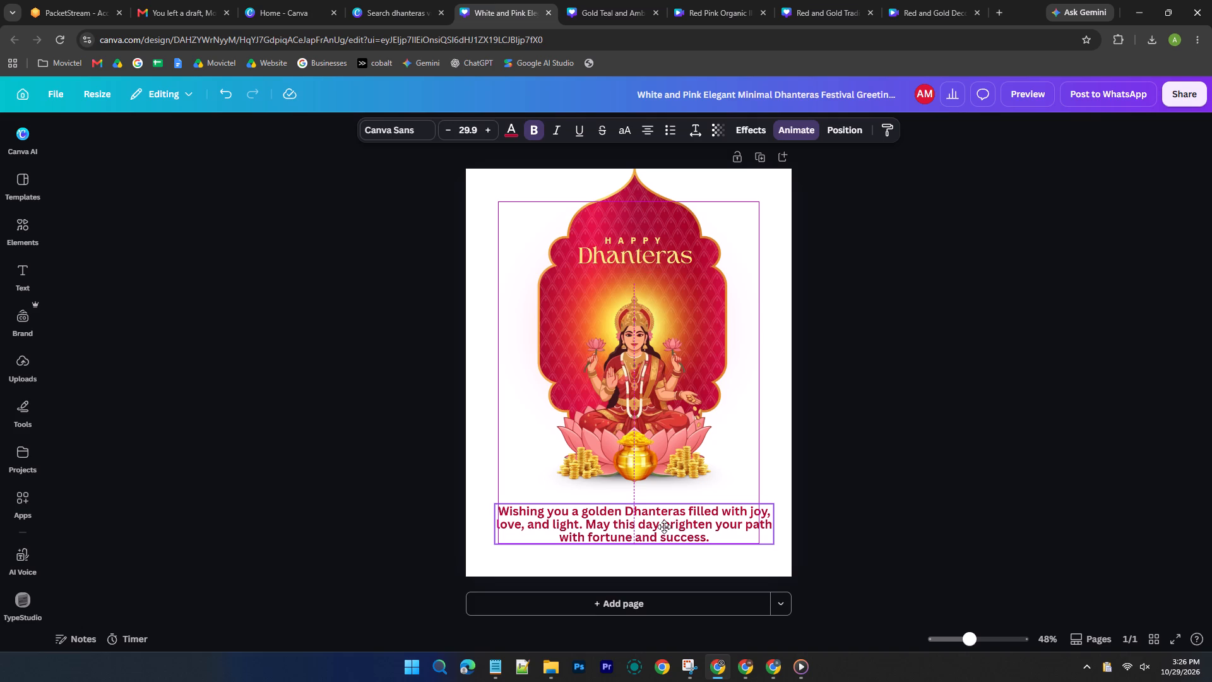
drag(664, 527, 661, 527)
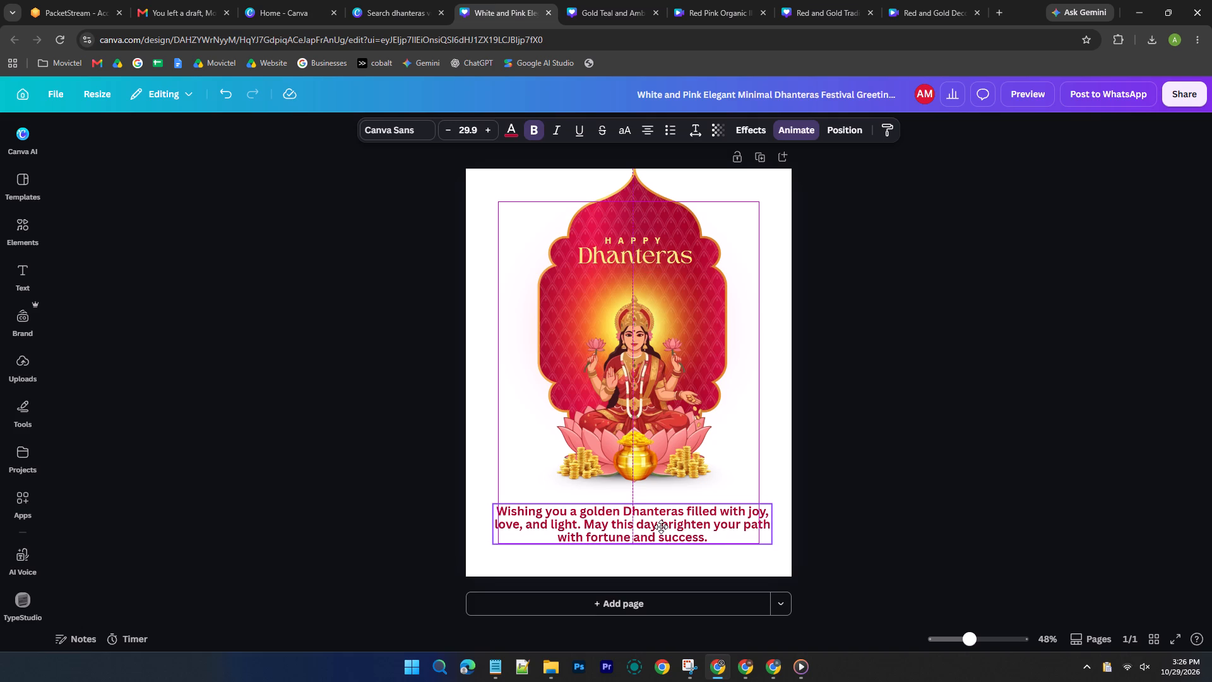
drag(661, 527, 659, 527)
click(912, 487)
Remove the bold formatting from the greeting text.
click(689, 527)
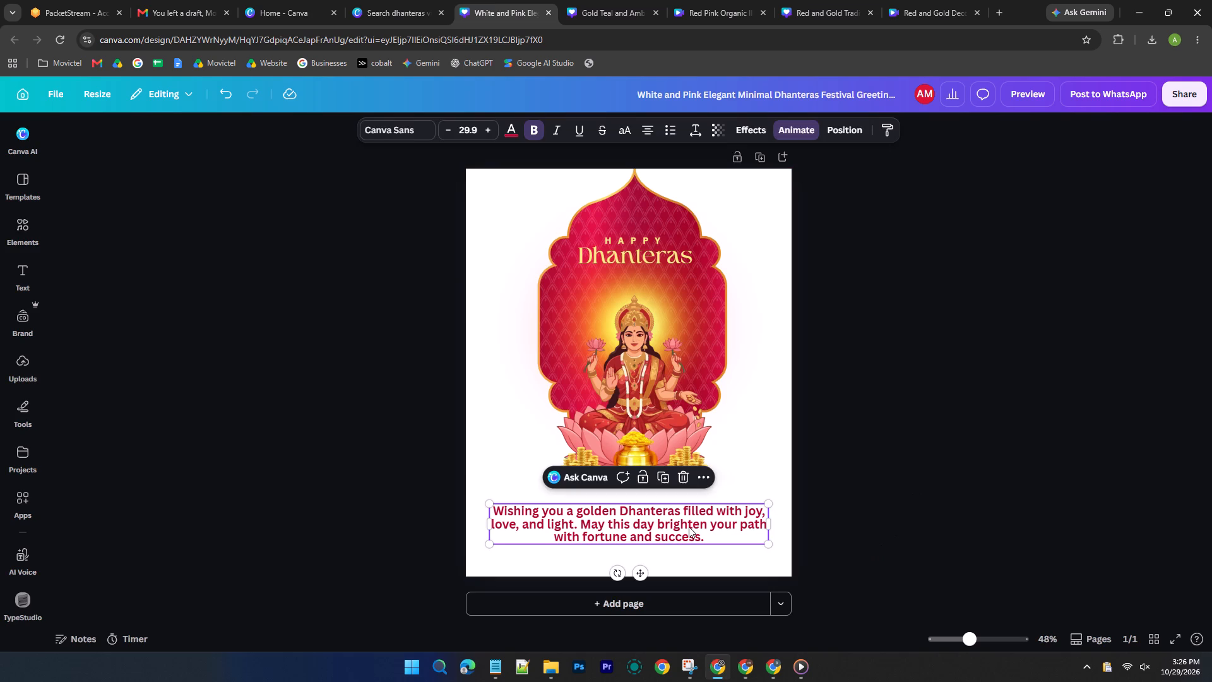
key(ctrl+b)
click(963, 491)
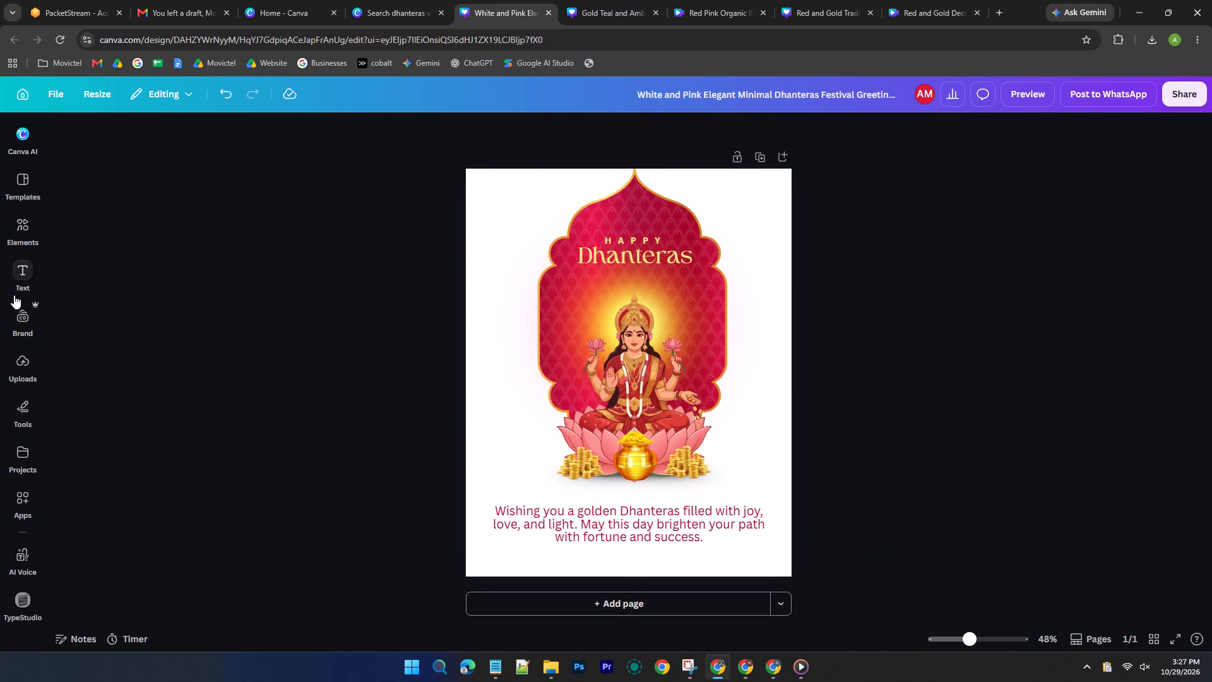
Add the round MR Finance logo from the uploaded images and shrink it to about half its inserted size.
click(24, 364)
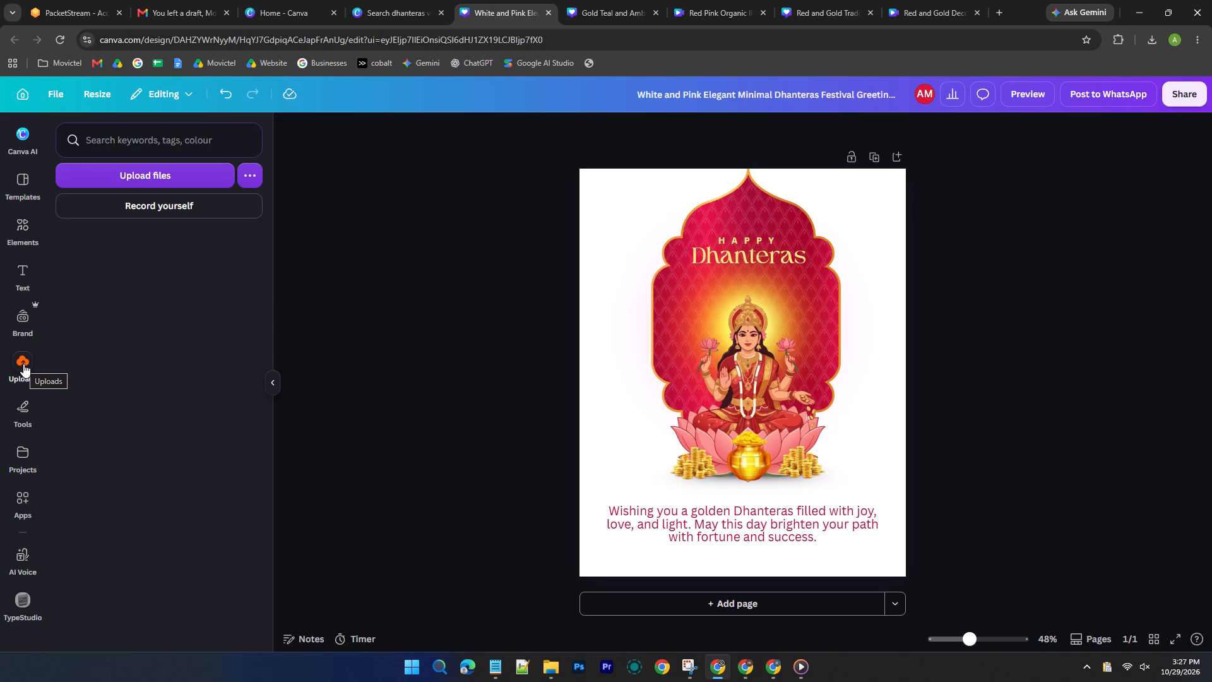
scroll(179, 501, down, 2)
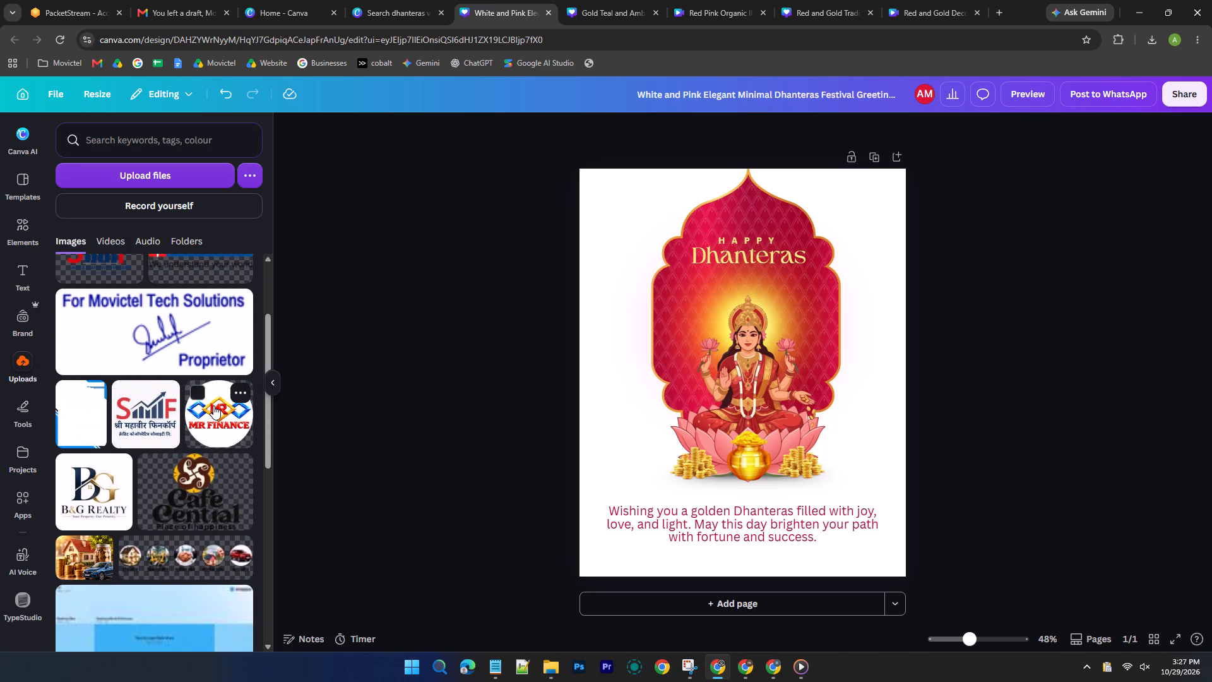
click(213, 405)
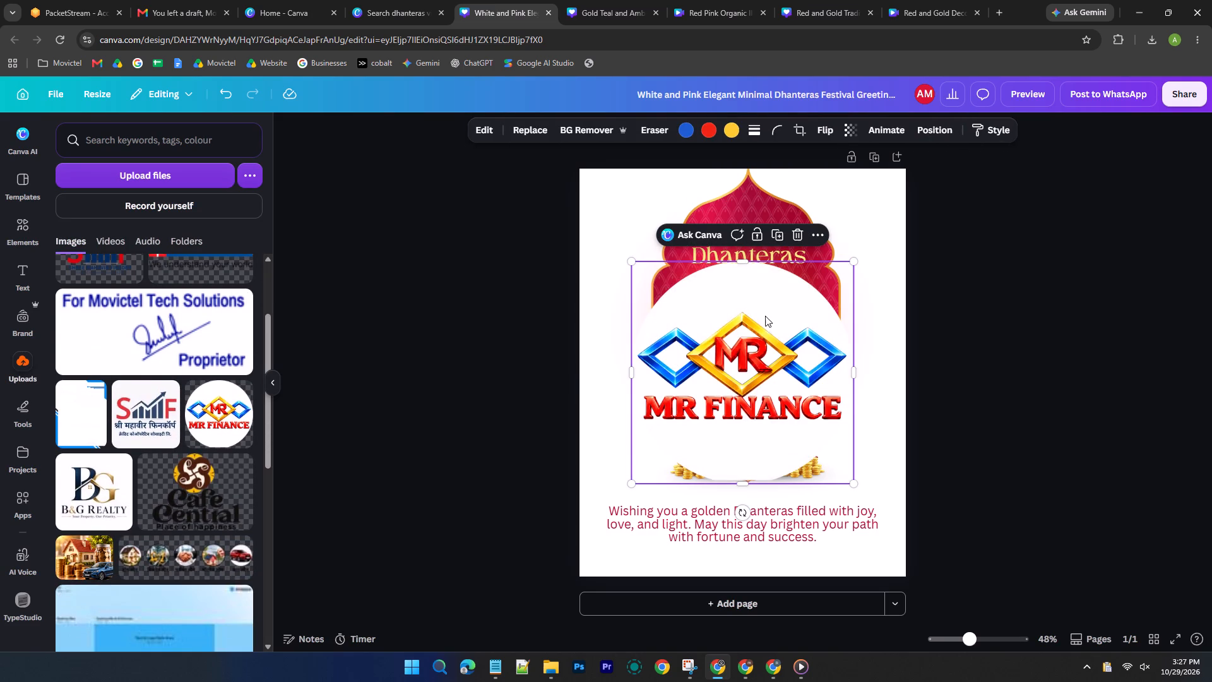
drag(858, 261, 810, 307)
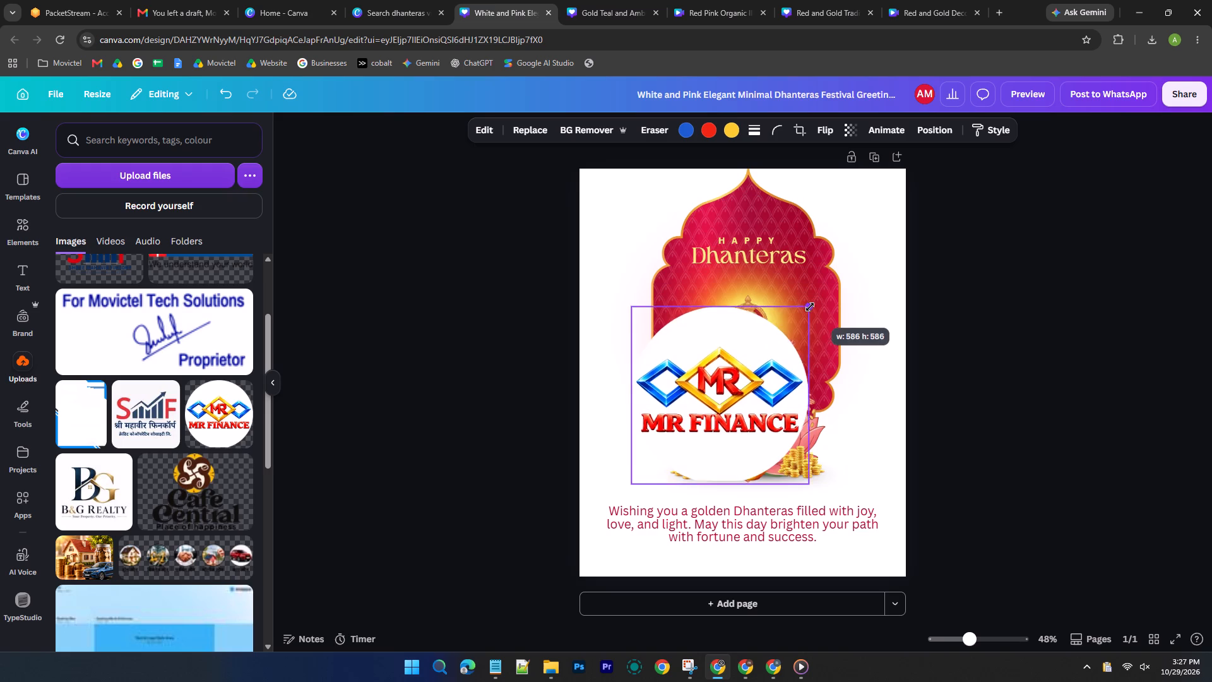
drag(810, 307, 740, 361)
Remove the white background from the MR Finance logo.
click(574, 131)
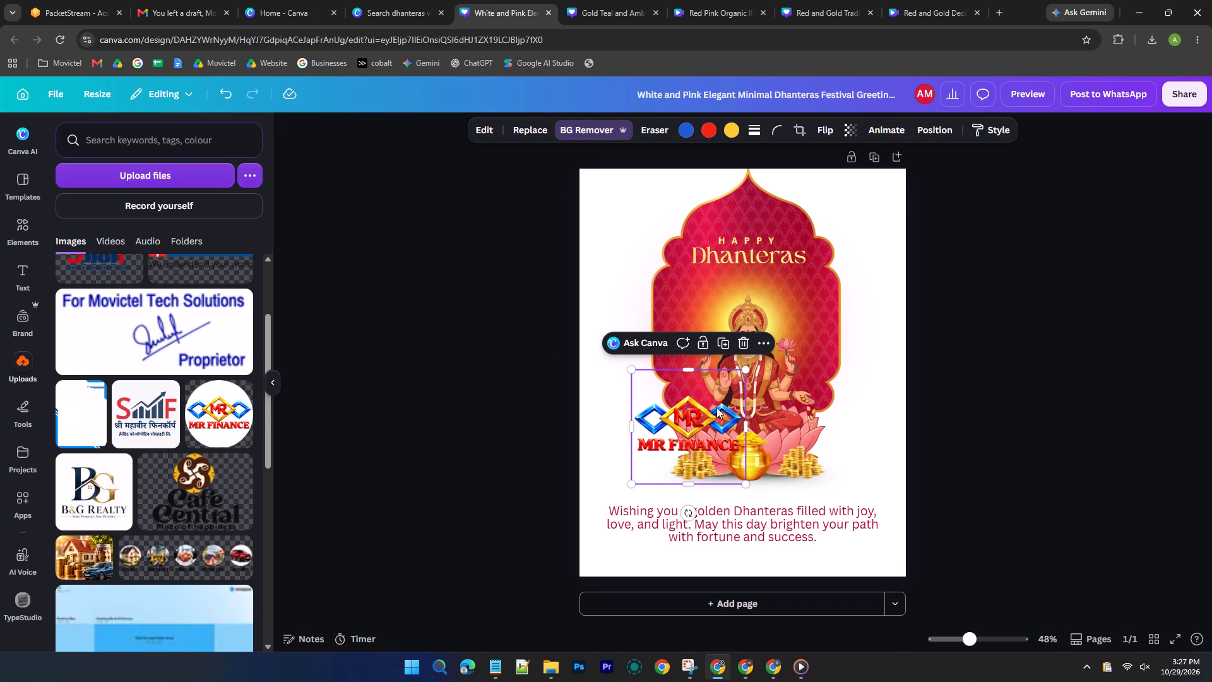
Move the MR Finance logo to the upper-left corner of the Dhanteras design.
drag(699, 426, 648, 206)
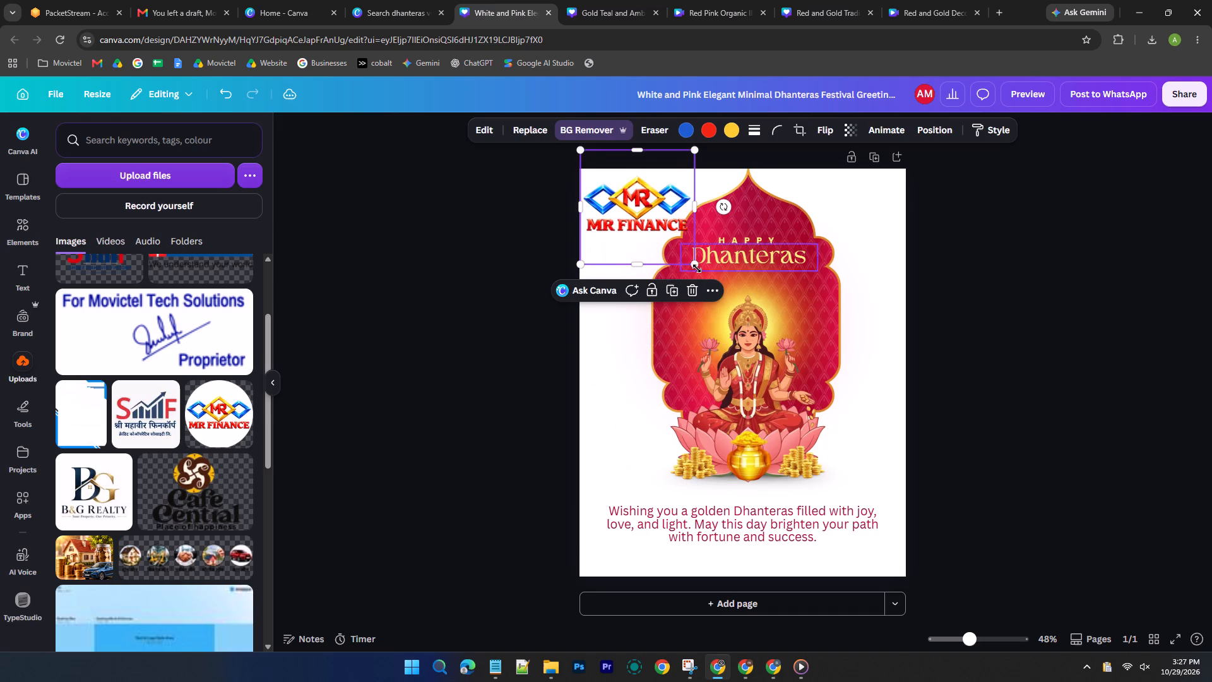
Shrink the MR Finance logo to about three quarters of its size and align it with the page's left edge near the top.
drag(694, 266, 669, 236)
drag(641, 208, 650, 215)
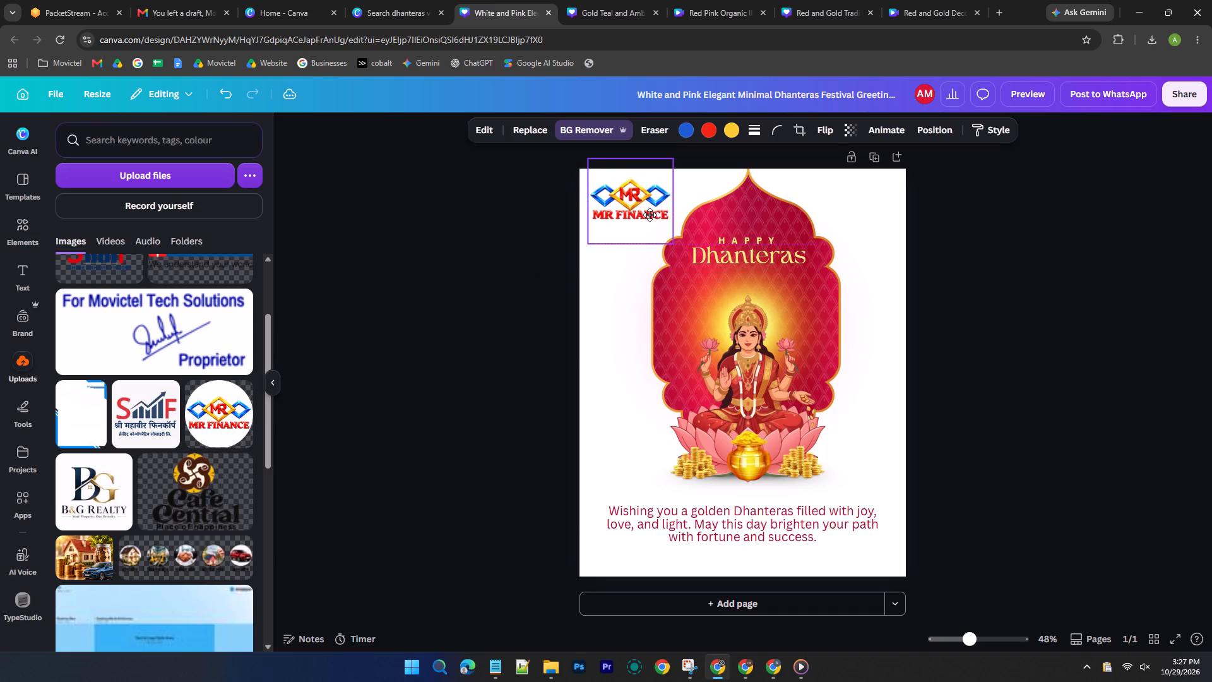
drag(650, 215, 643, 213)
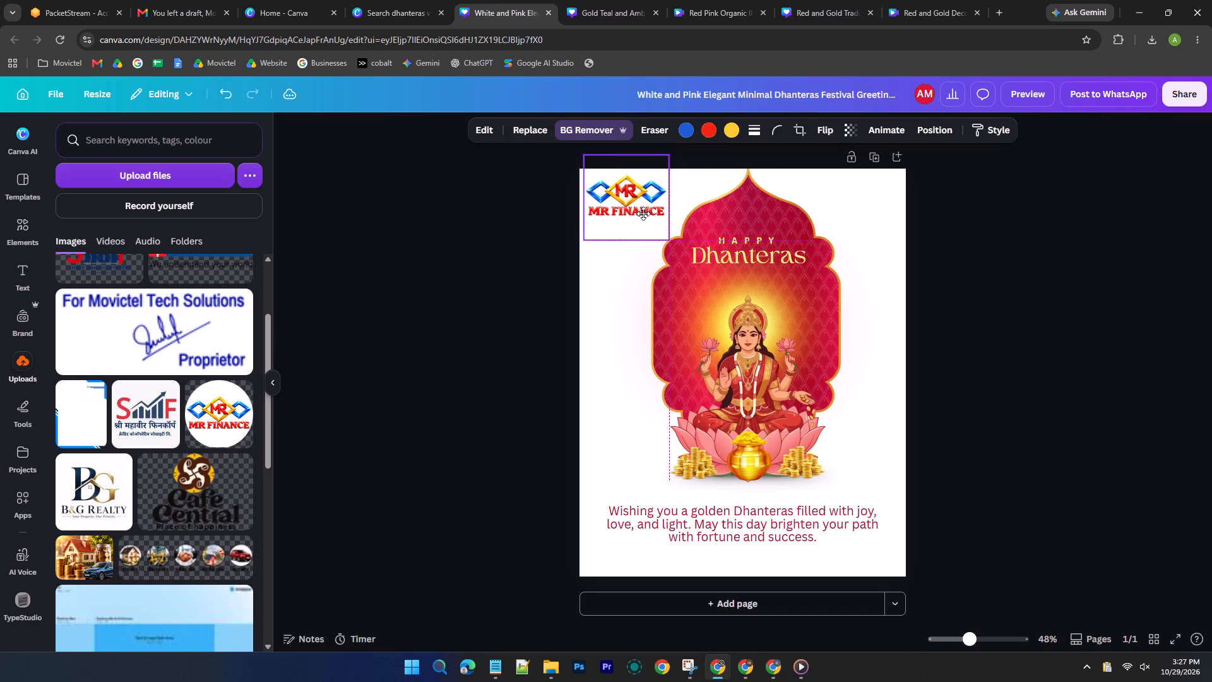
drag(643, 213, 642, 213)
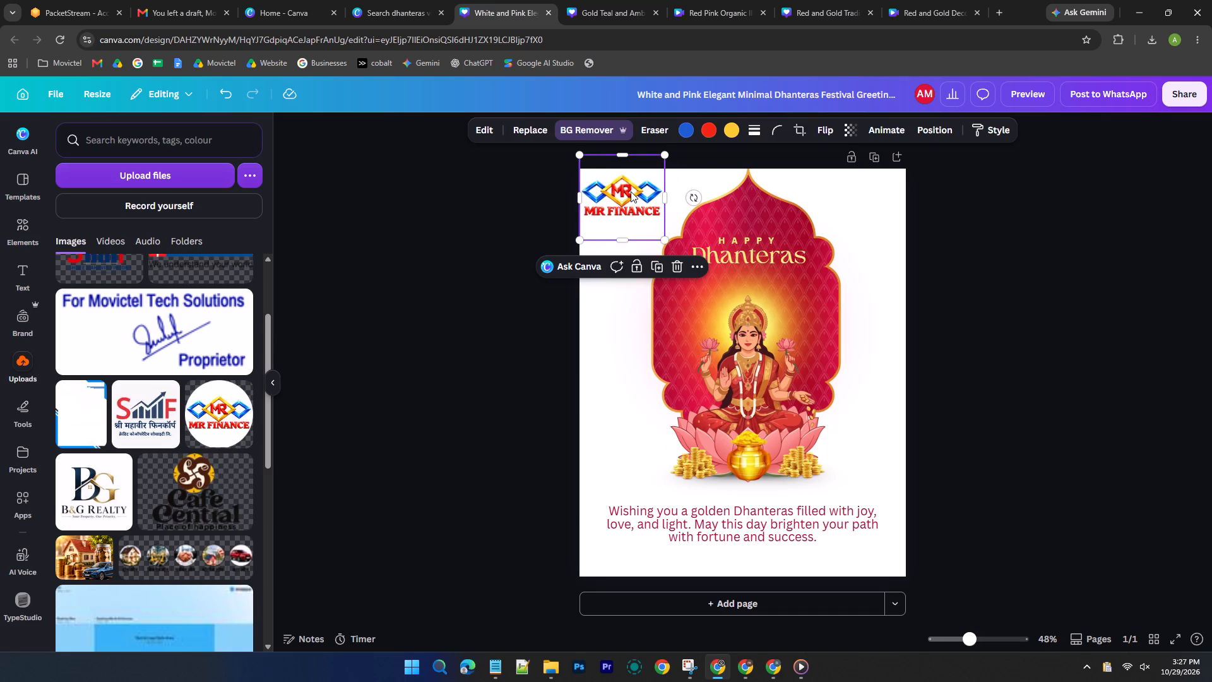
Crop the empty space above and below the MR Finance logo, keeping it in the design's upper-left corner.
double_click(640, 213)
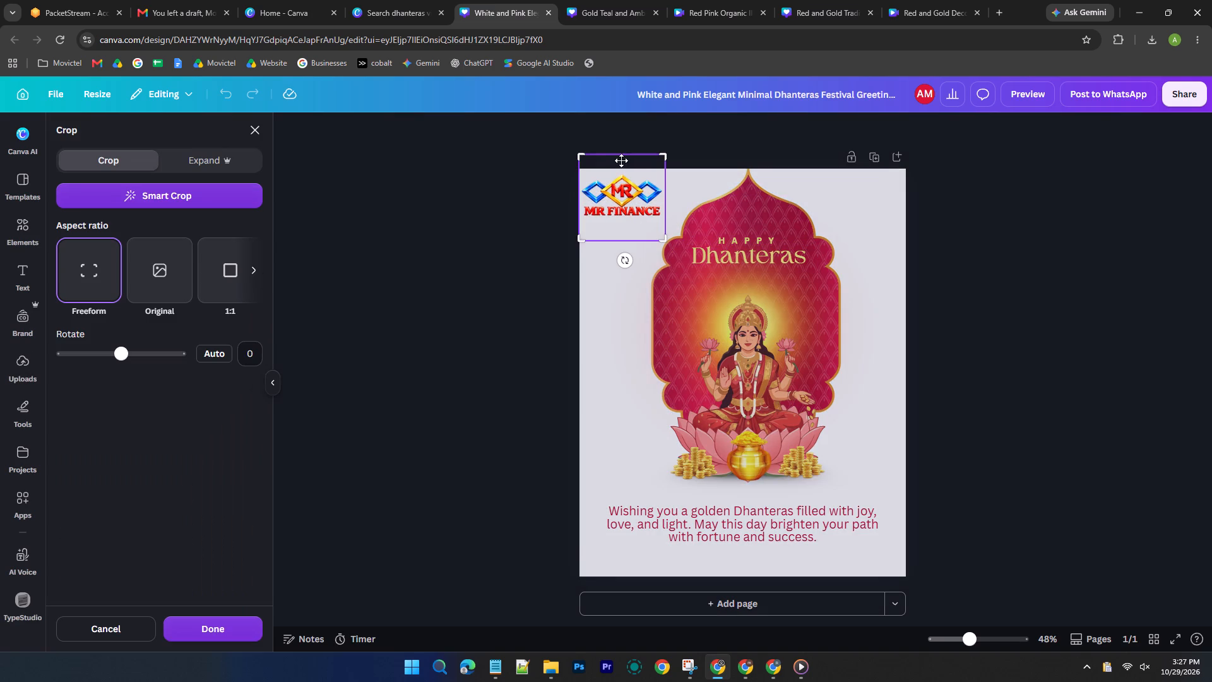
drag(660, 155, 662, 169)
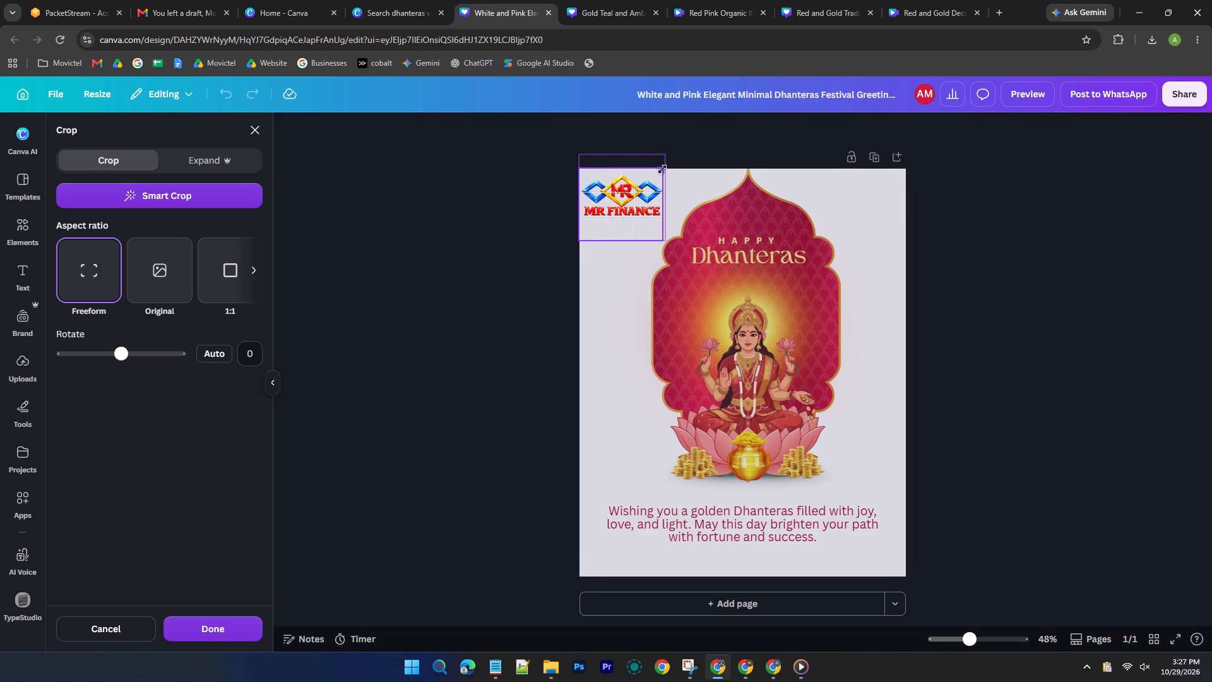
drag(662, 169, 663, 171)
drag(660, 241, 660, 239)
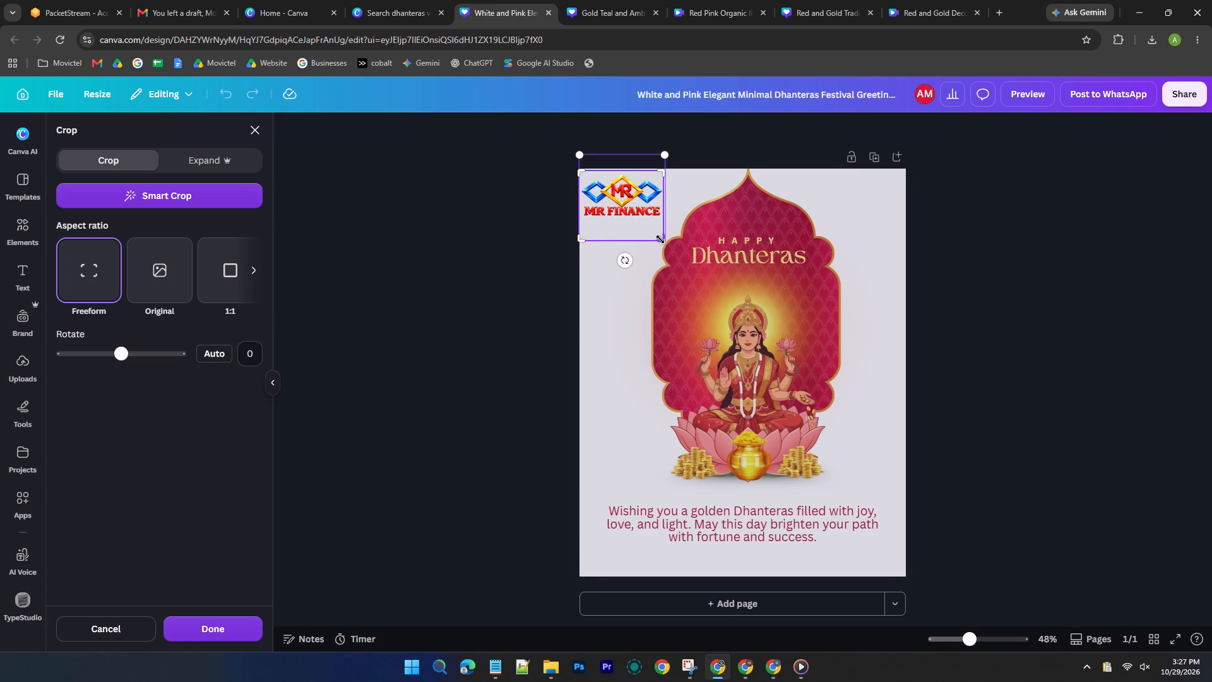
drag(660, 239, 663, 222)
key(Return)
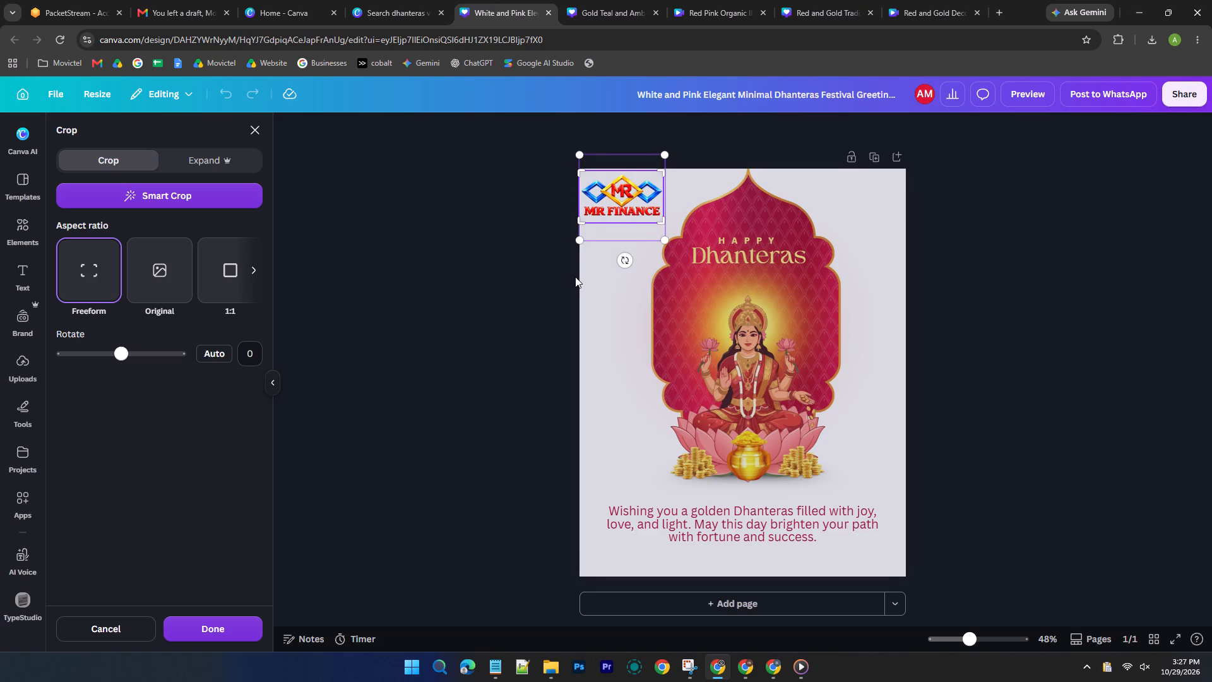
click(203, 632)
click(537, 341)
click(626, 180)
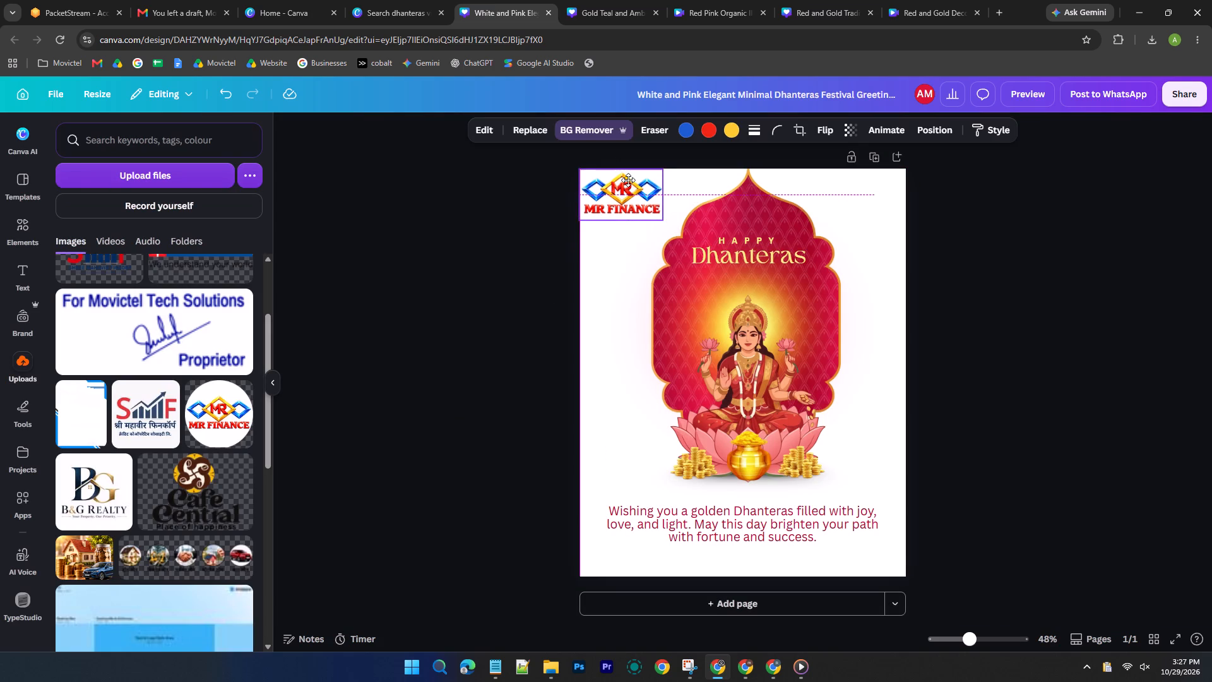
click(435, 304)
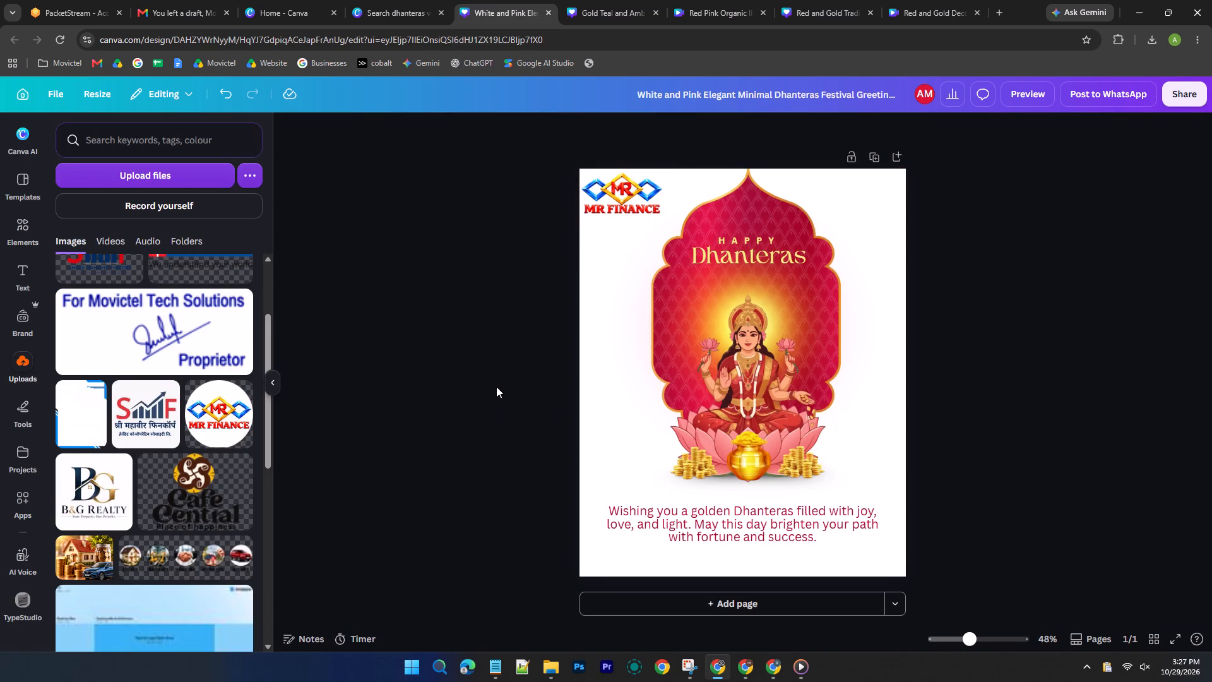
Go back to the Dhanteras template search page to view the original White and Pink Elegant Minimal template preview.
click(619, 0)
click(398, 0)
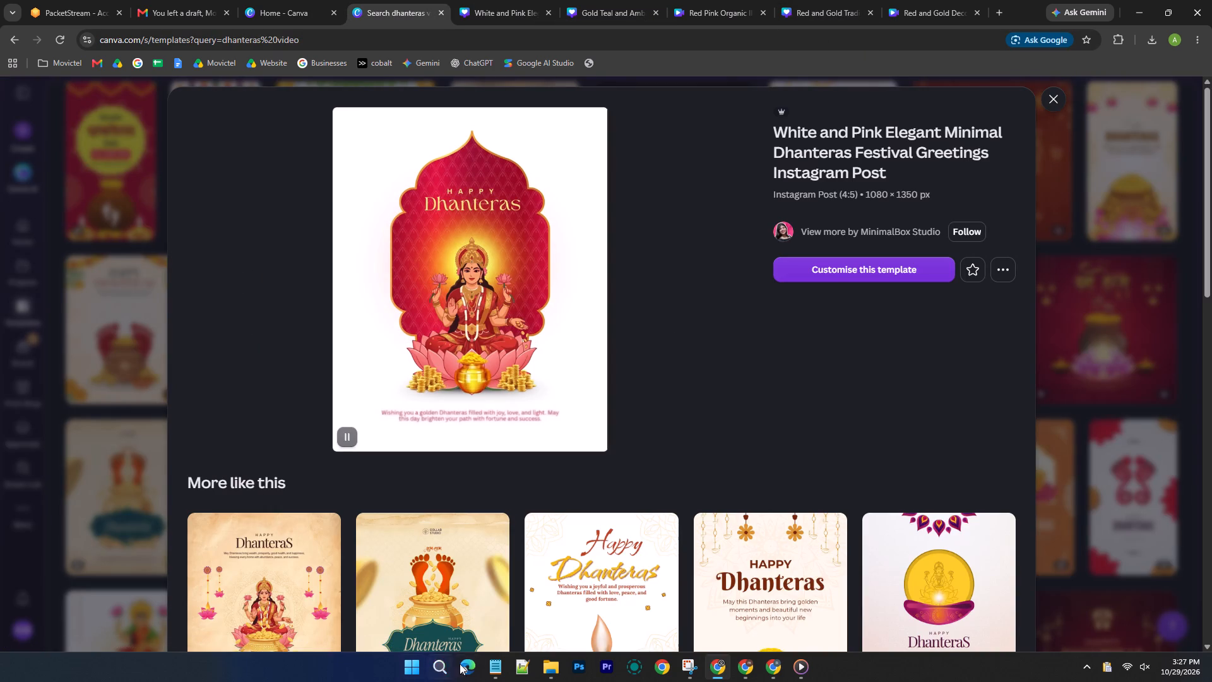
Play the Gold Teal and Amber Vintage Dhanteras Festival video from the Downloads folder in VLC, and close the player.
click(541, 669)
double_click(162, 159)
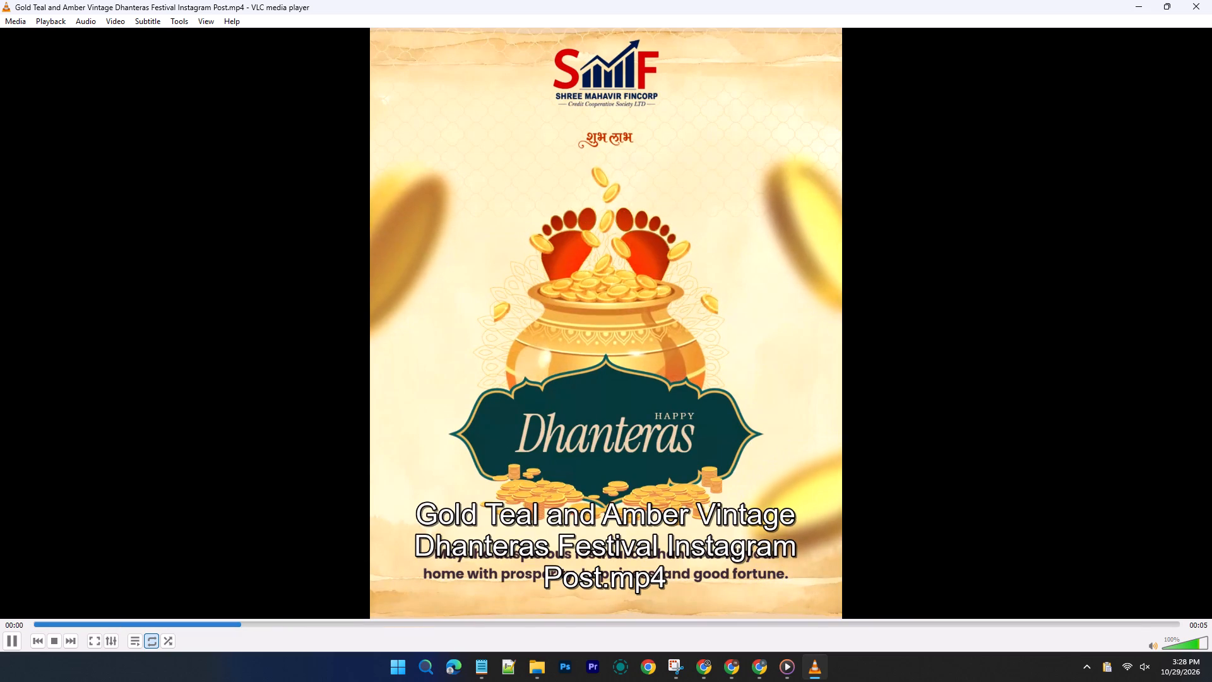
click(1211, 0)
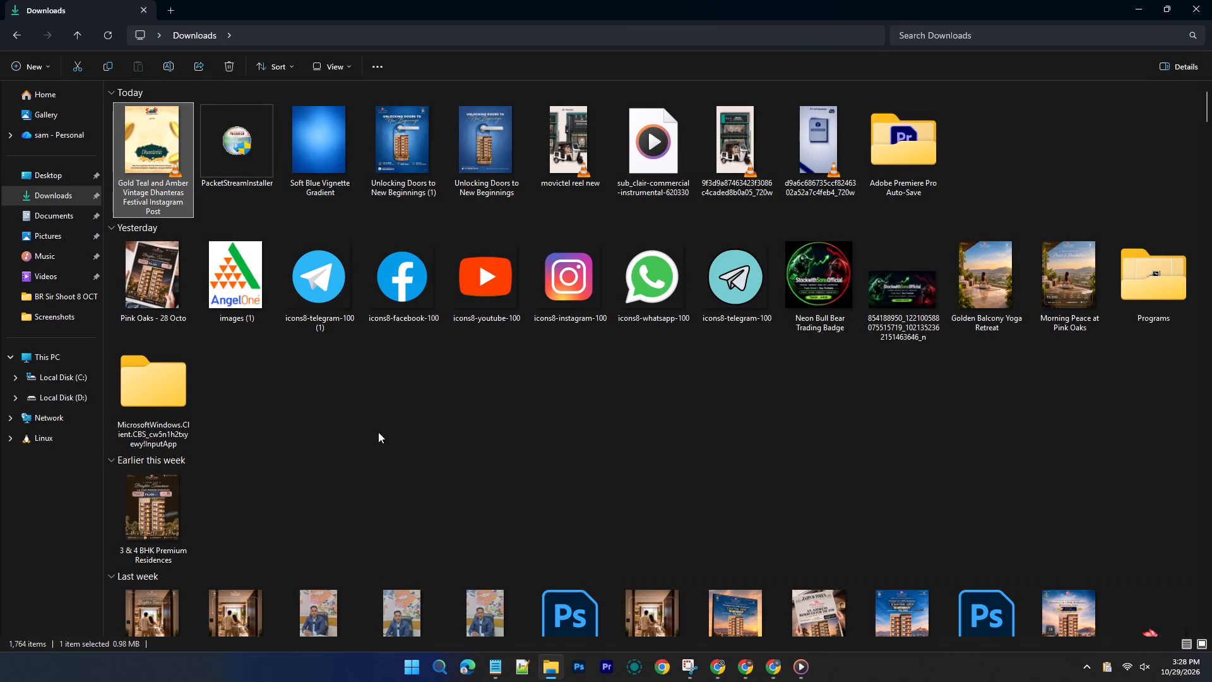
In File Explorer, create a new folder named "5 October" in Downloads.
right_click(377, 377)
click(520, 392)
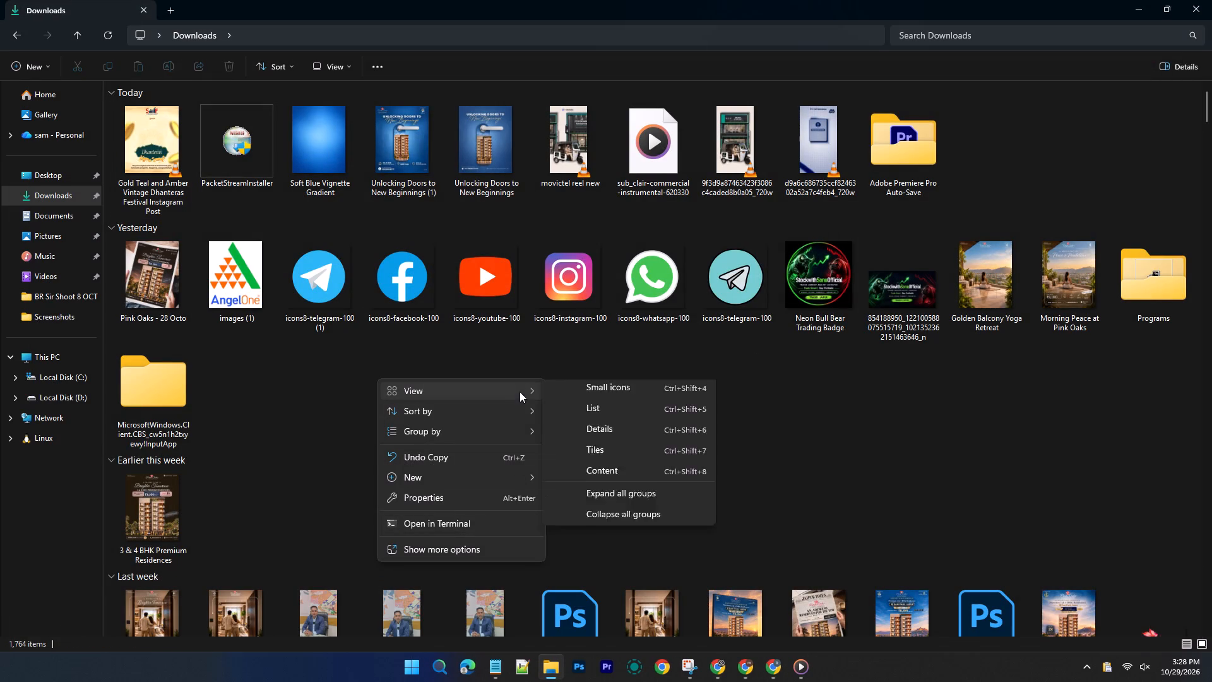
click(504, 480)
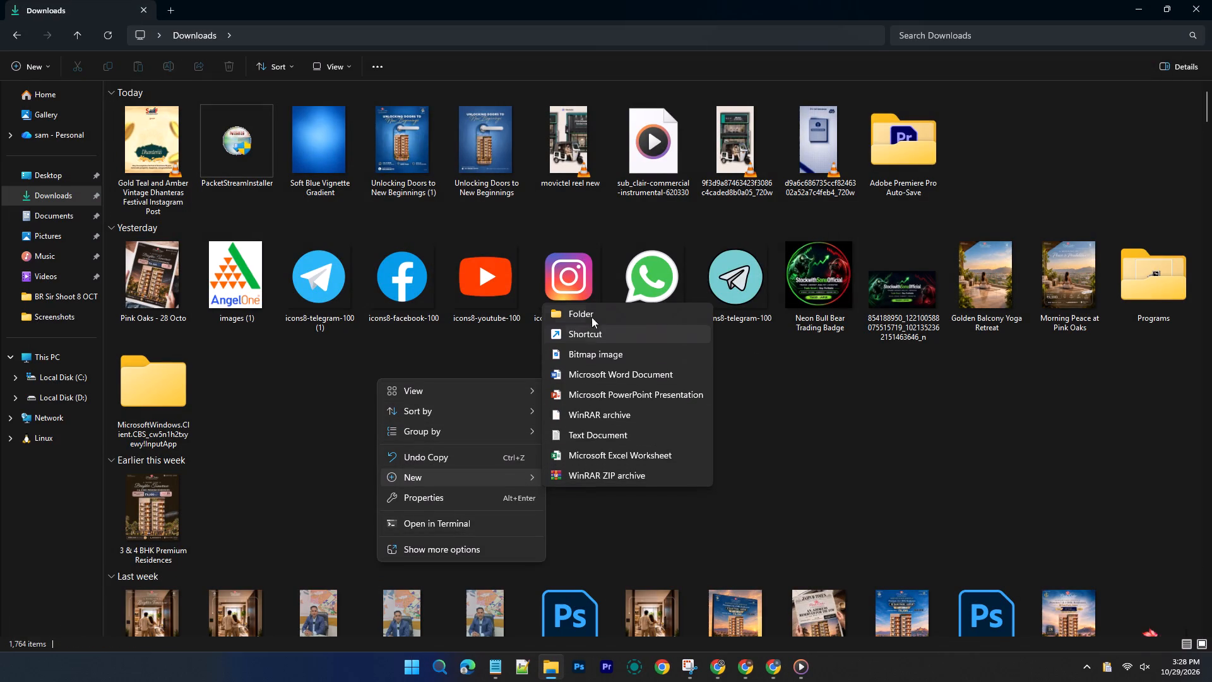
click(593, 314)
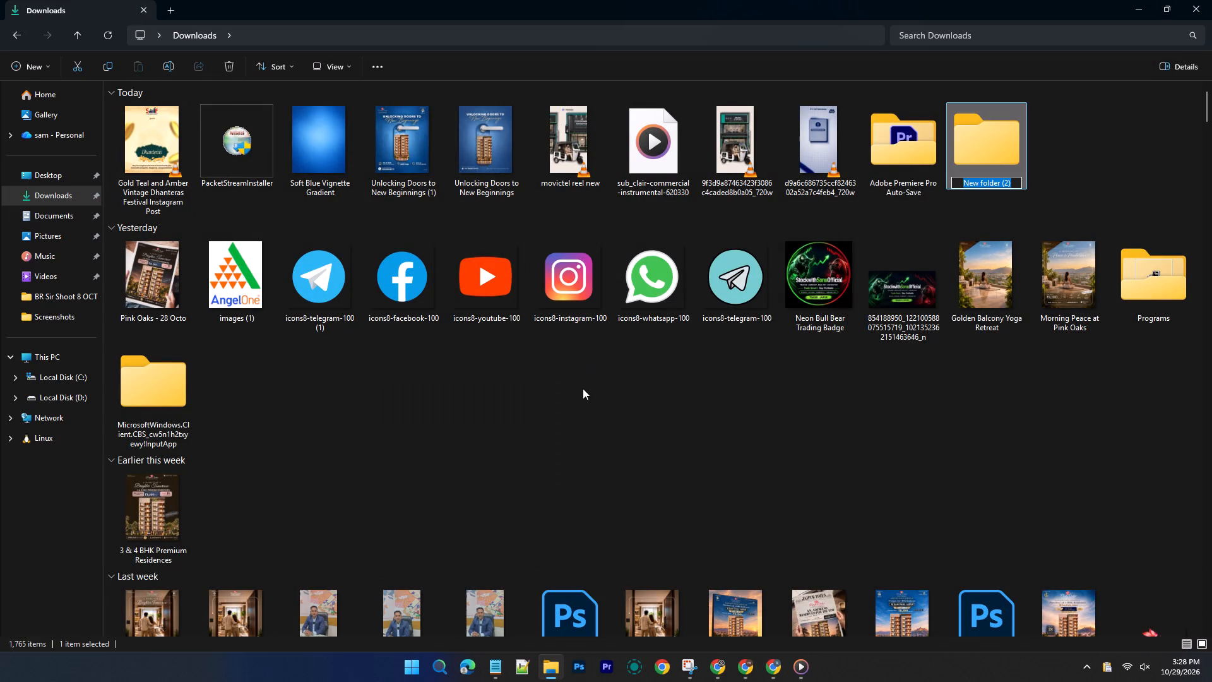
text(5 OI)
key(shift+BackSpace)
text(Ct)
key(BackSpace)
key(BackSpace)
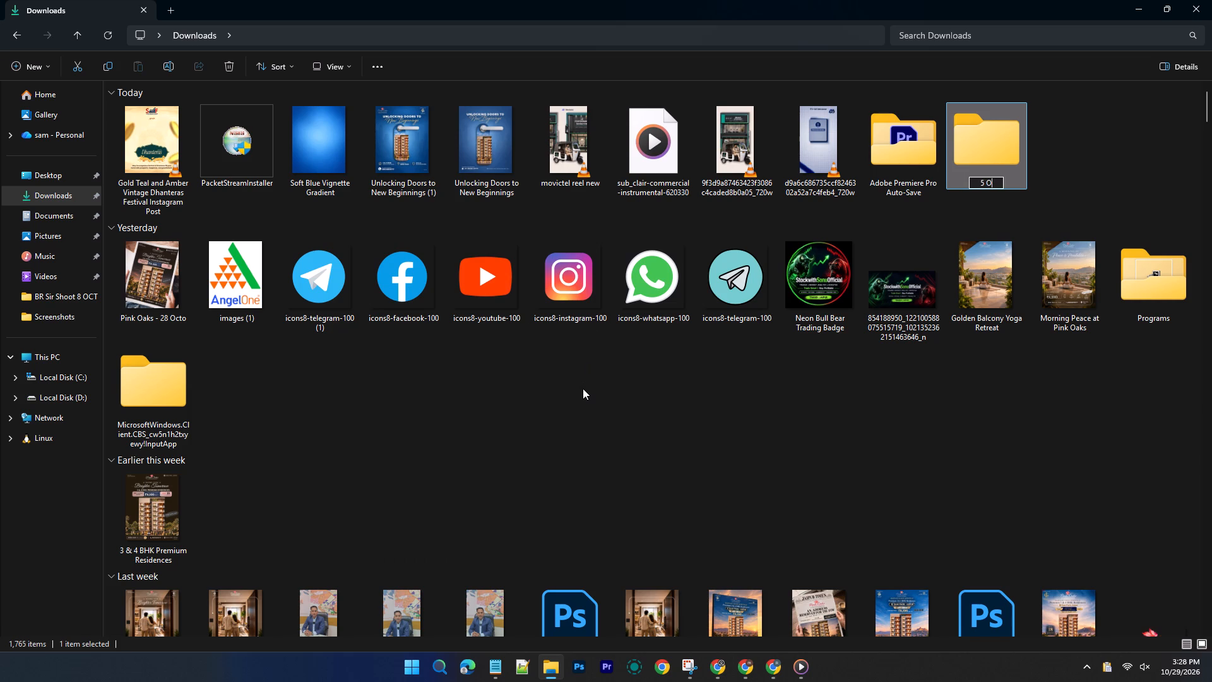
text(ctober)
key(Return)
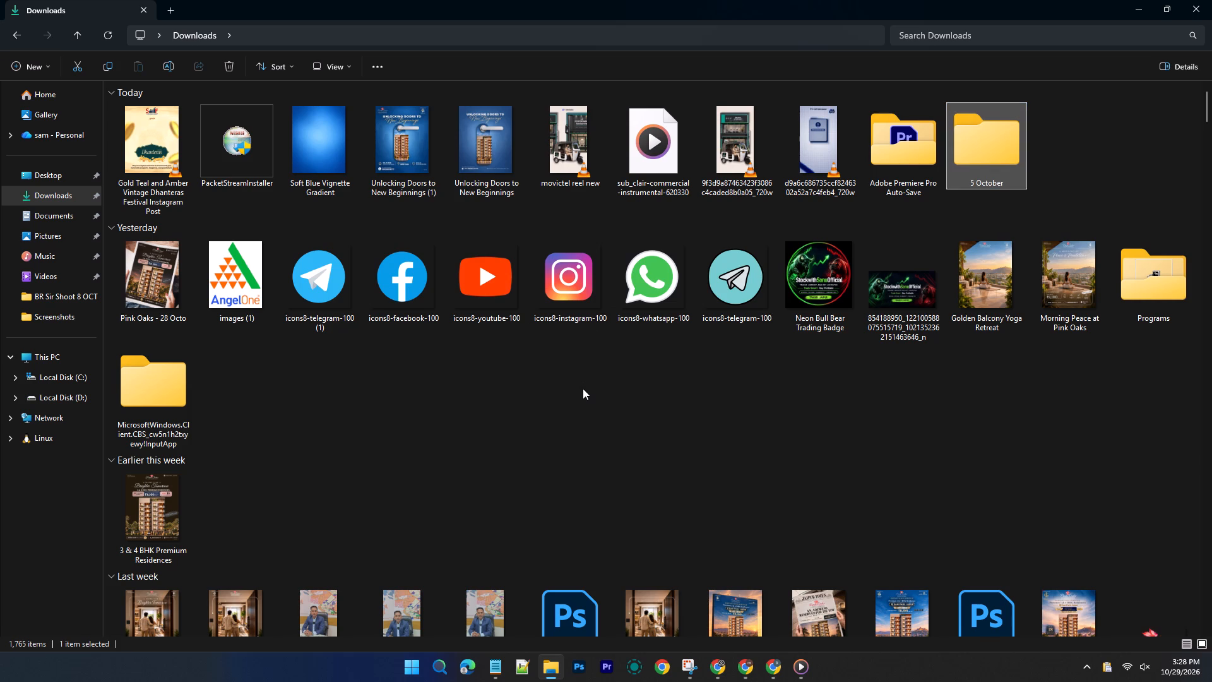
Rename the downloaded Gold Teal and Amber Vintage Dhanteras video file as "SMF - 5 Oct".
right_click(157, 200)
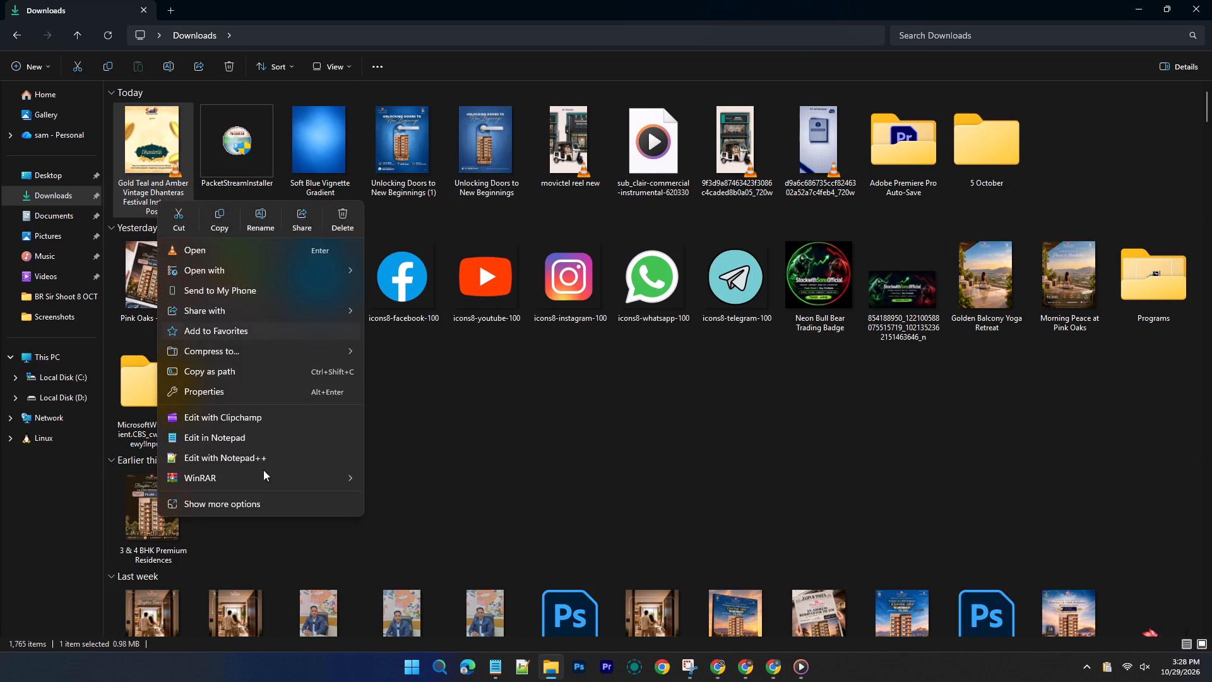
click(262, 219)
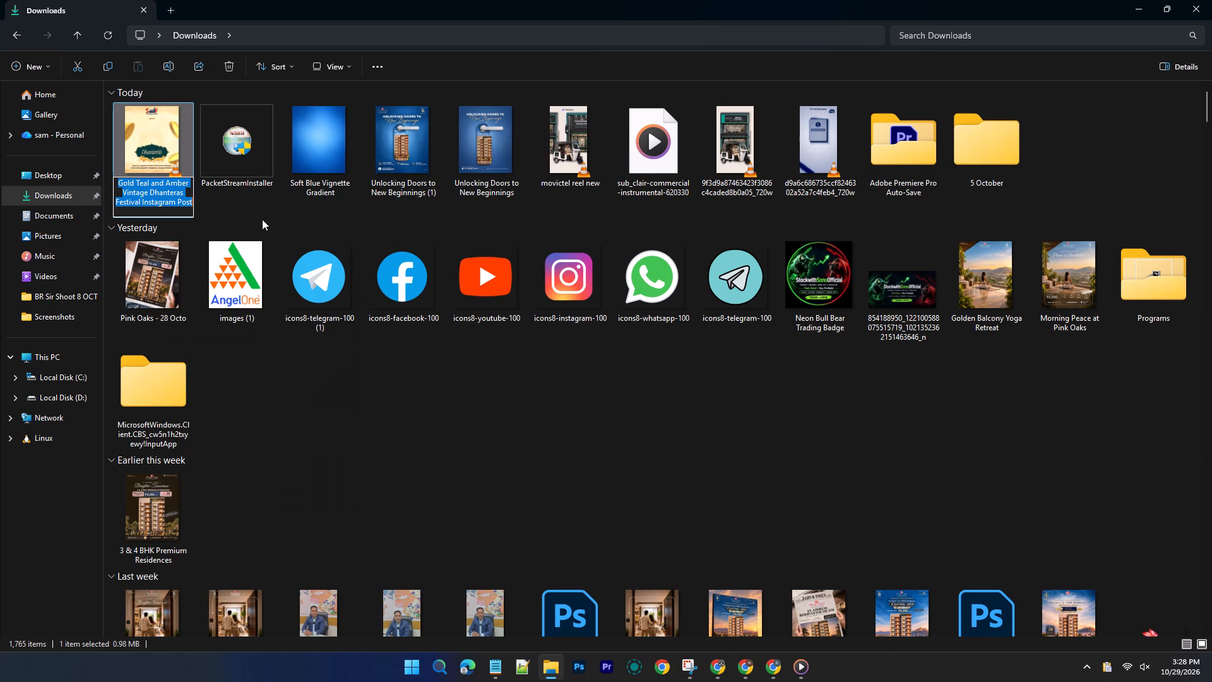
text(SMF - 5 Pc)
key(BackSpace)
key(shift+BackSpace)
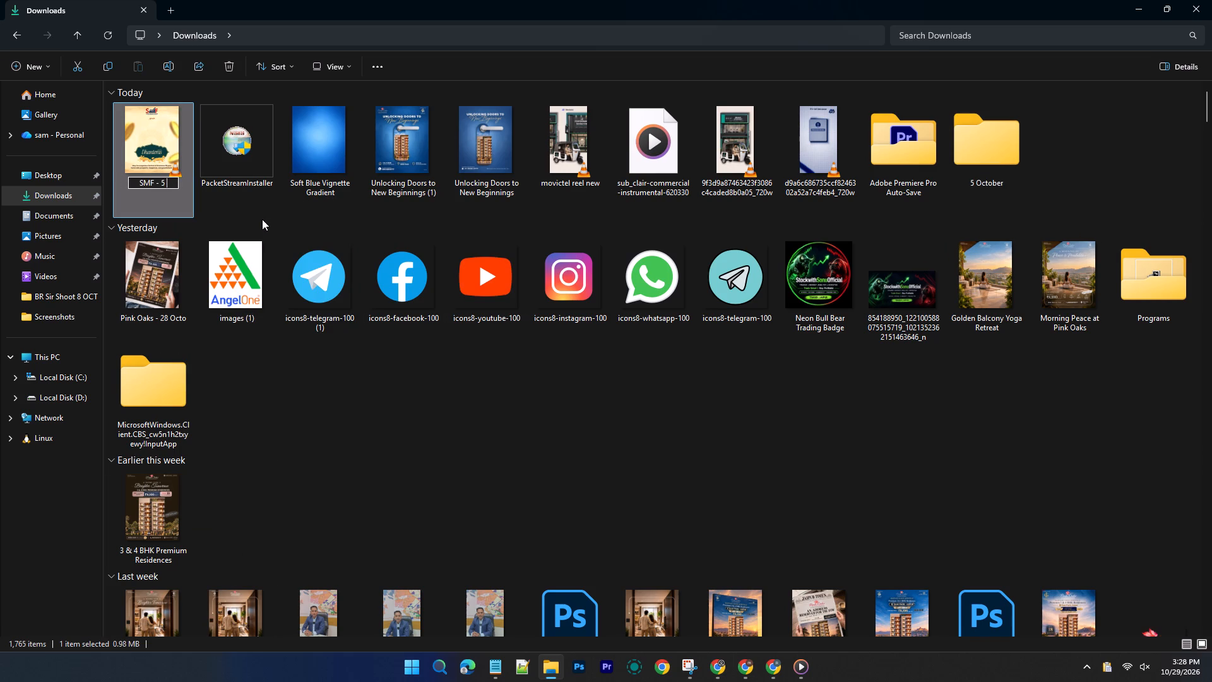
text(Oct)
key(Return)
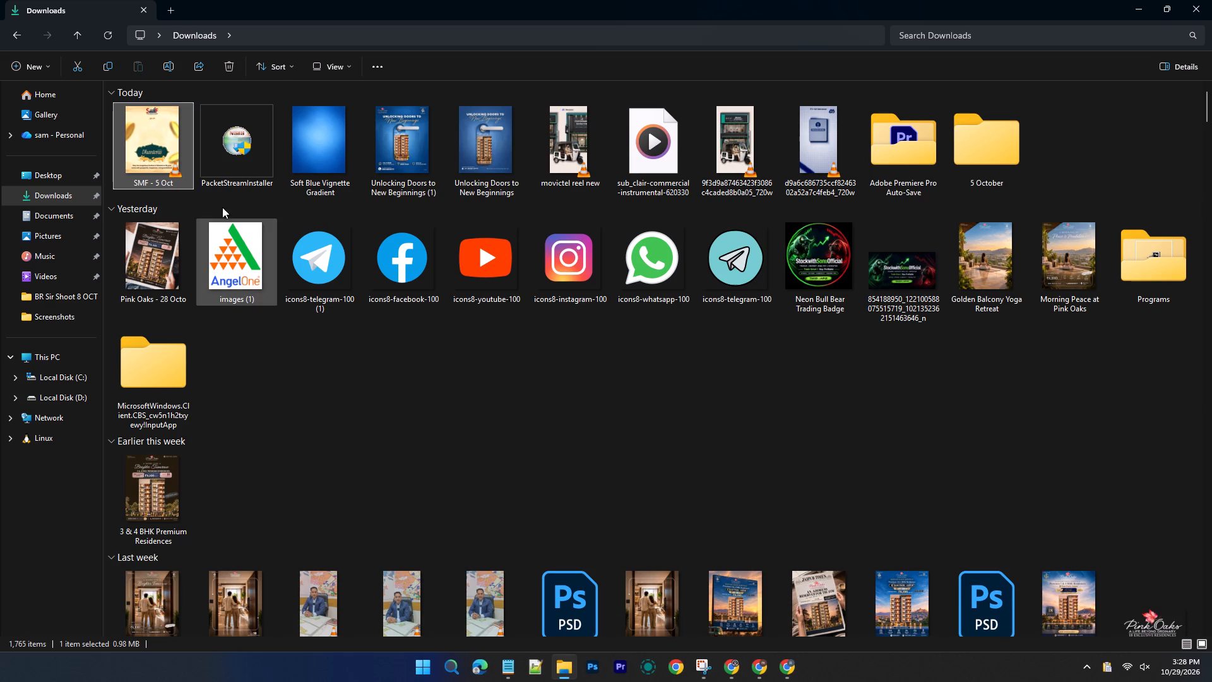
Move the SMF - 5 Oct video into the 5 October folder.
drag(160, 143, 1000, 155)
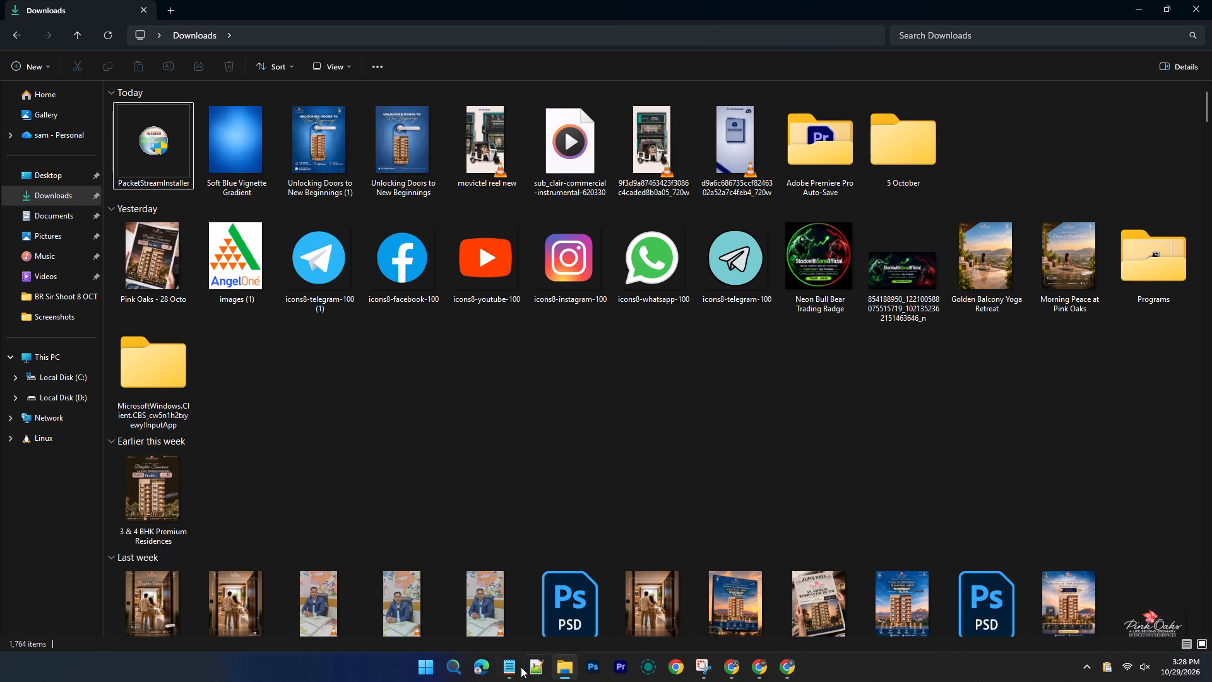
In the Notepad client list, make the SMF entry under DHANTERAS REEL bold.
click(511, 673)
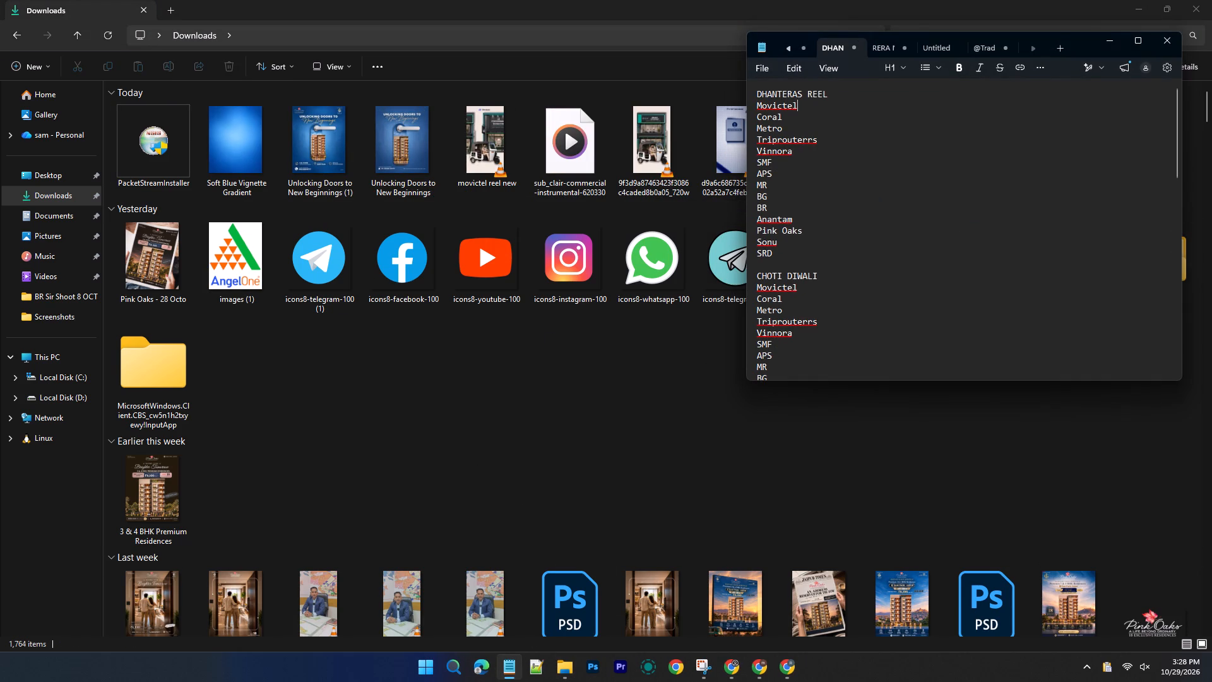
click(755, 161)
key(ctrl+b)
click(808, 203)
drag(773, 164, 750, 159)
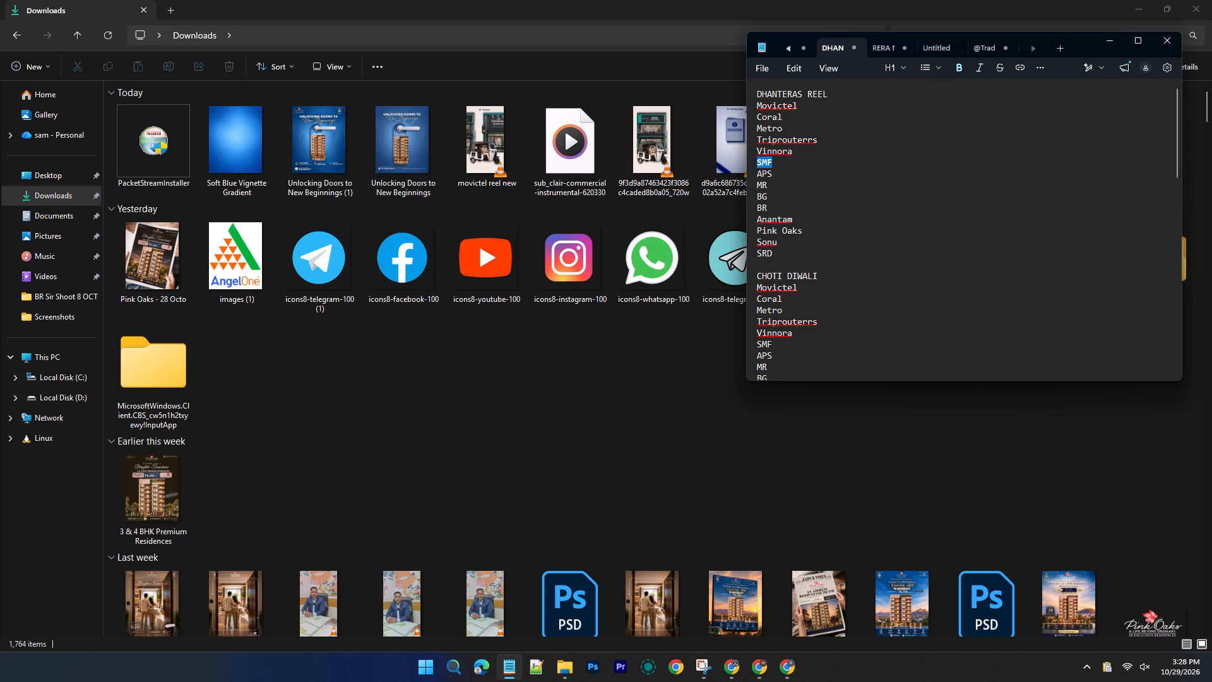
click(768, 186)
Select the SMF entry under DHANTERAS REEL again and check the additional formatting options for it.
drag(775, 162, 753, 160)
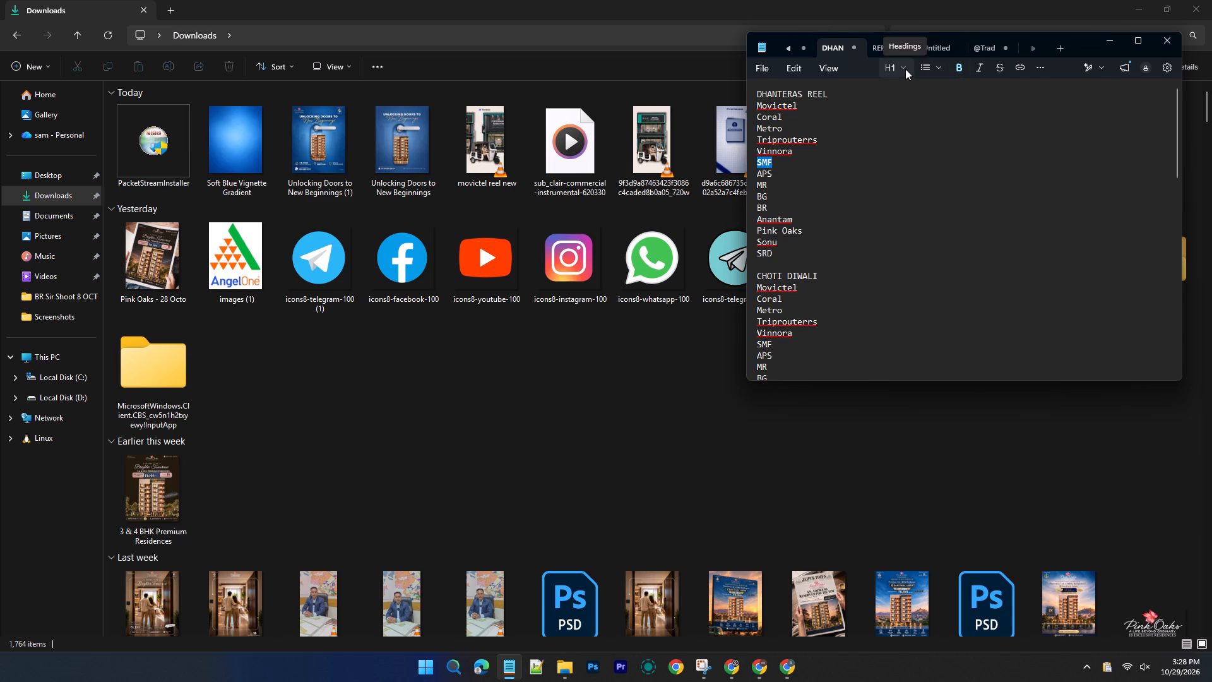
click(1045, 70)
click(1045, 70)
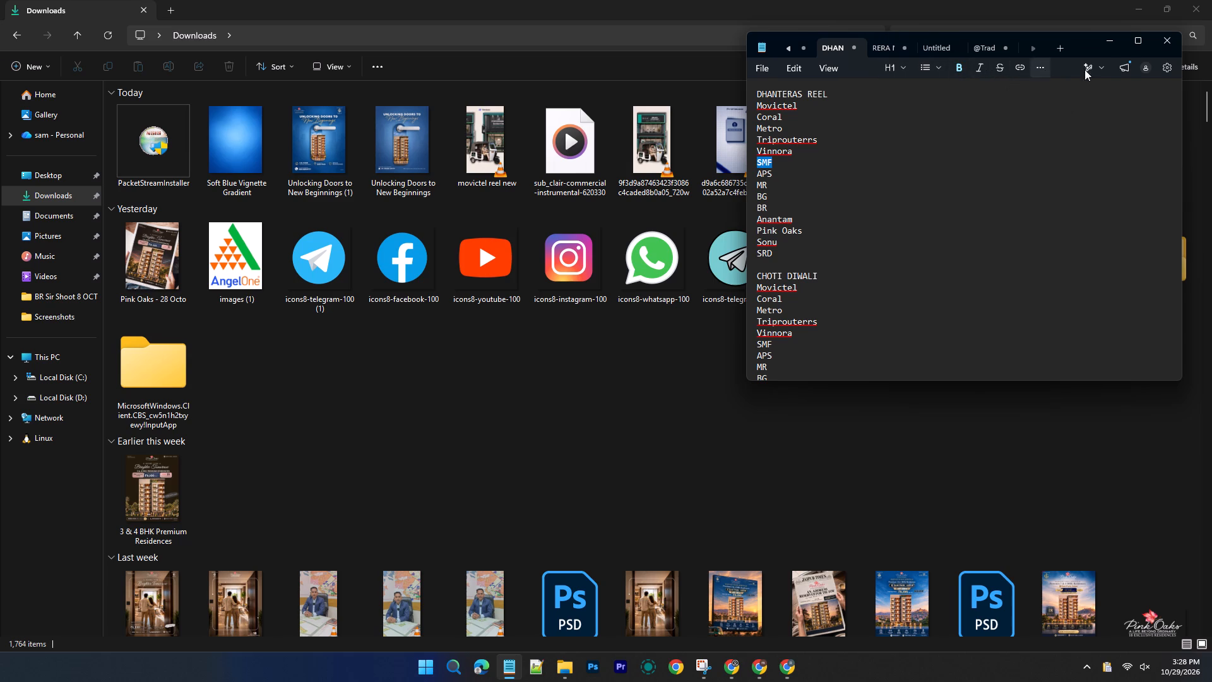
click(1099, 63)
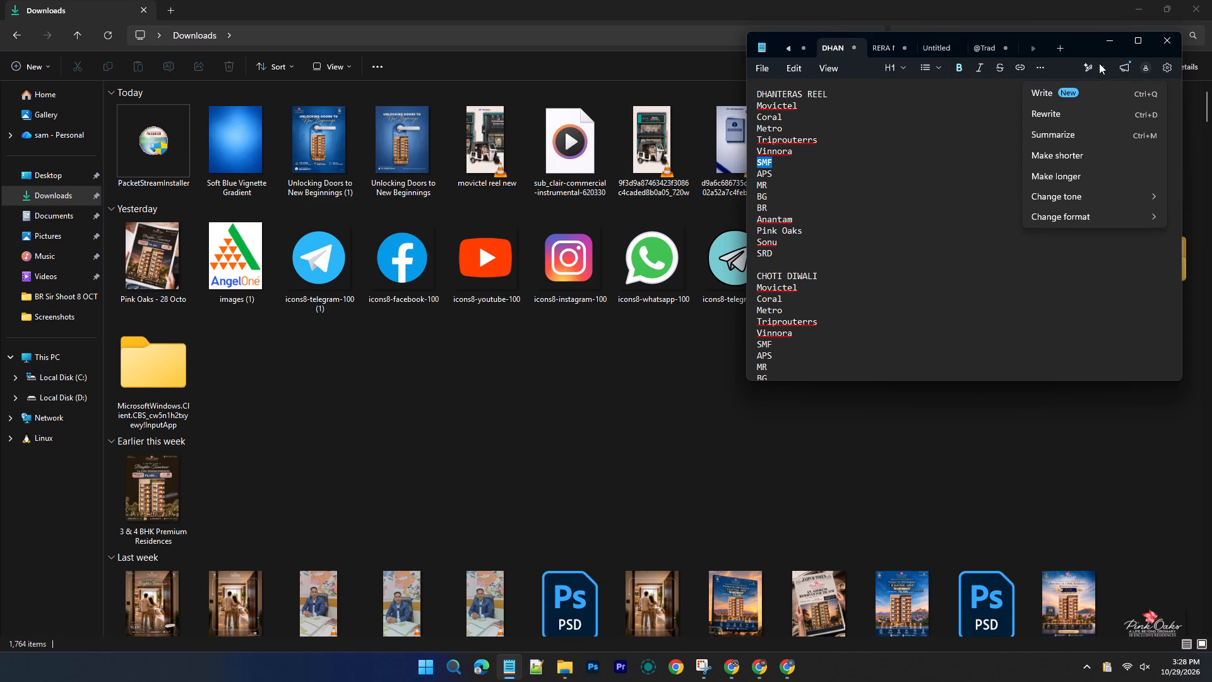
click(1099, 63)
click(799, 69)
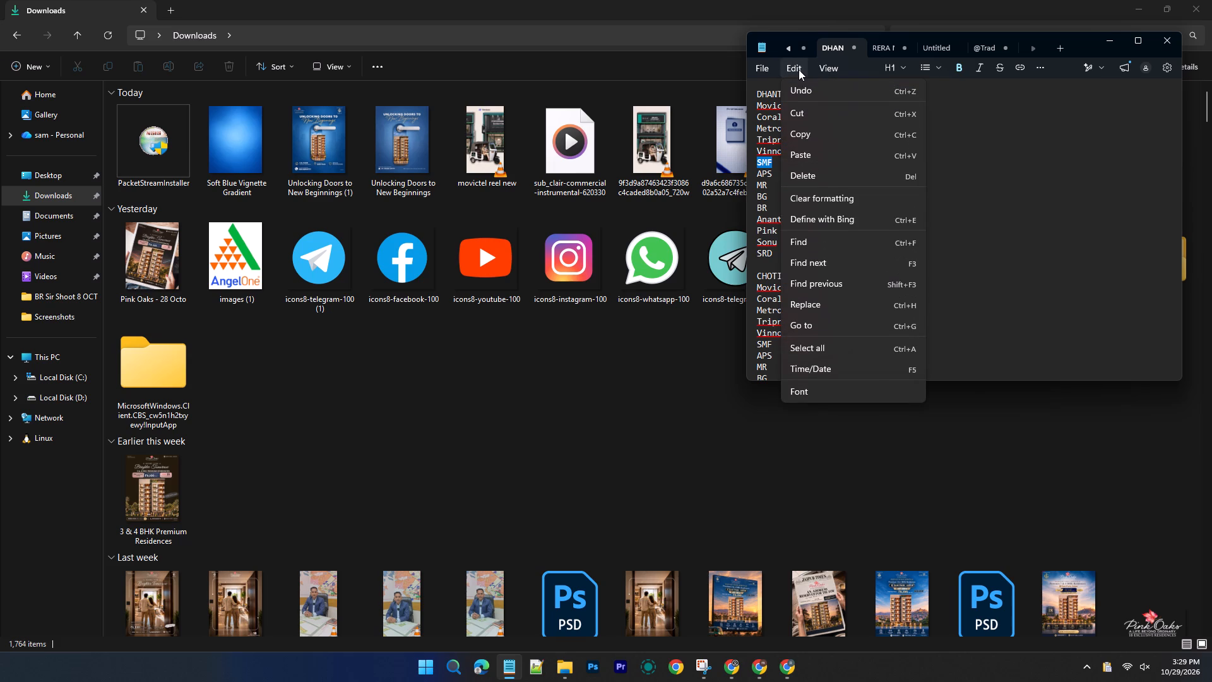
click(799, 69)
Remove the bold formatting from the SMF entry under DHANTERAS REEL.
click(773, 162)
drag(778, 160, 757, 160)
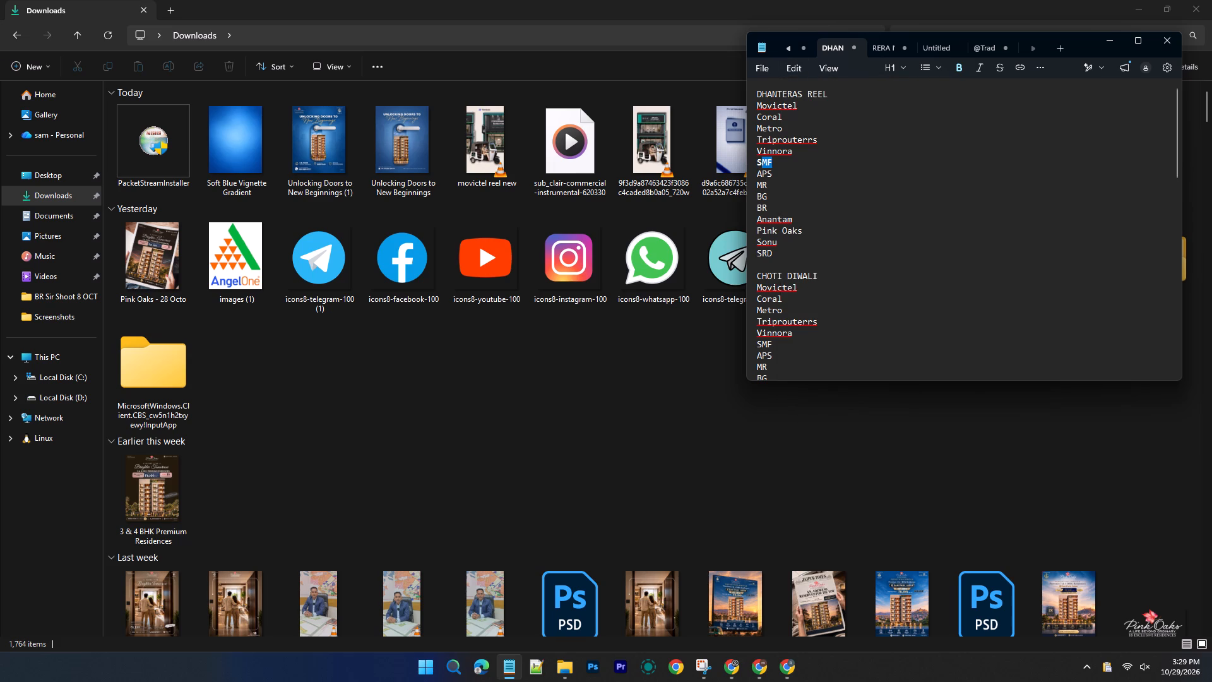
drag(757, 160, 754, 160)
key(ctrl+b)
Mark the SMF entry under DHANTERAS REEL with a bullet point in front of it.
click(754, 160)
key(Left)
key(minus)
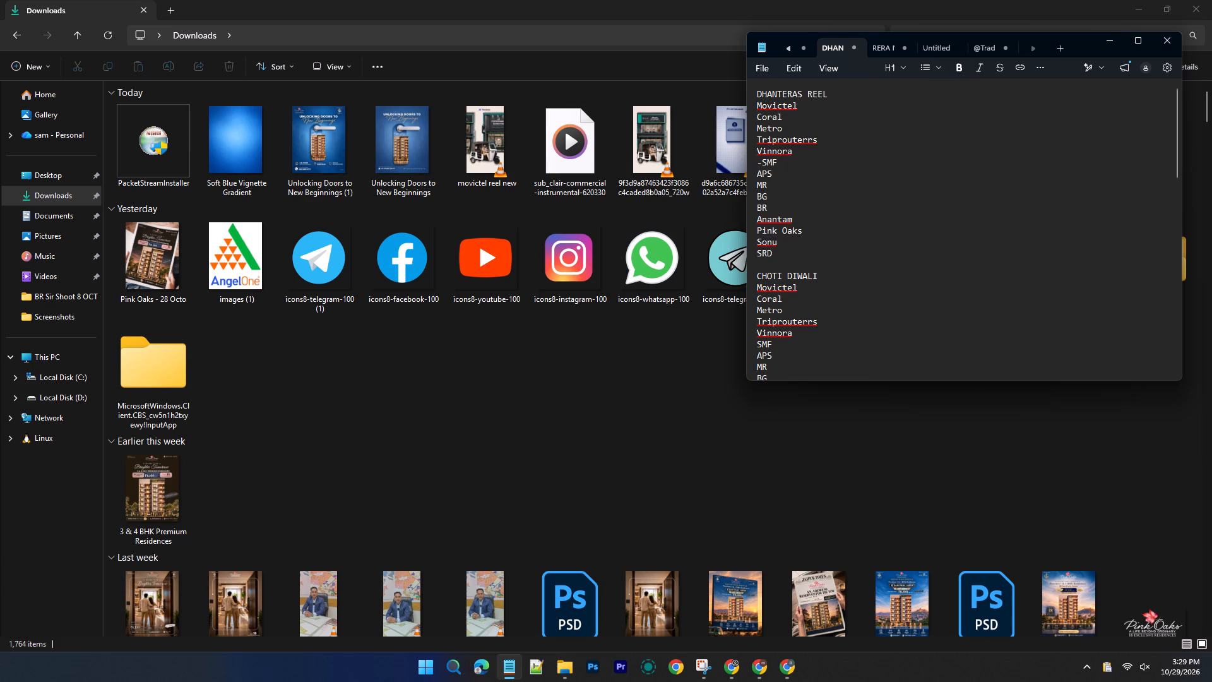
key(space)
click(816, 201)
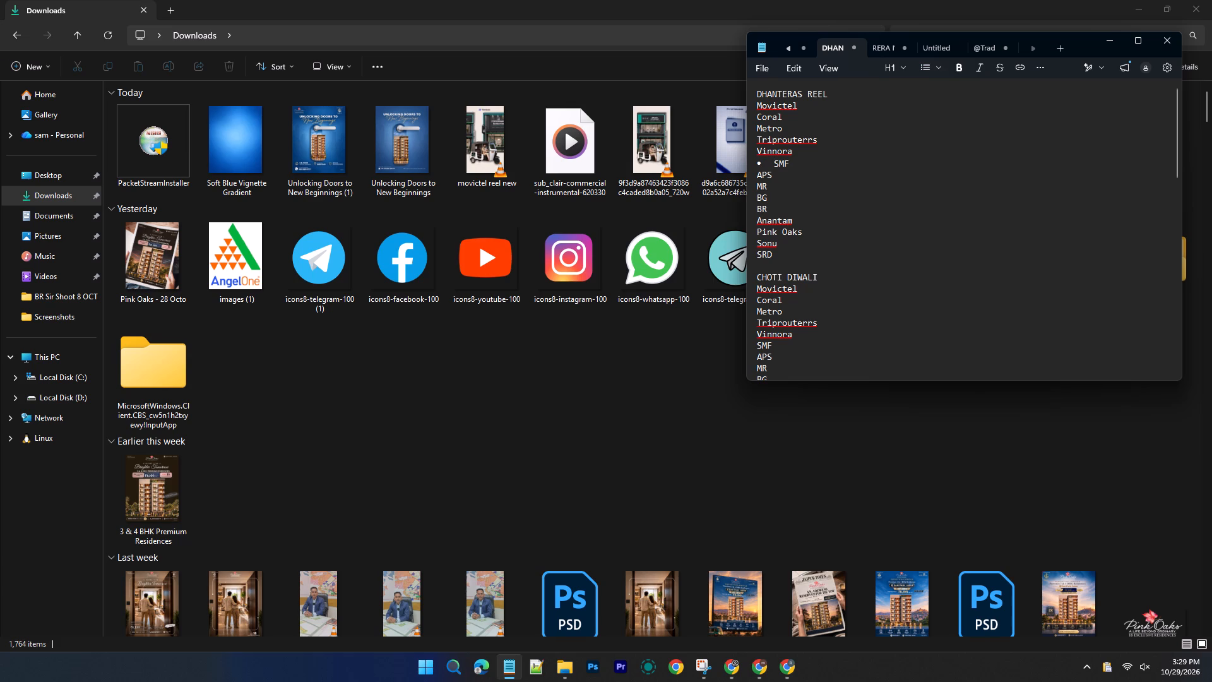
Switch to Chrome and open the Dashboard page of the PacketStream account.
click(732, 671)
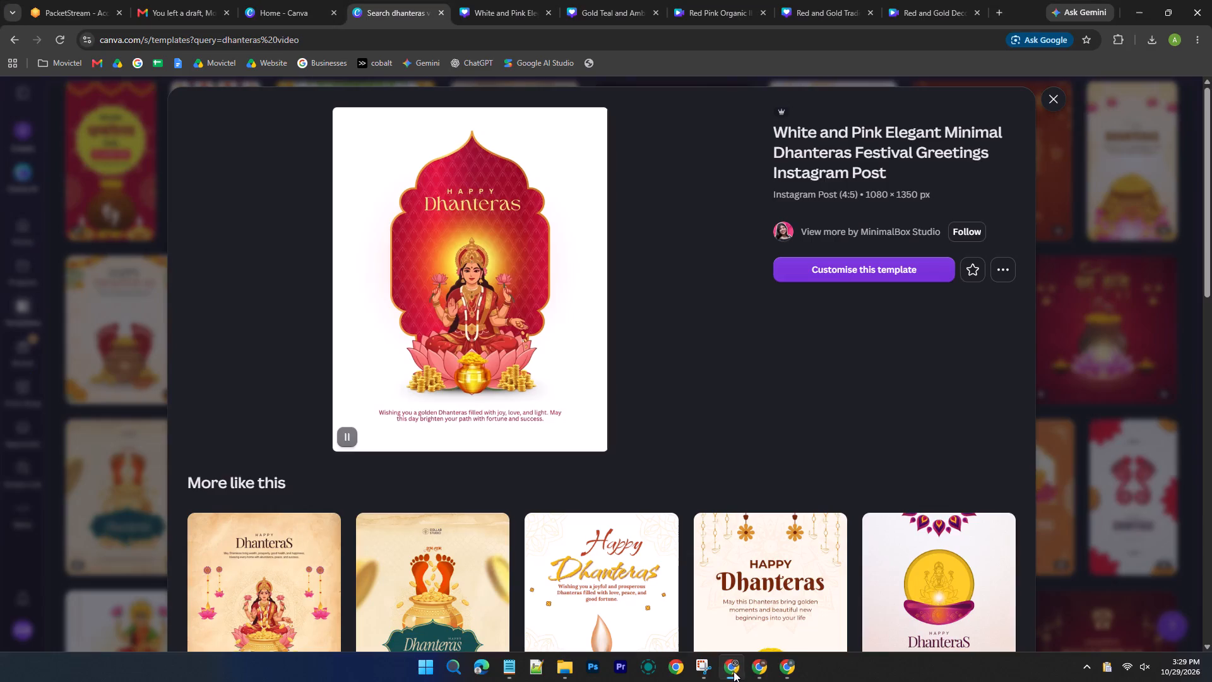
click(78, 0)
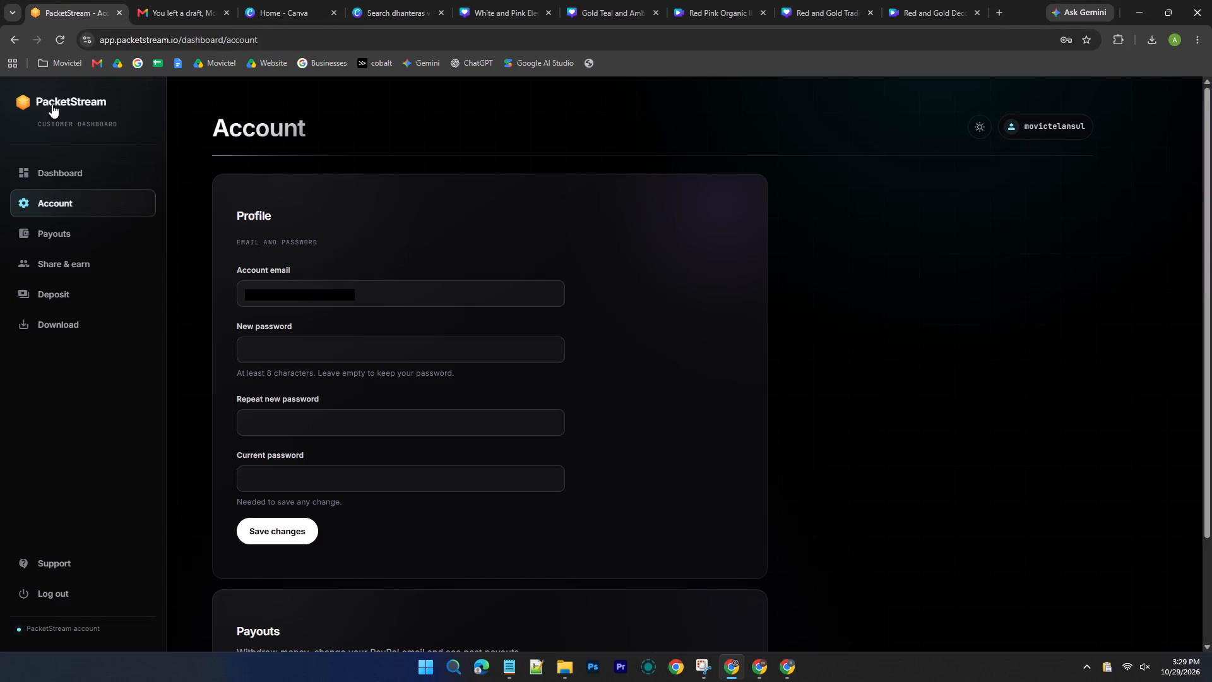
click(38, 179)
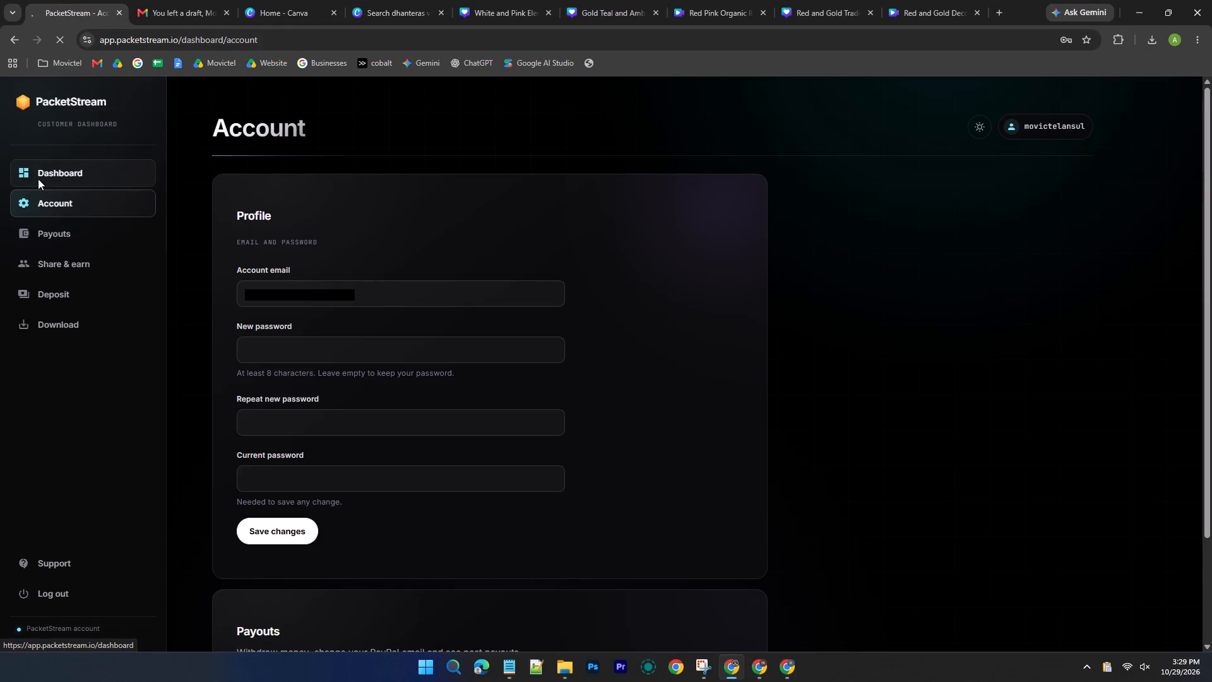
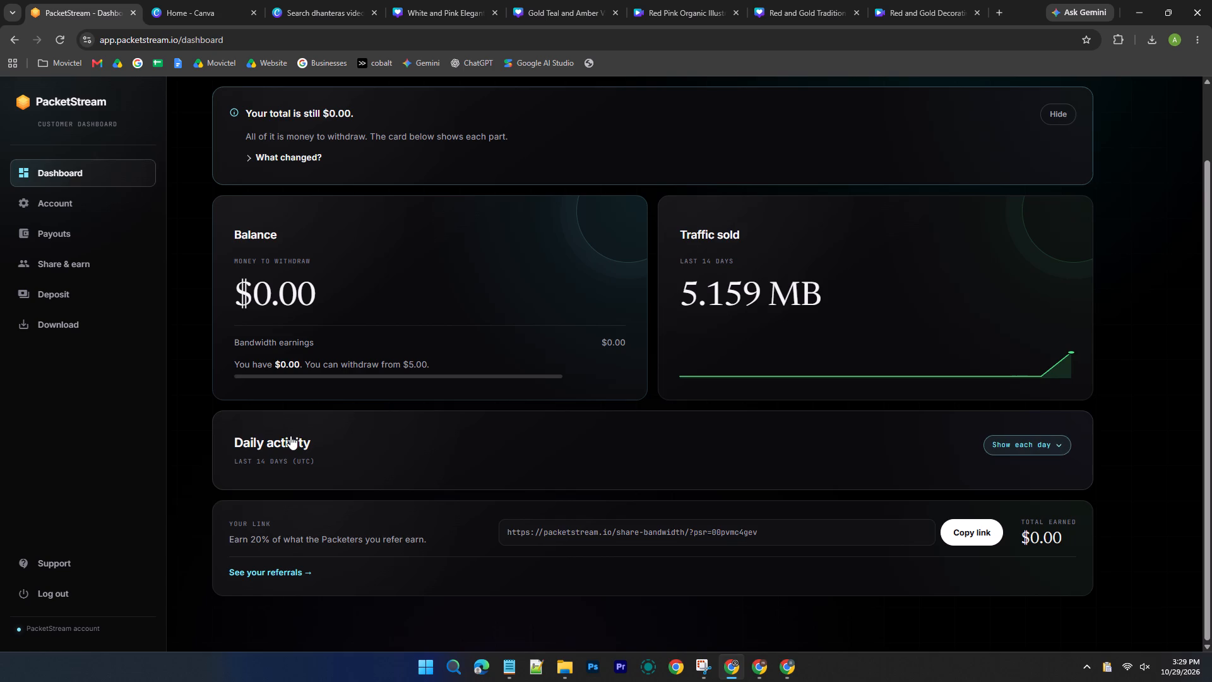
Expand the day-by-day breakdown under Daily activity on the PacketStream dashboard and review the traffic sold for each date.
click(1023, 447)
scroll(1023, 447, down, 8)
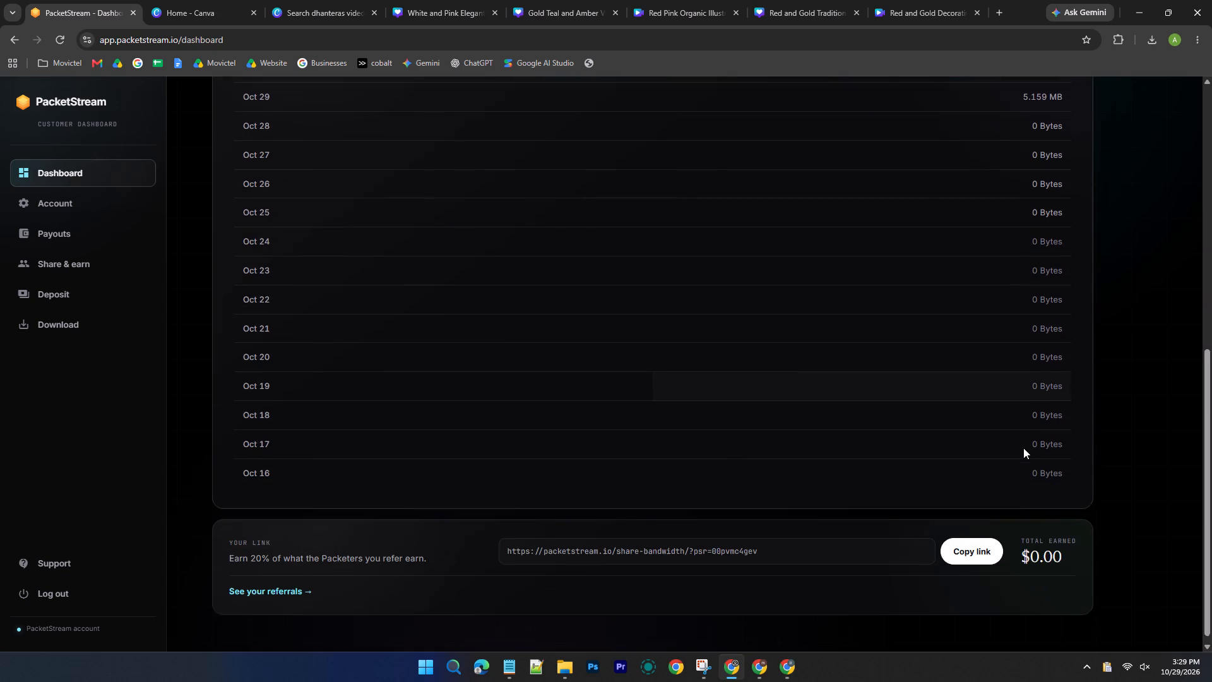
scroll(487, 498, up, 3)
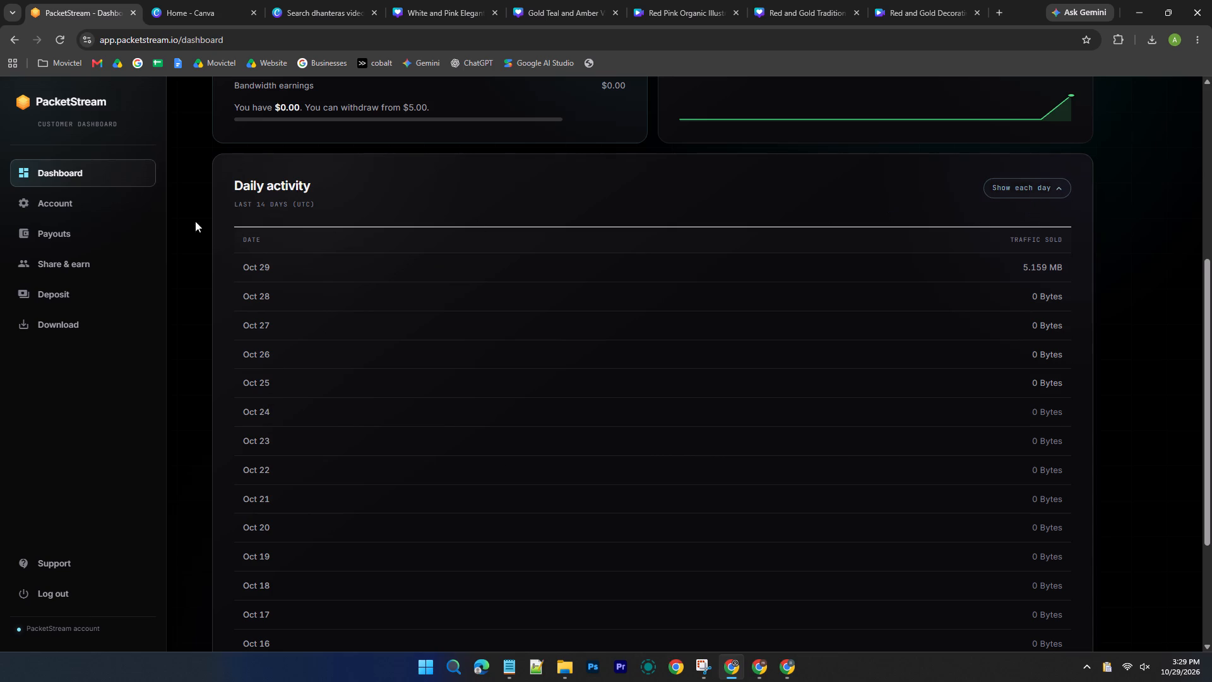
In the White and Pink Elegant Minimal Dhanteras design, undo the last adjustments affecting the MR Finance logo.
click(518, 0)
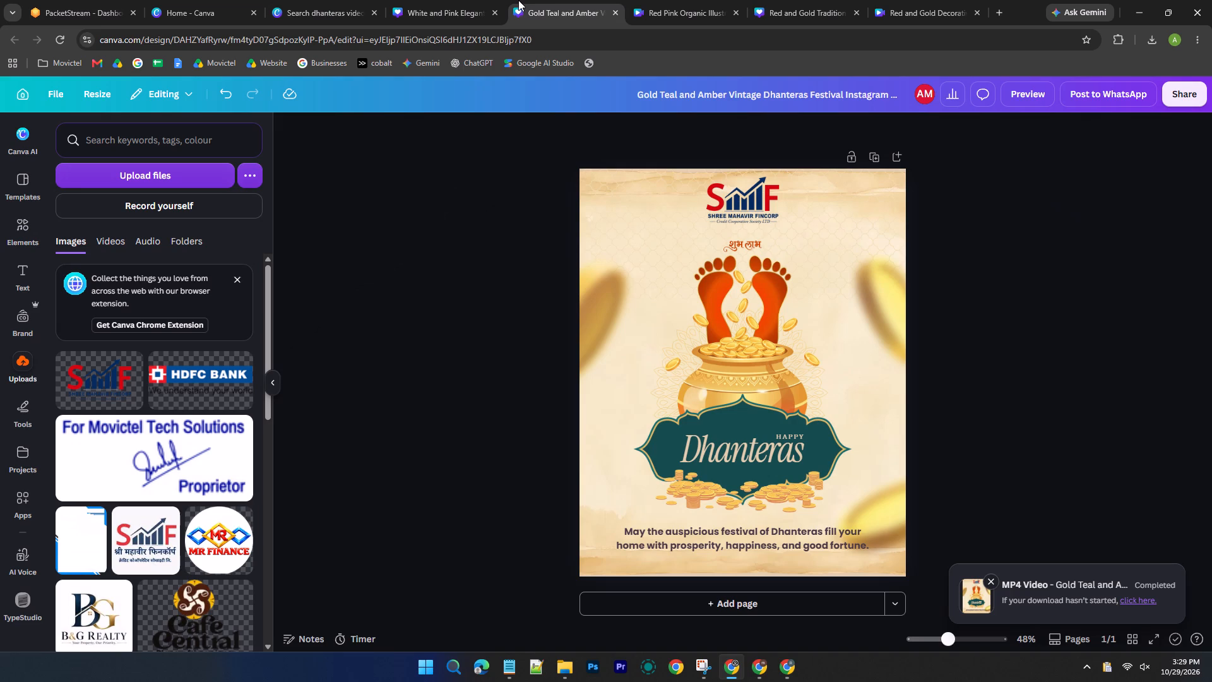
click(480, 3)
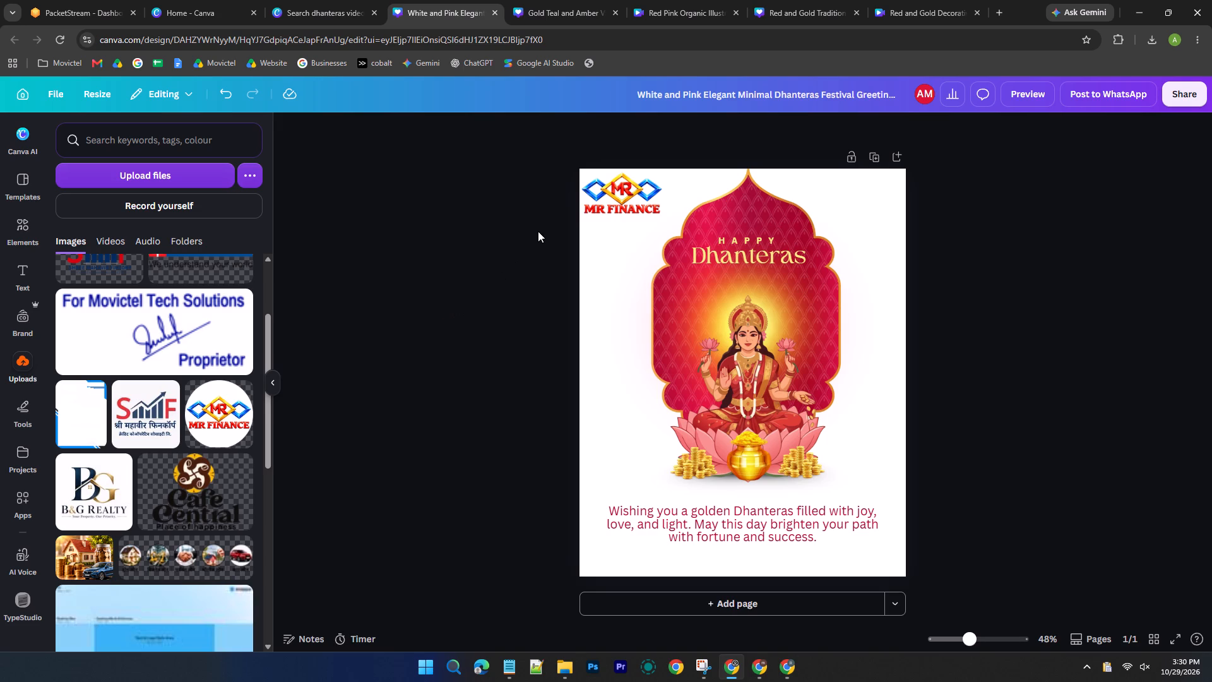
key(ctrl+z)
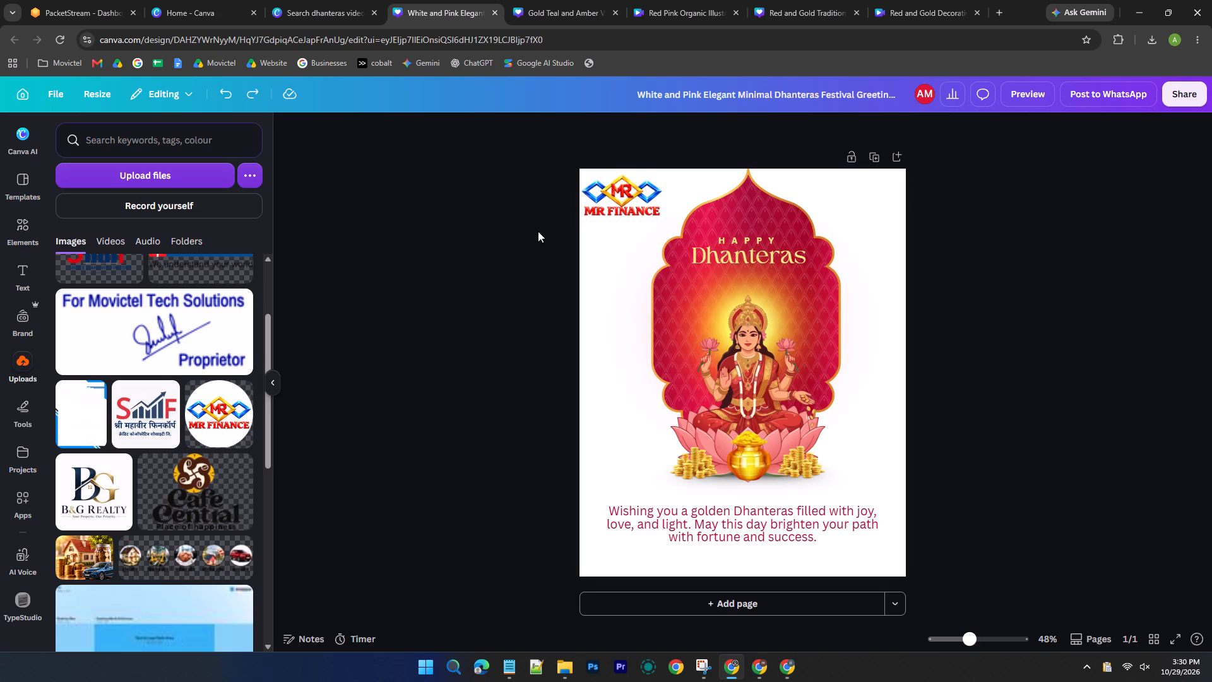
key(ctrl+z)
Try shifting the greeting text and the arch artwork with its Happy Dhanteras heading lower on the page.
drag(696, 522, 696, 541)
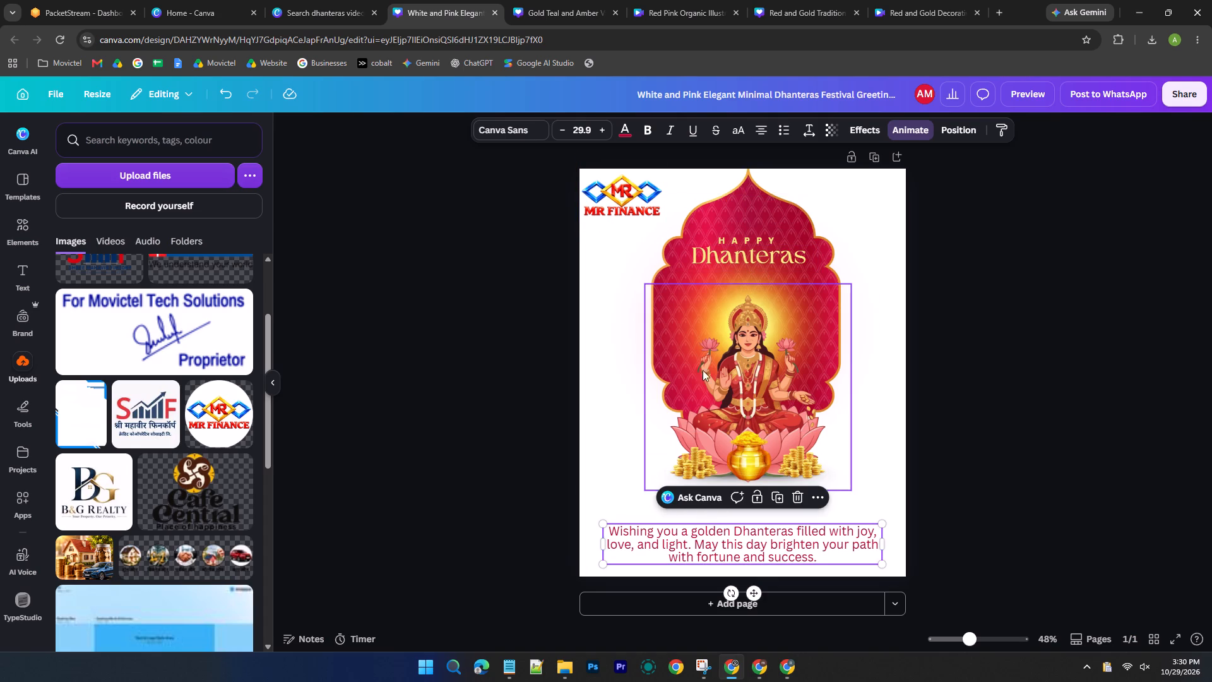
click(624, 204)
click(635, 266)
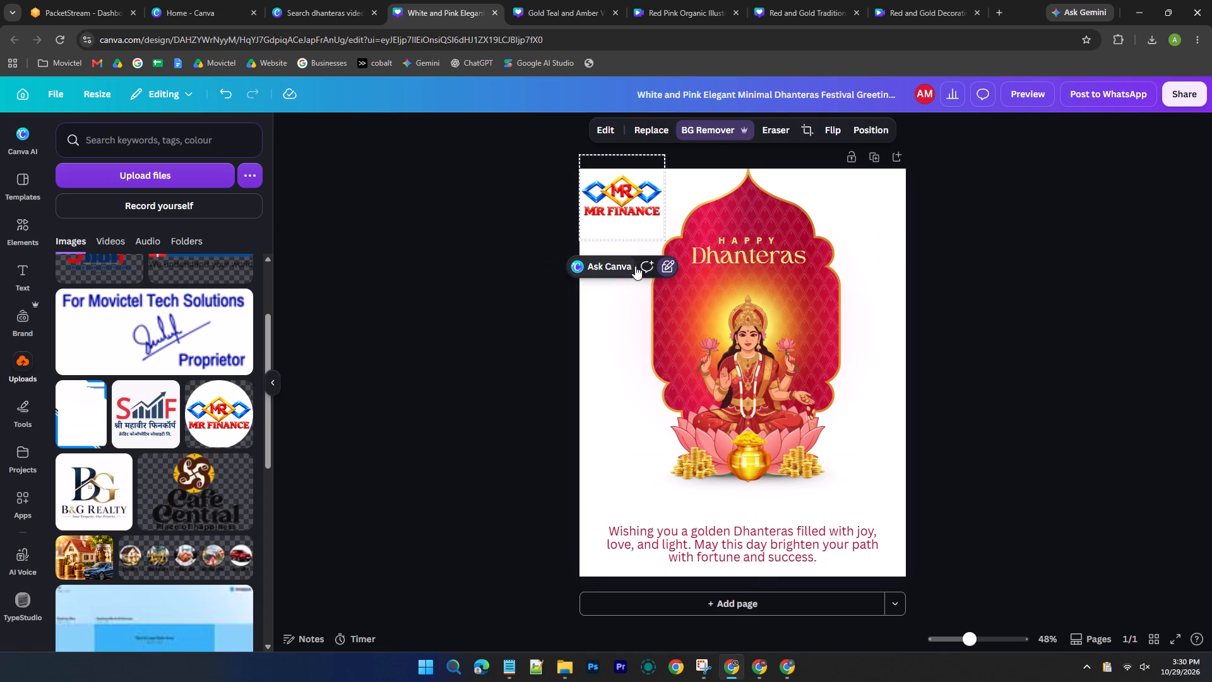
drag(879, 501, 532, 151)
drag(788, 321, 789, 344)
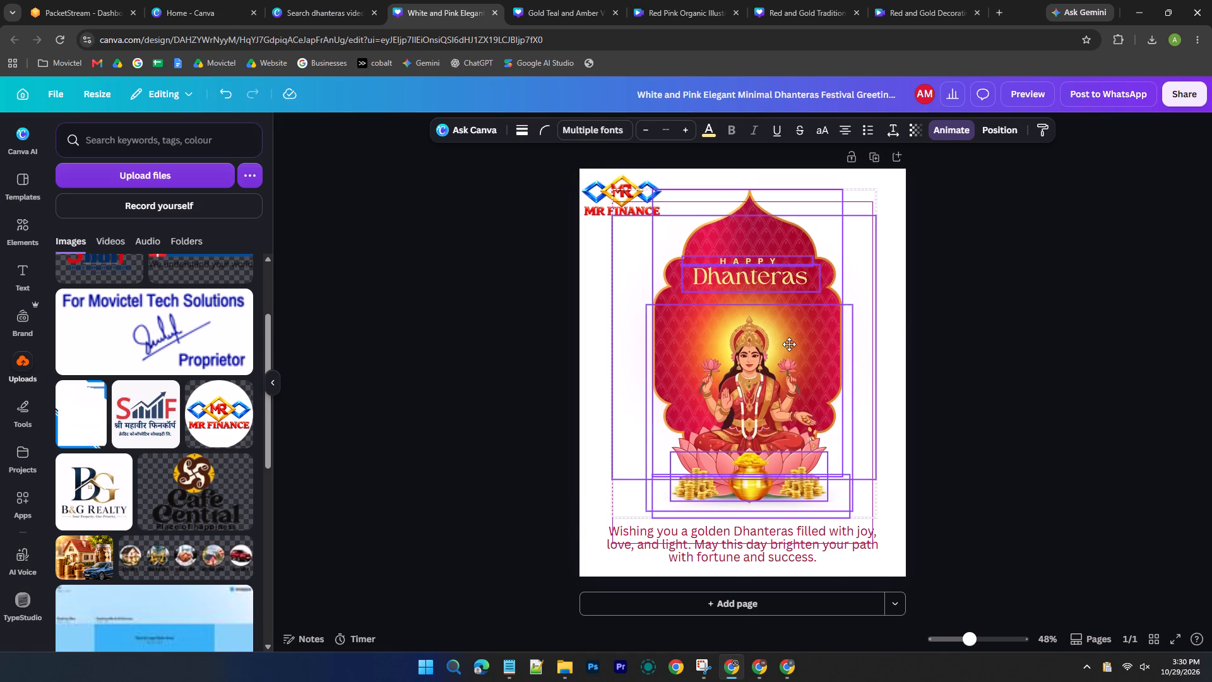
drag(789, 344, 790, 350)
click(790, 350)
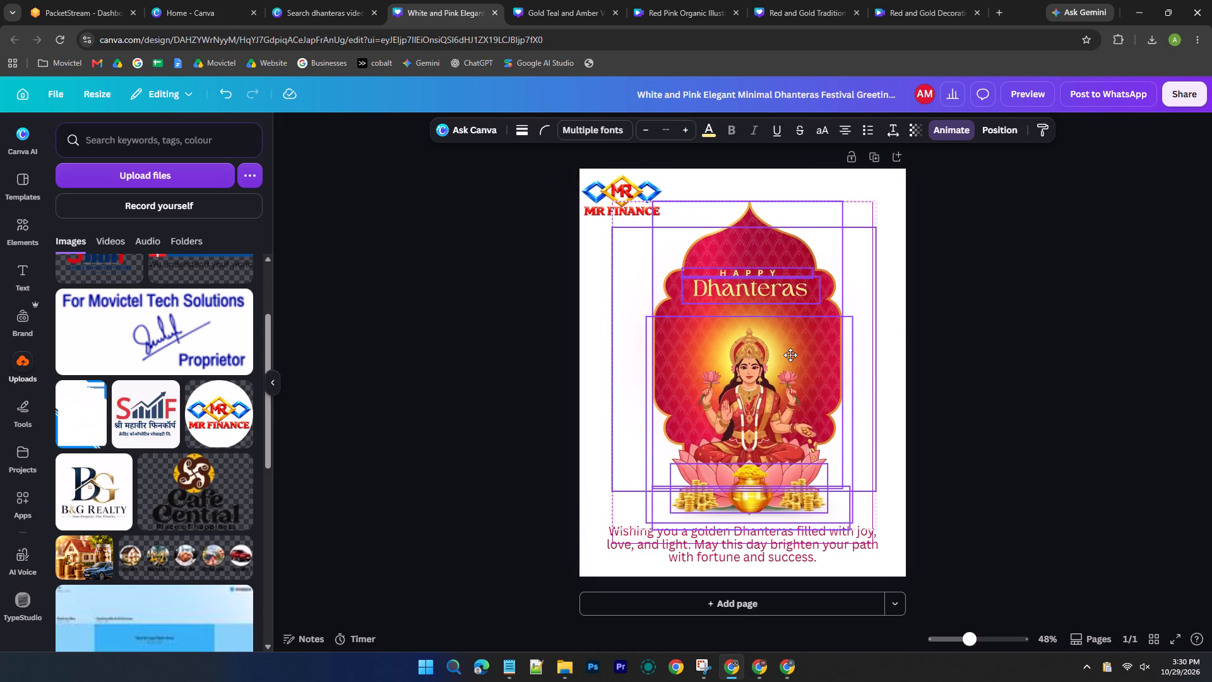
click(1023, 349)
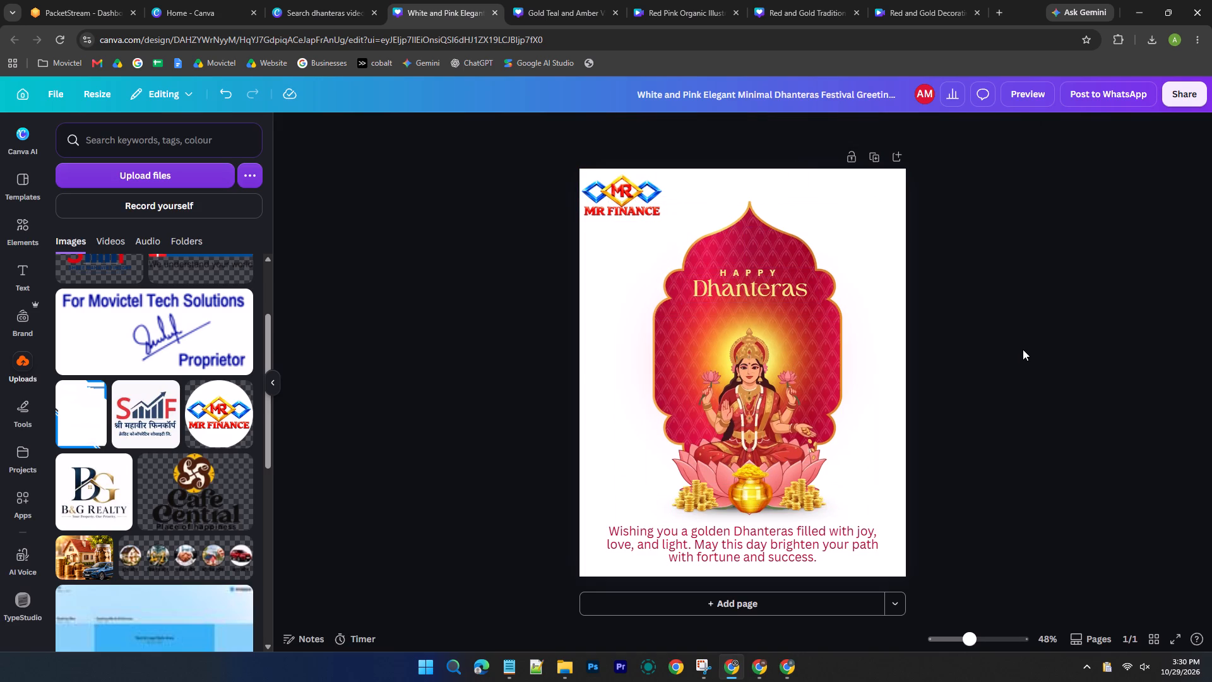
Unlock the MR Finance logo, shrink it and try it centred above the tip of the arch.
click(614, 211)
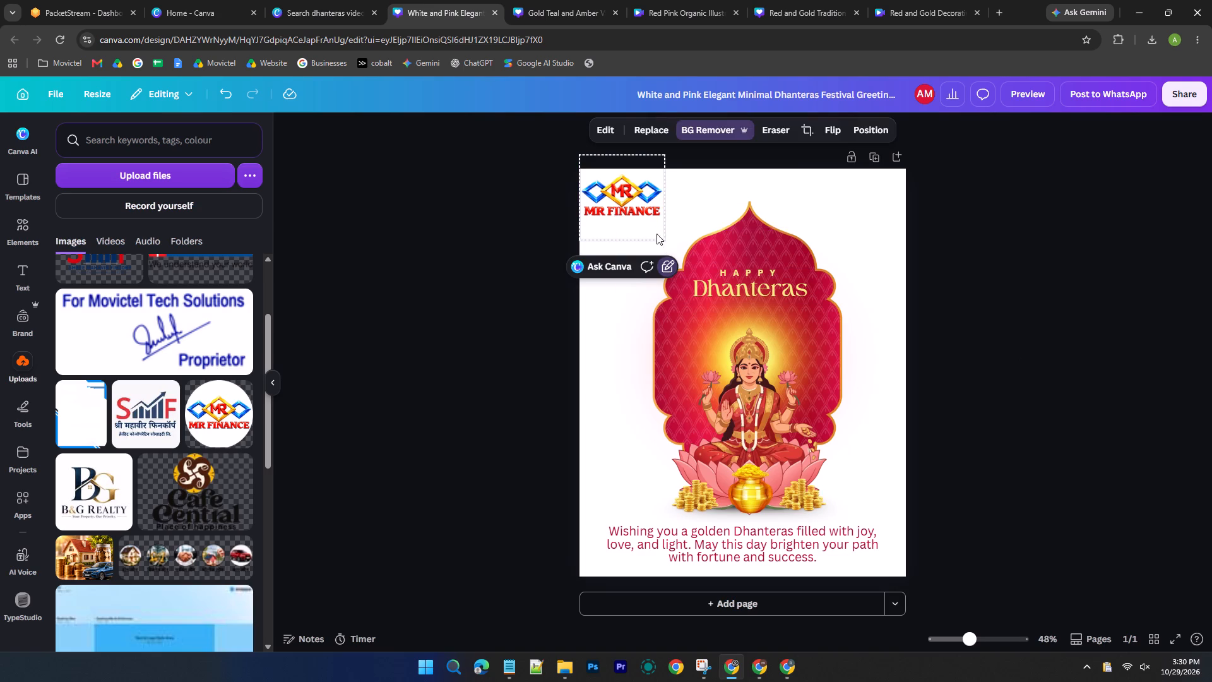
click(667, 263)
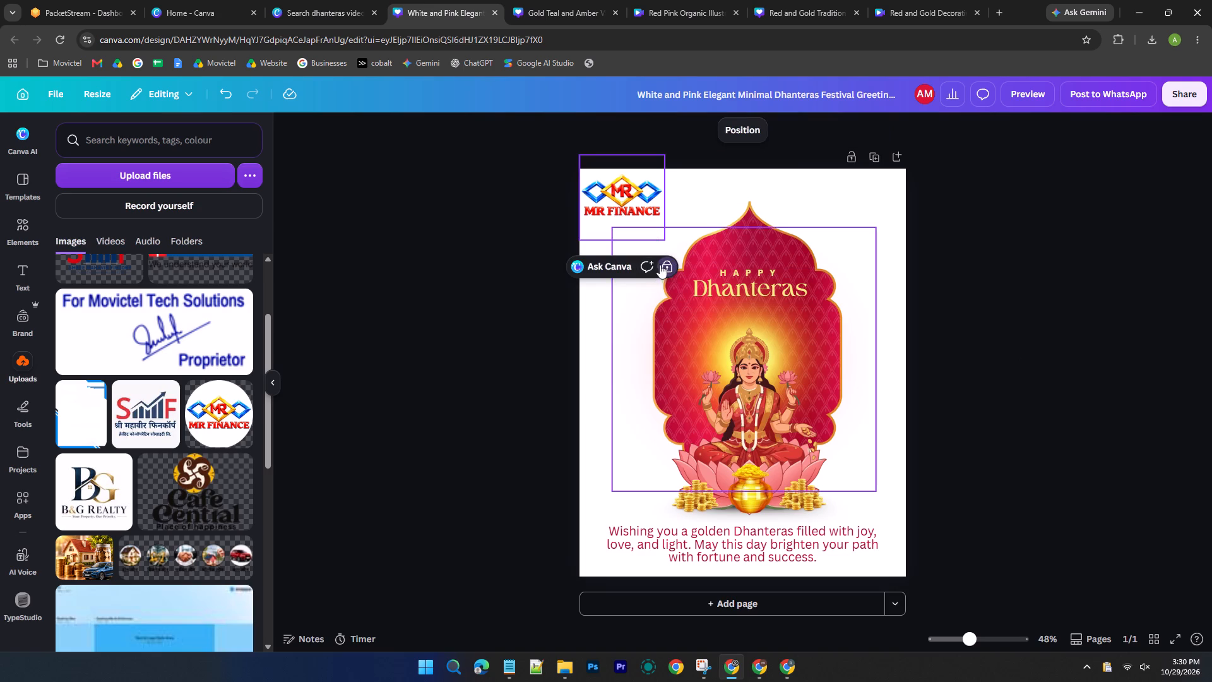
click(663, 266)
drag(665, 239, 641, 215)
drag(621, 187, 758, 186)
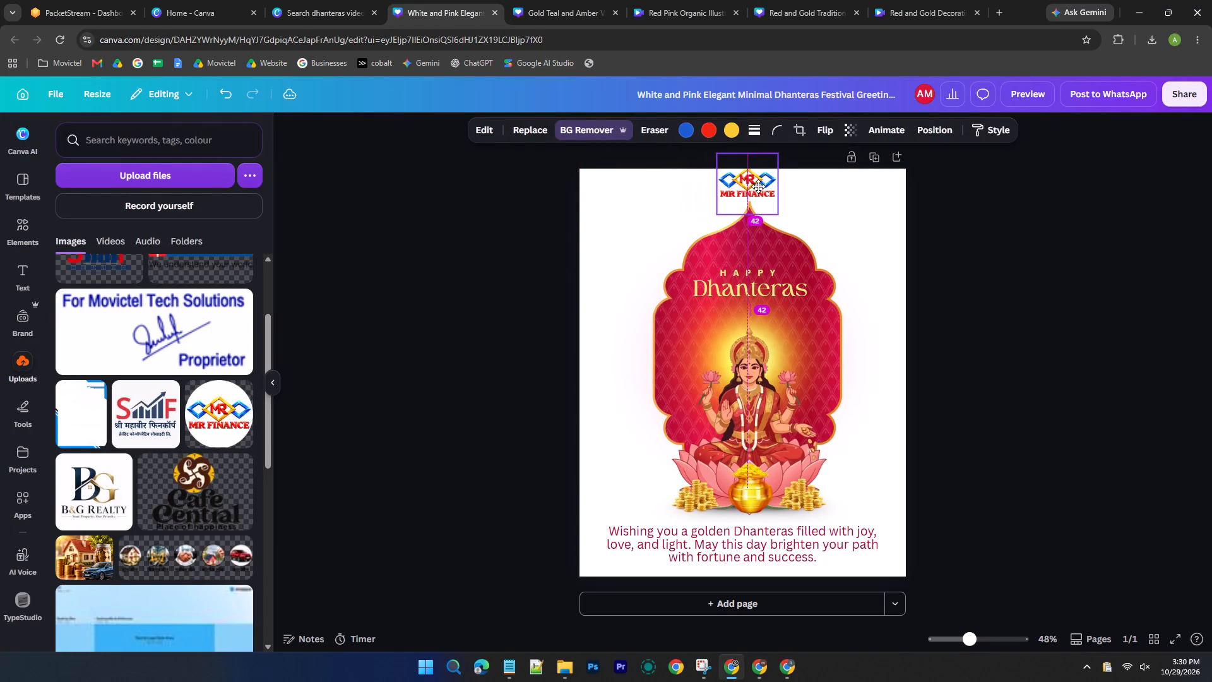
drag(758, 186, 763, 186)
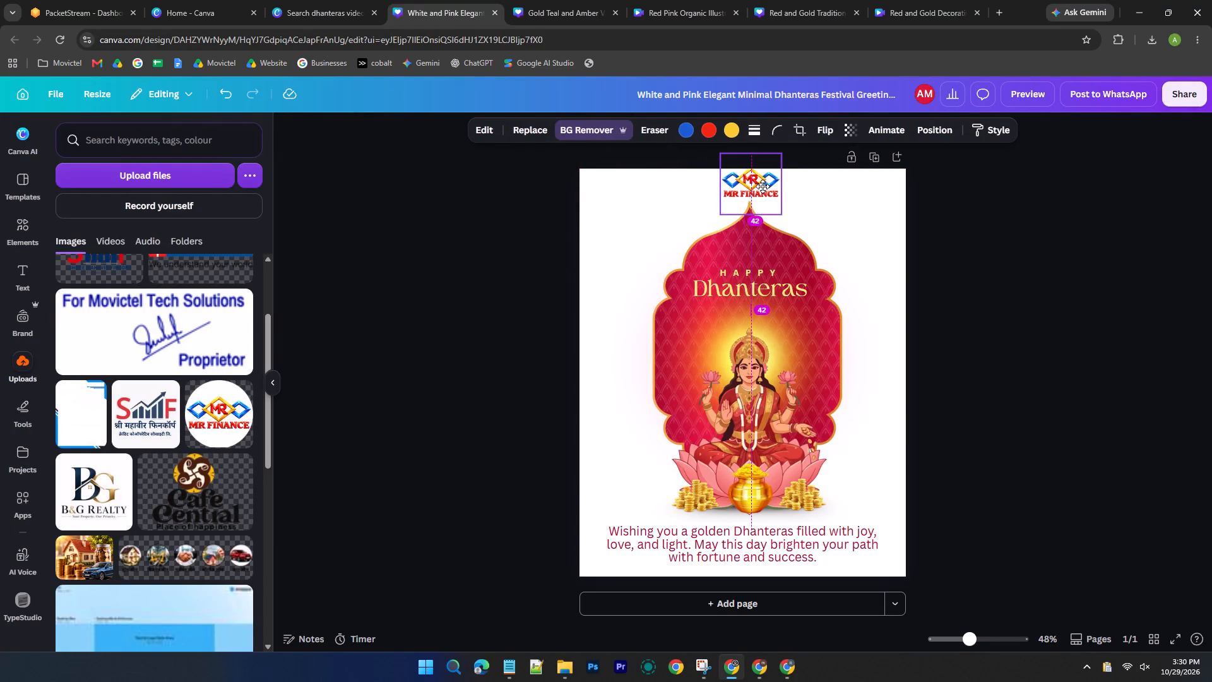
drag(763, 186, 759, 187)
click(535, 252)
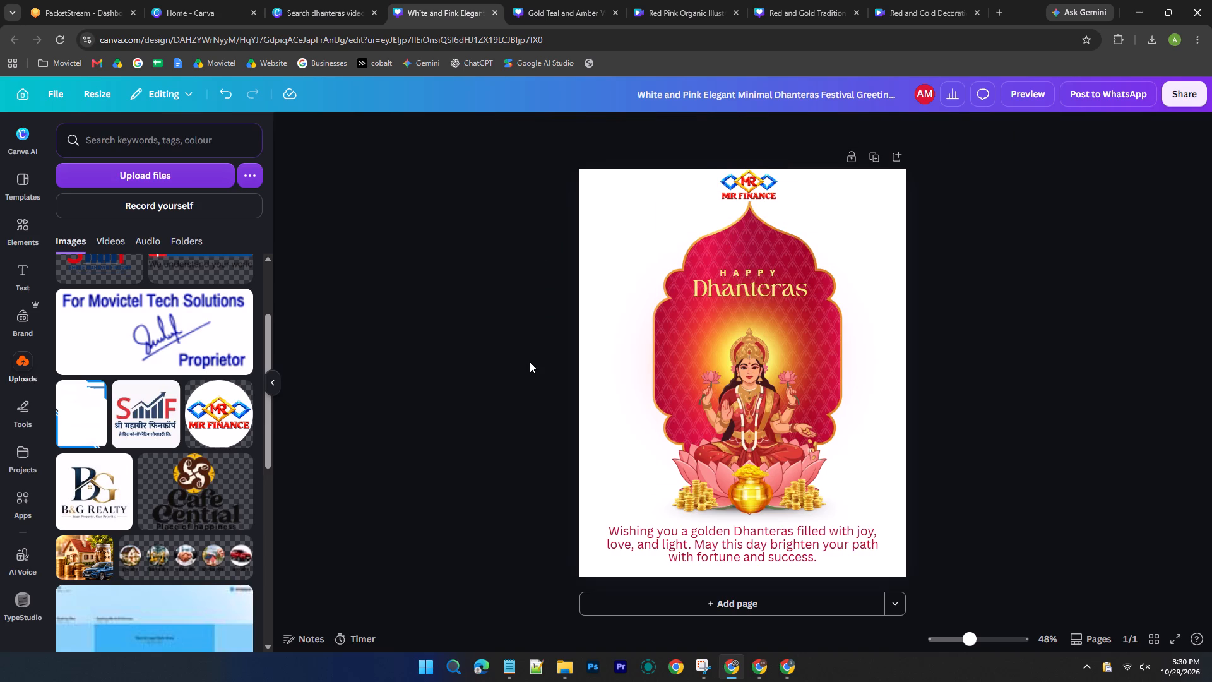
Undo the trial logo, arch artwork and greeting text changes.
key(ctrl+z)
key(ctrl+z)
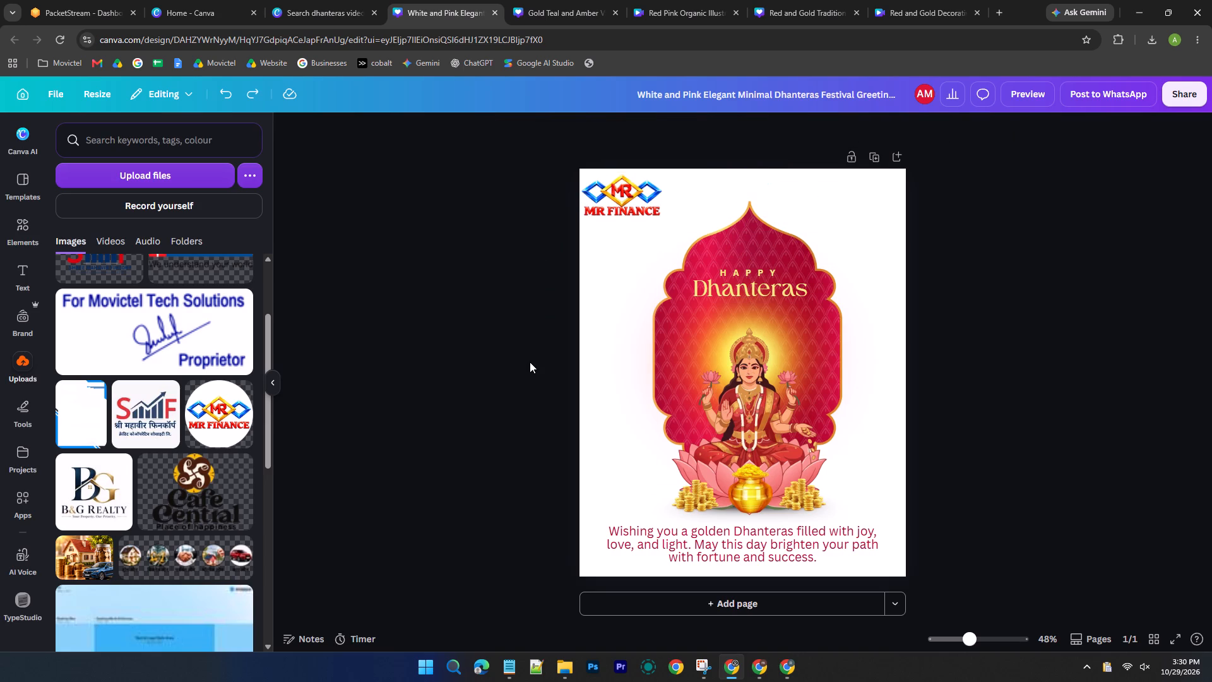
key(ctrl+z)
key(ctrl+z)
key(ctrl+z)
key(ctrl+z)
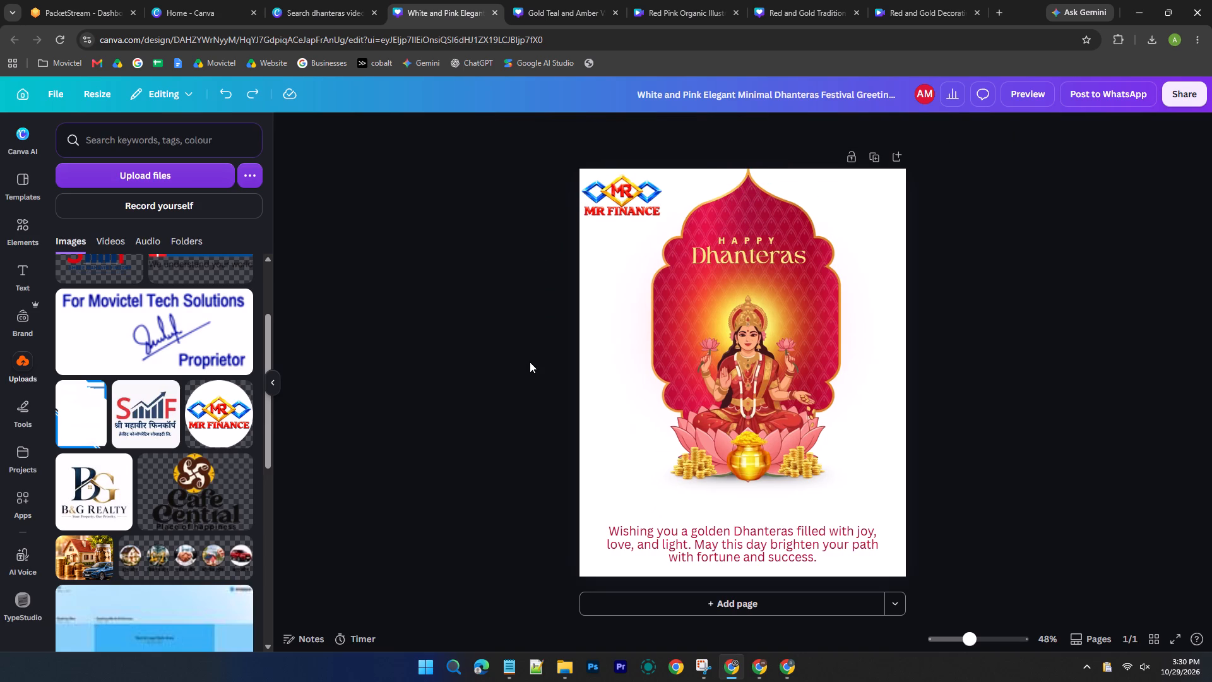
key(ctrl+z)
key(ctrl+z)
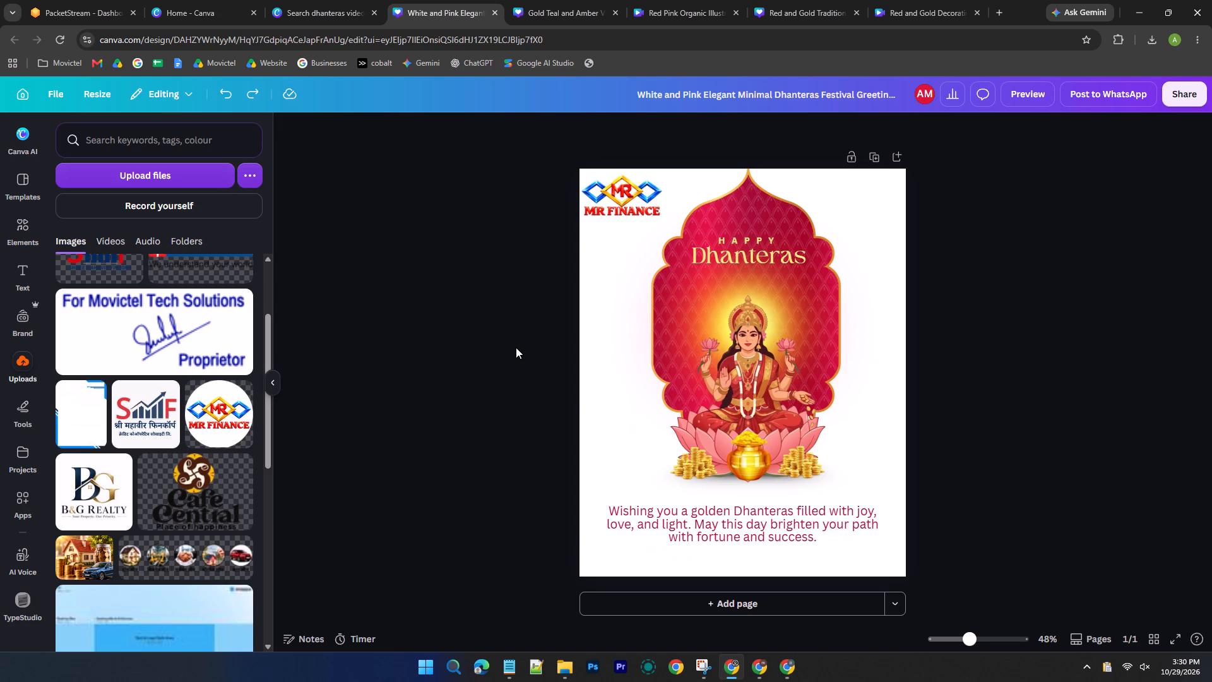
Shrink the MR Finance logo and place it in the page's upper right corner beside the arch.
click(615, 196)
drag(665, 242, 650, 229)
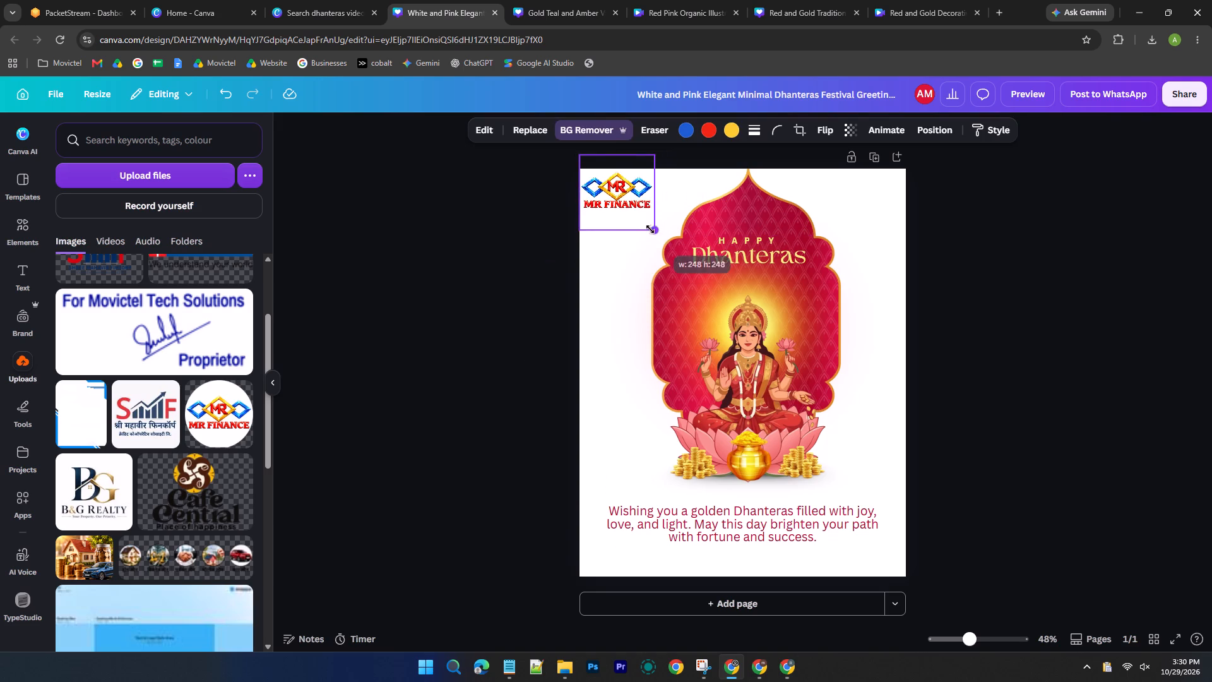
drag(650, 229, 642, 218)
drag(616, 189, 869, 194)
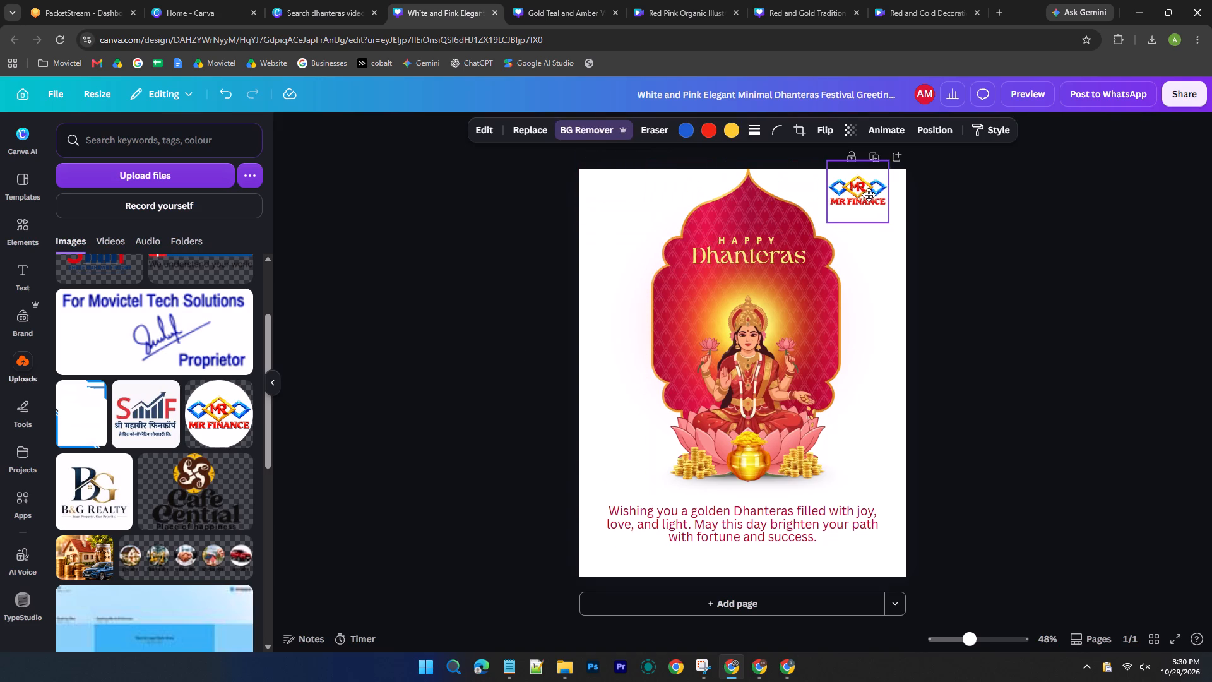
drag(869, 194, 874, 191)
click(1088, 194)
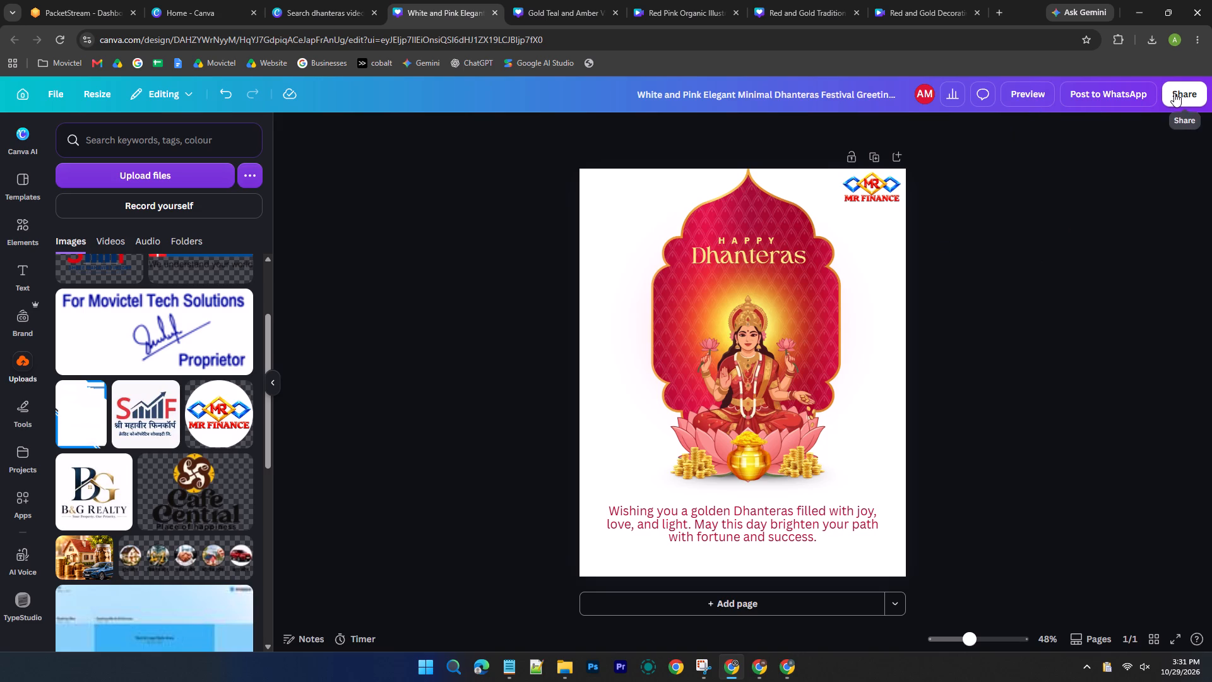
Rename the design as "MR Finance - 5 Oct".
click(755, 92)
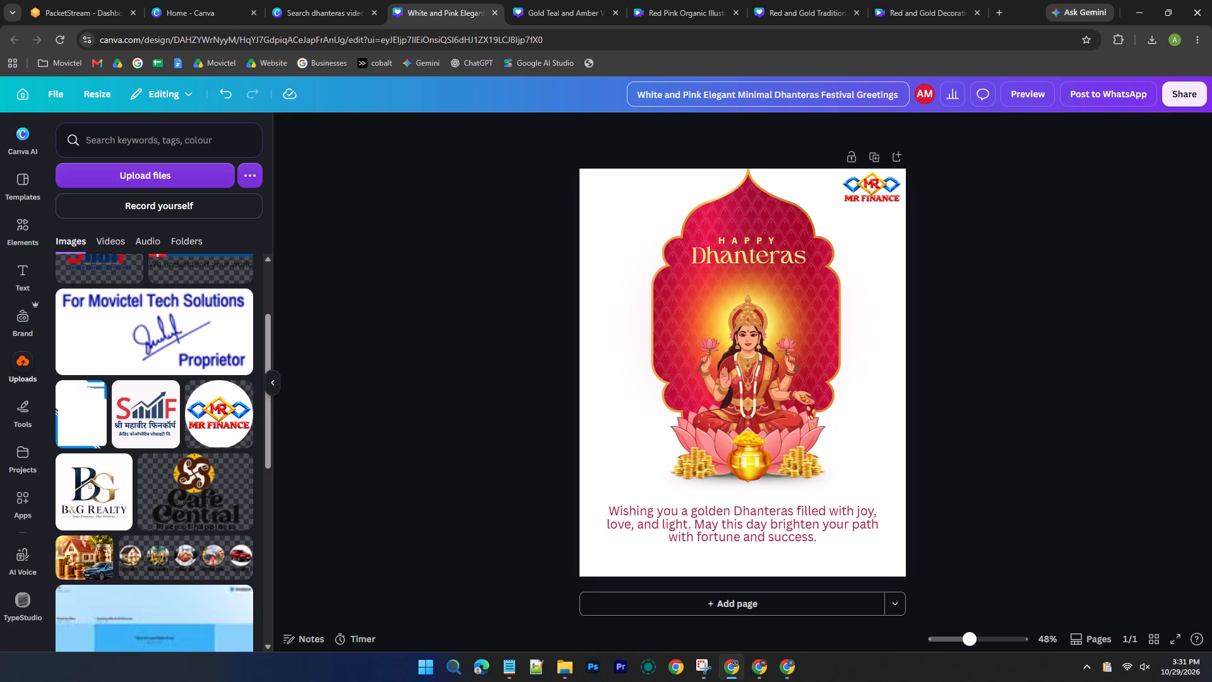
key(ctrl+a)
text(MR Finance - 5 C)
key(shift+BackSpace)
text(Oct)
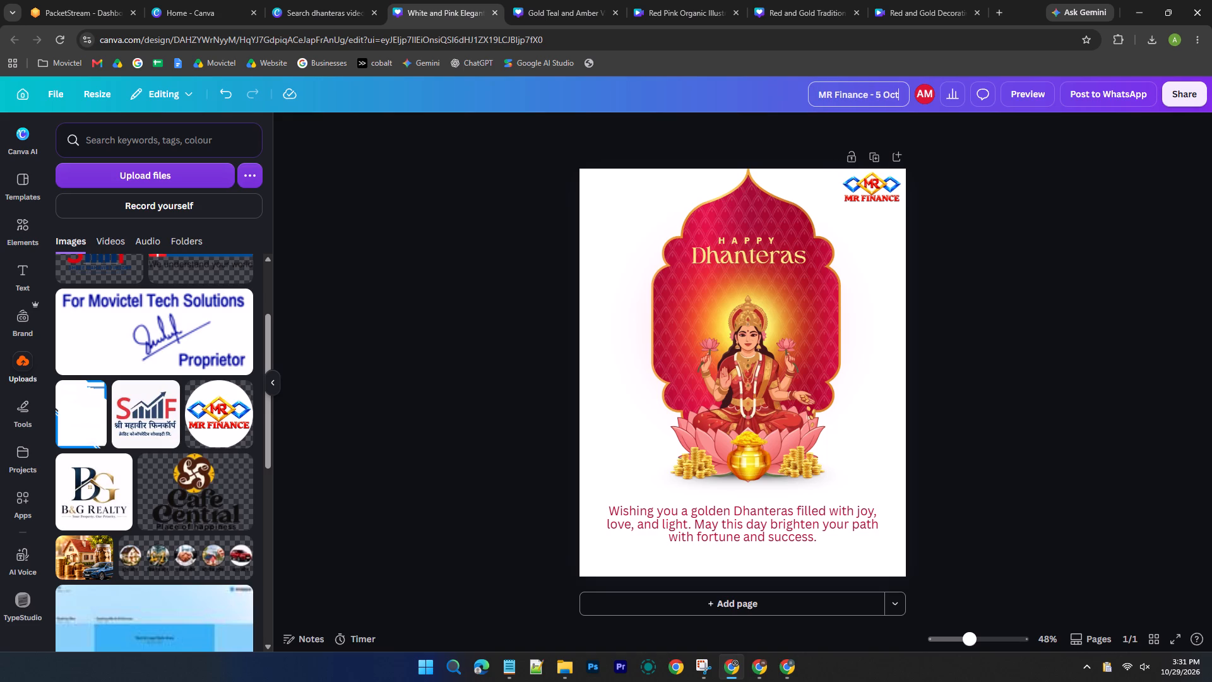
click(1038, 241)
Download the MR Finance - 5 Oct design as an MP4 video.
click(1208, 79)
click(1190, 92)
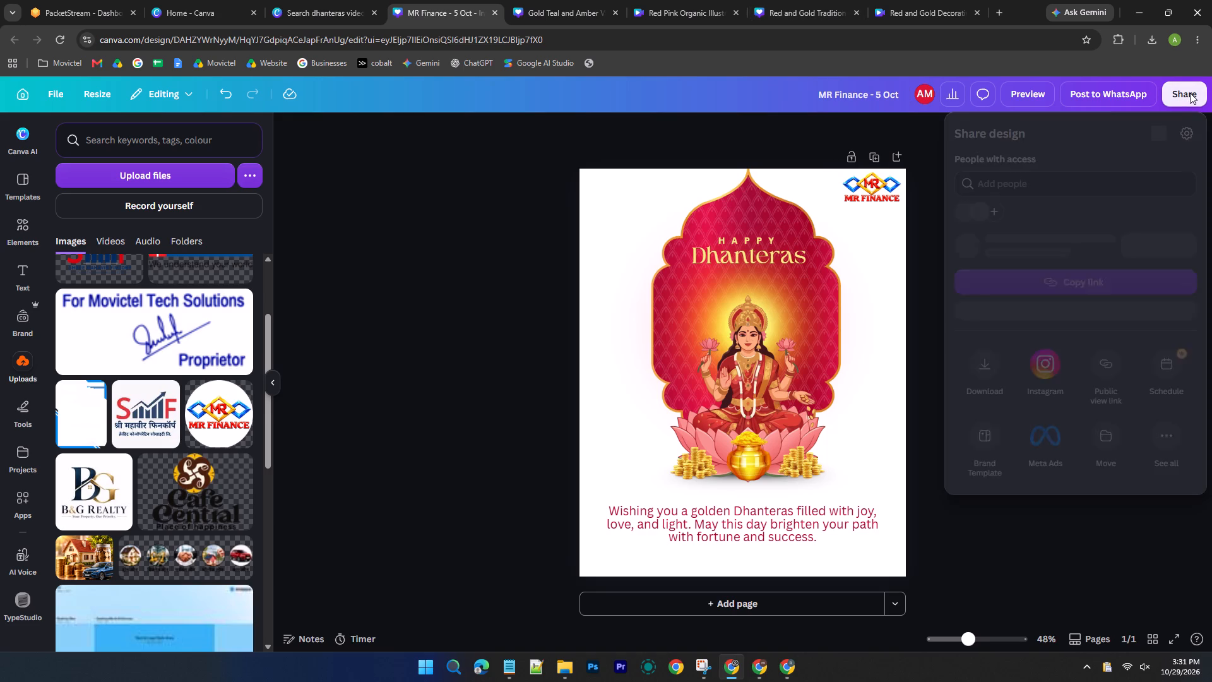
click(990, 391)
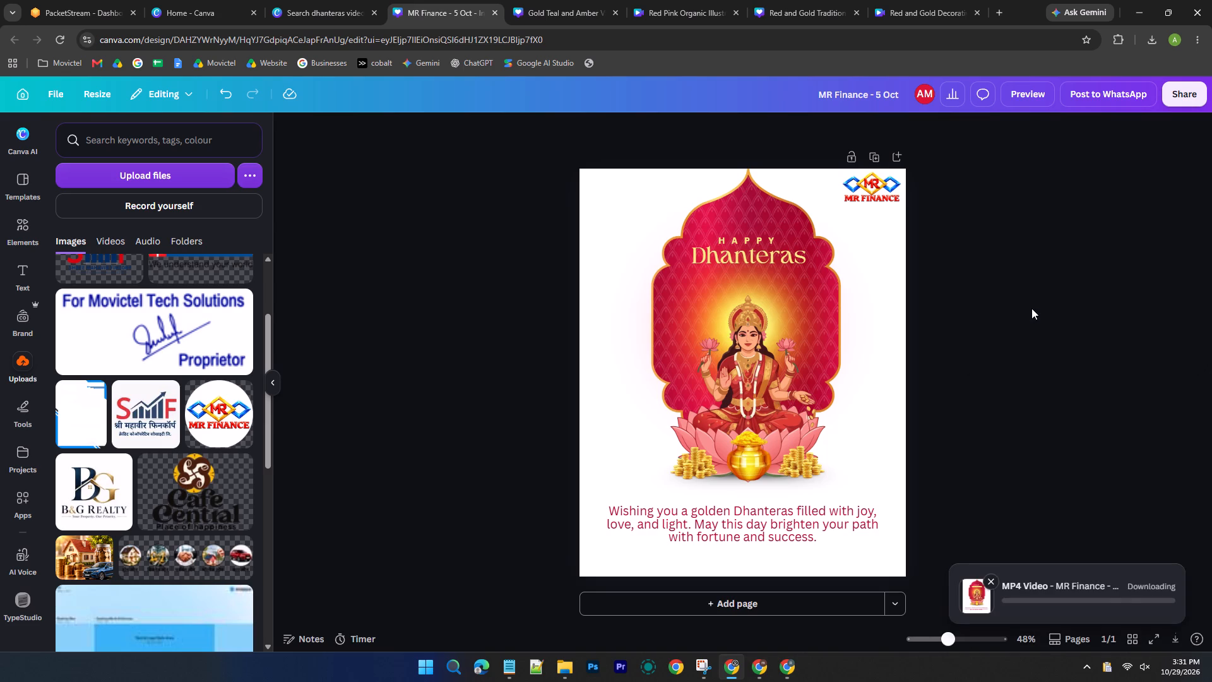
In File Explorer, delete the PacketStreamInstaller file from the Downloads folder.
click(558, 669)
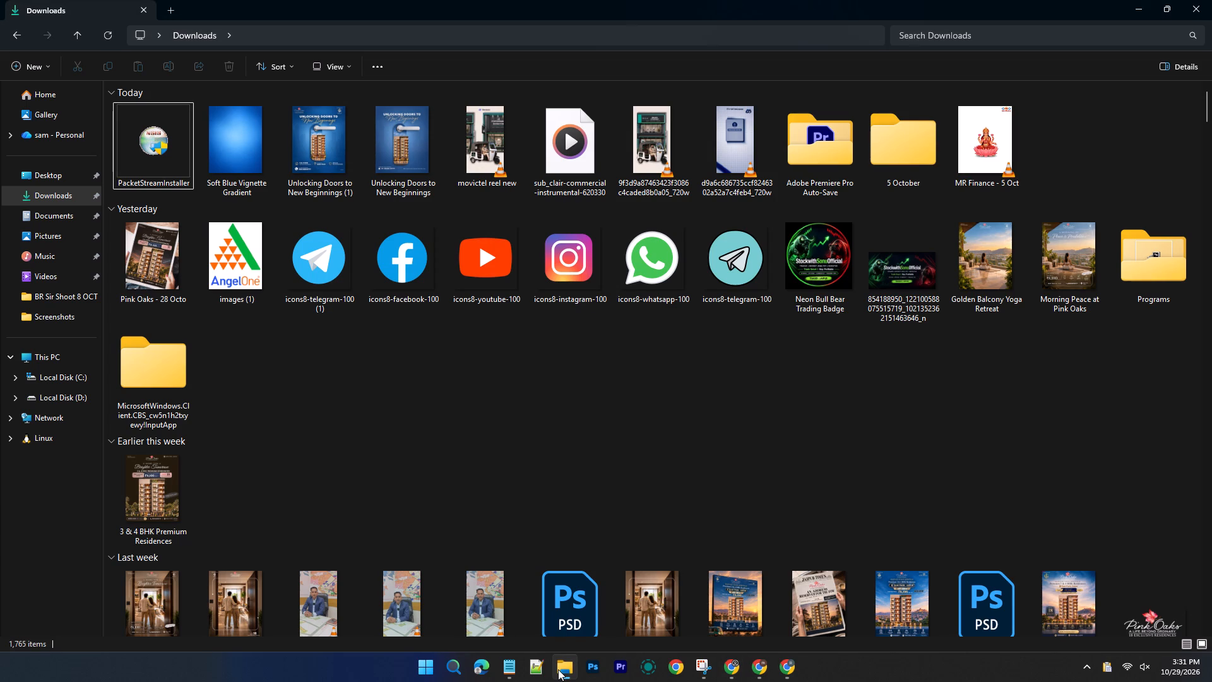
click(170, 157)
key(Delete)
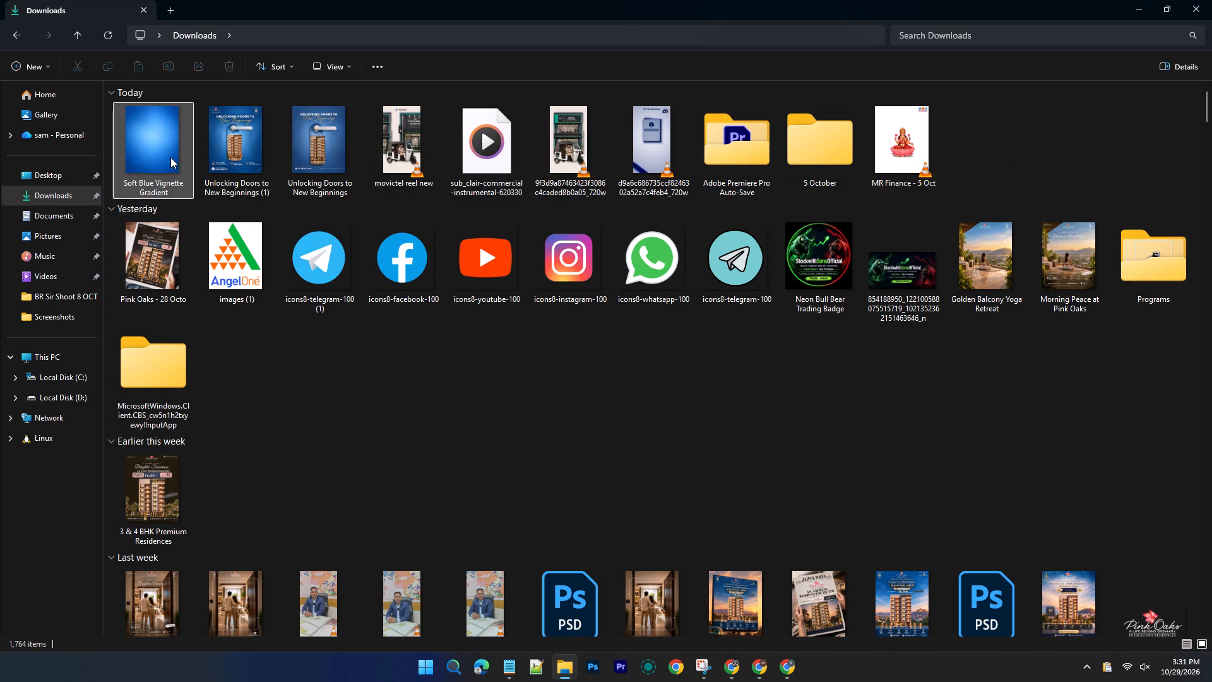
Play the downloaded MR Finance - 5 Oct video to check it, and close the player.
double_click(898, 142)
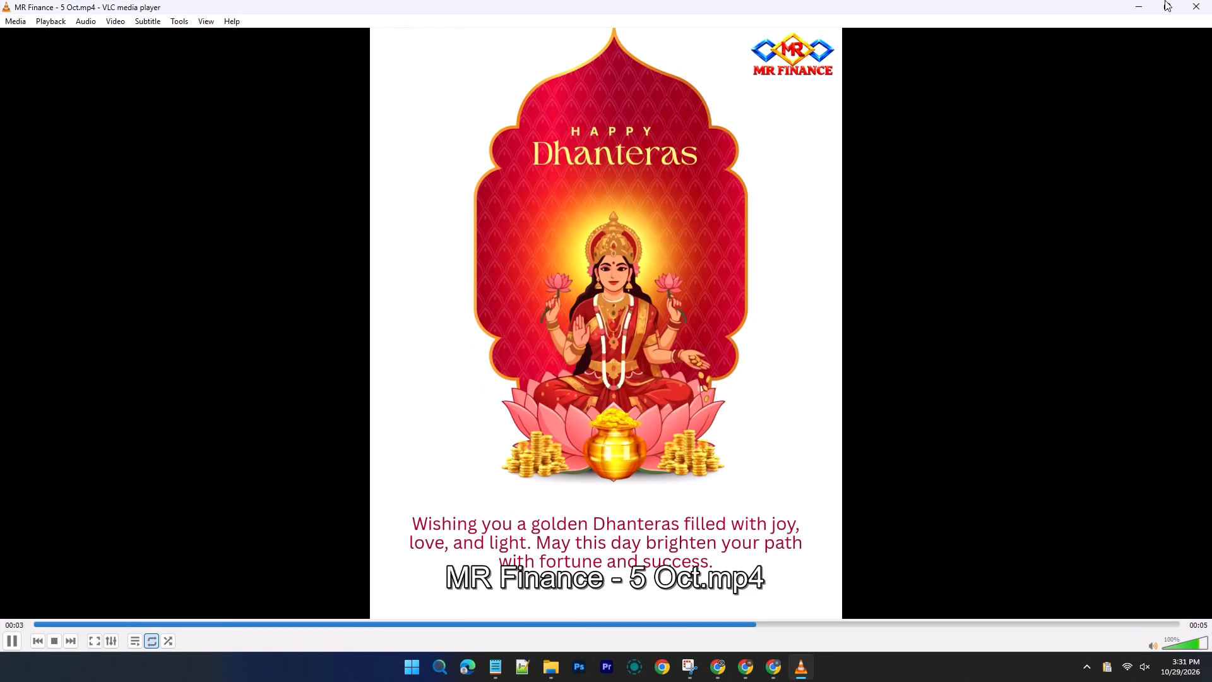
click(1211, 0)
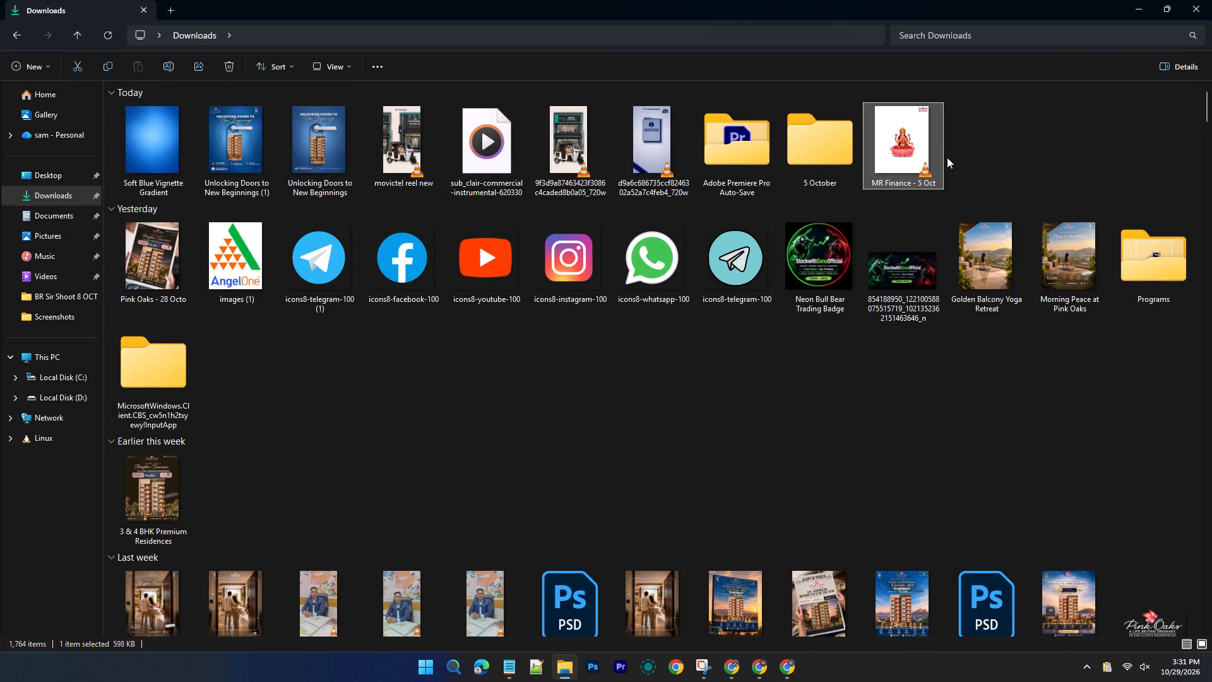
Move the MR Finance - 5 Oct video into the 5 October folder.
drag(915, 153, 835, 150)
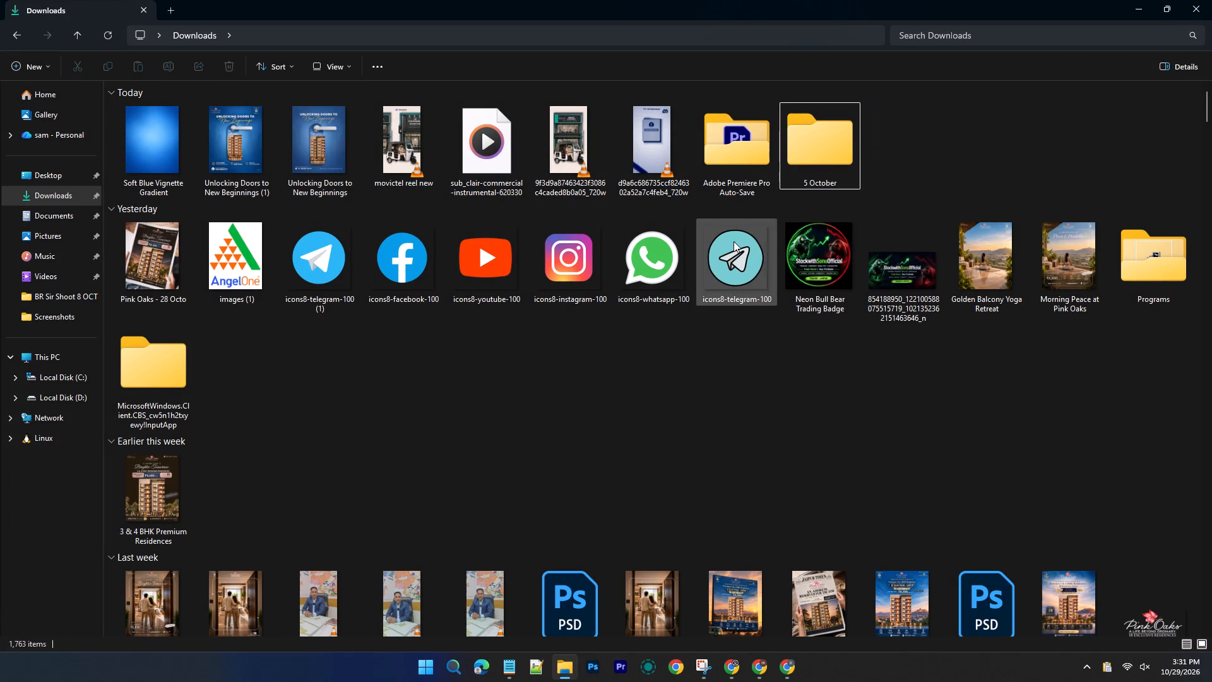
In Chrome, review the PacketStream dashboard and its Account, Payouts, and Share & earn pages.
click(735, 669)
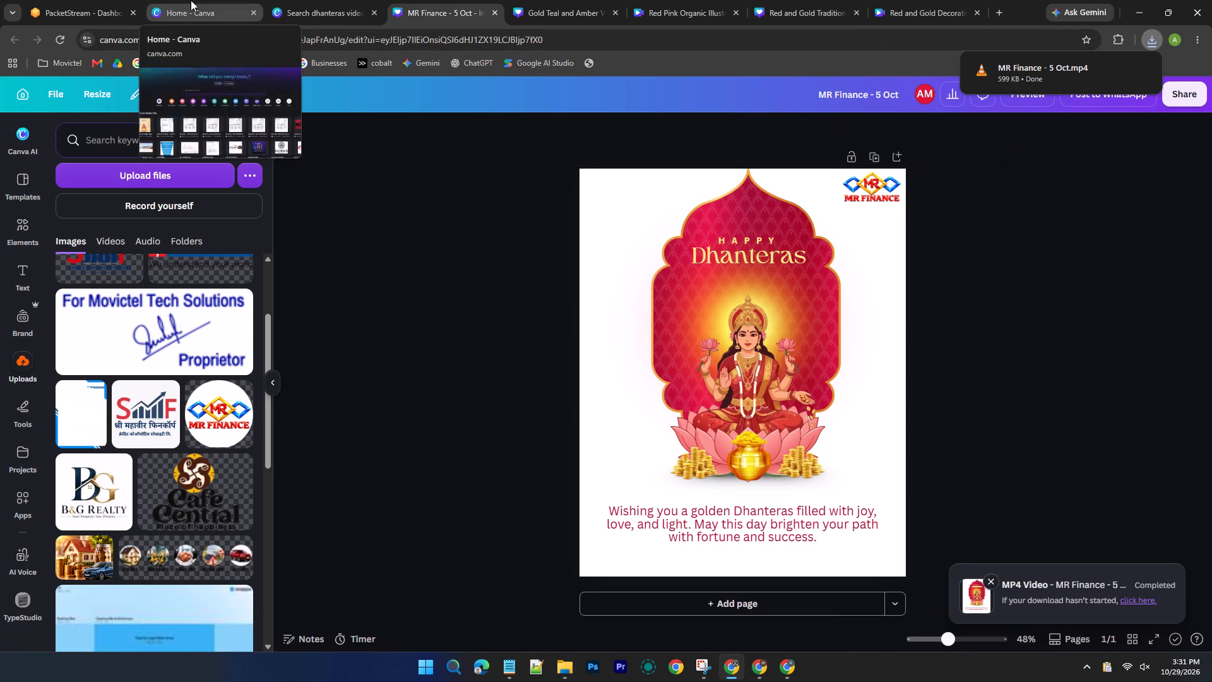
click(73, 0)
scroll(339, 371, up, 4)
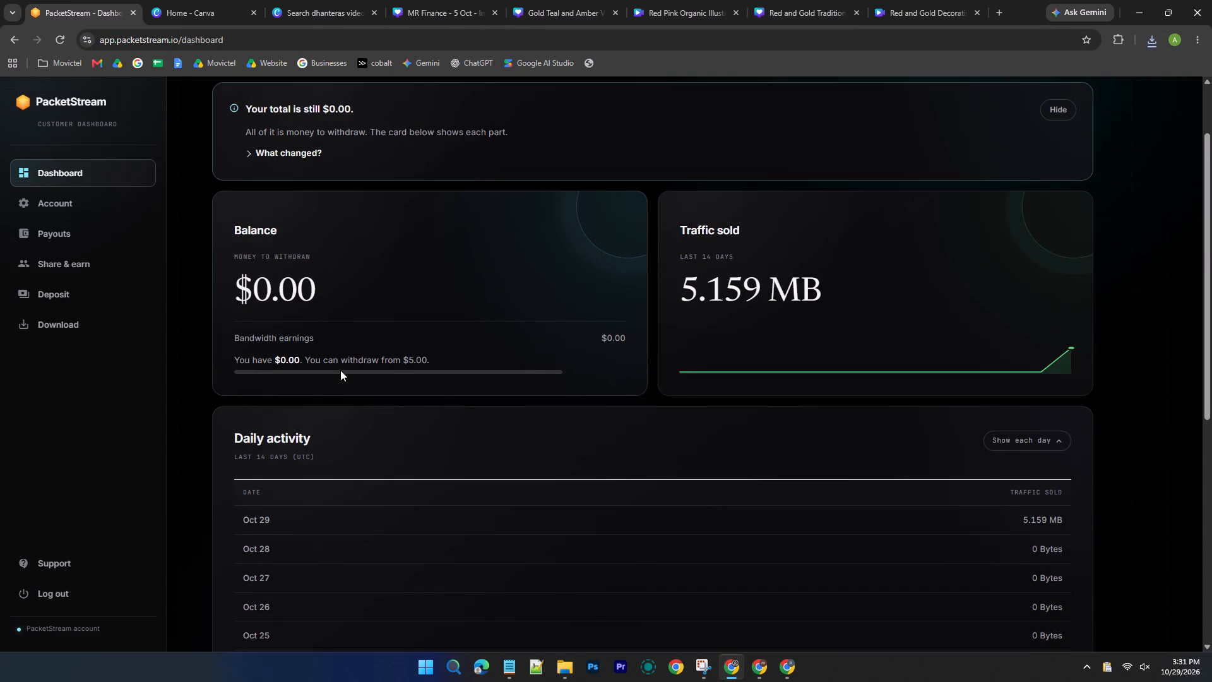
scroll(340, 370, up, 3)
click(88, 204)
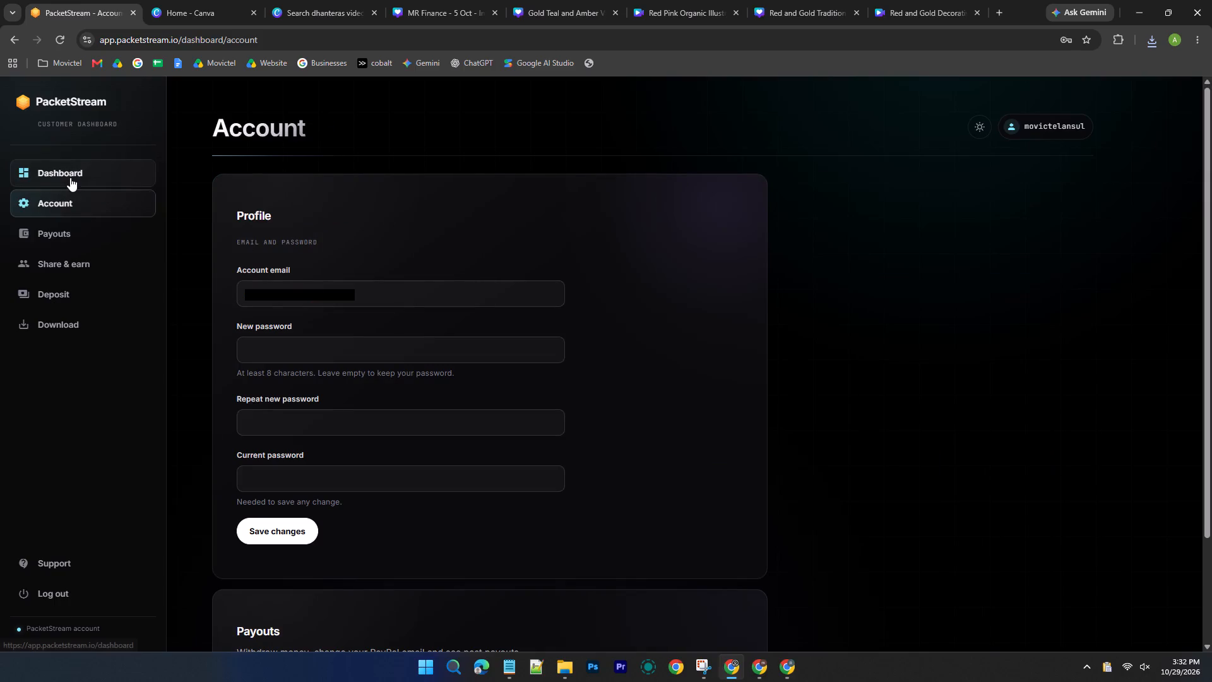
click(70, 177)
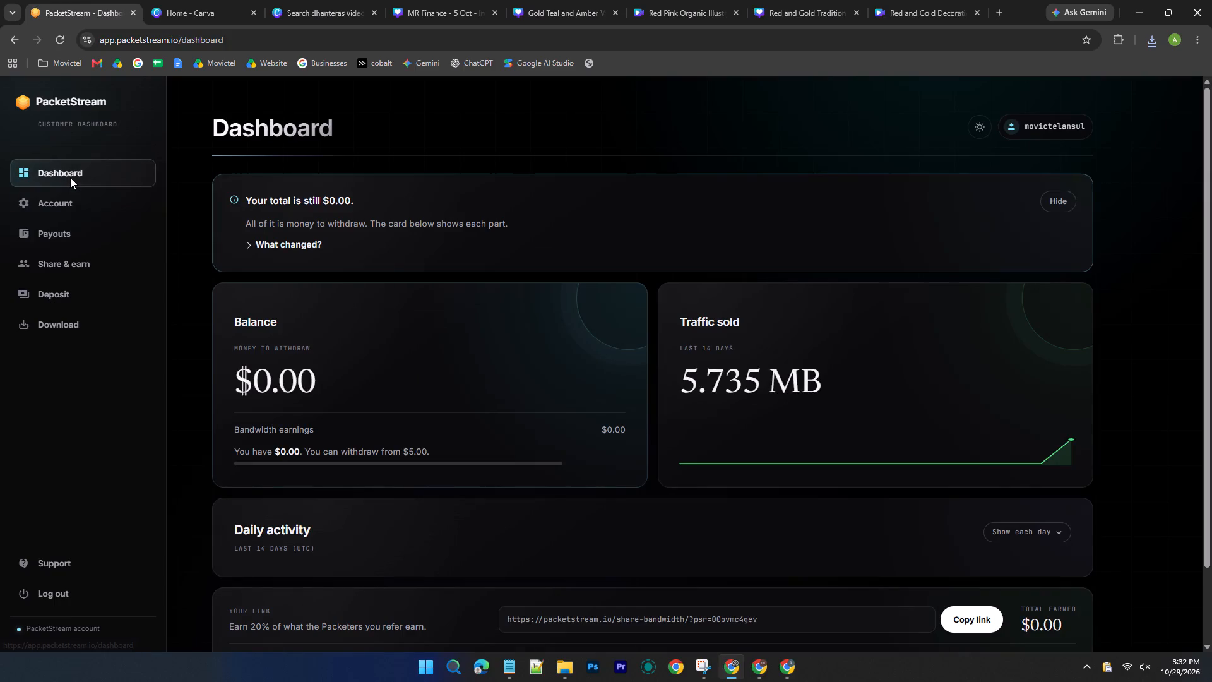
click(71, 227)
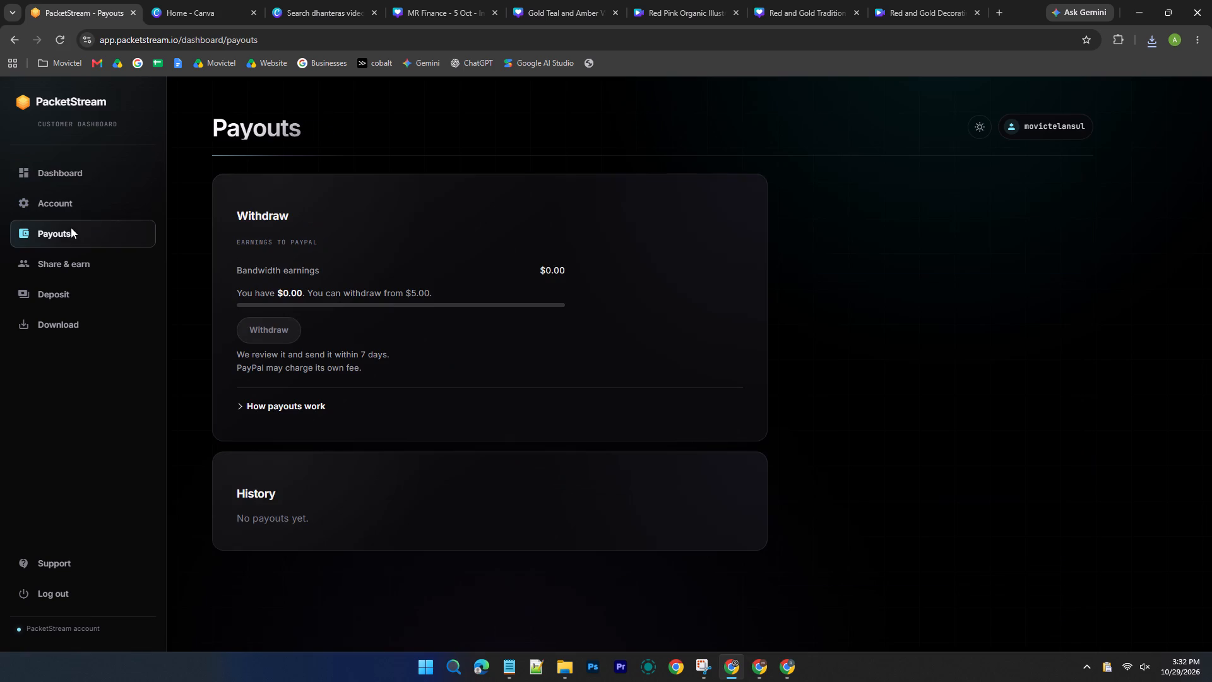
click(60, 265)
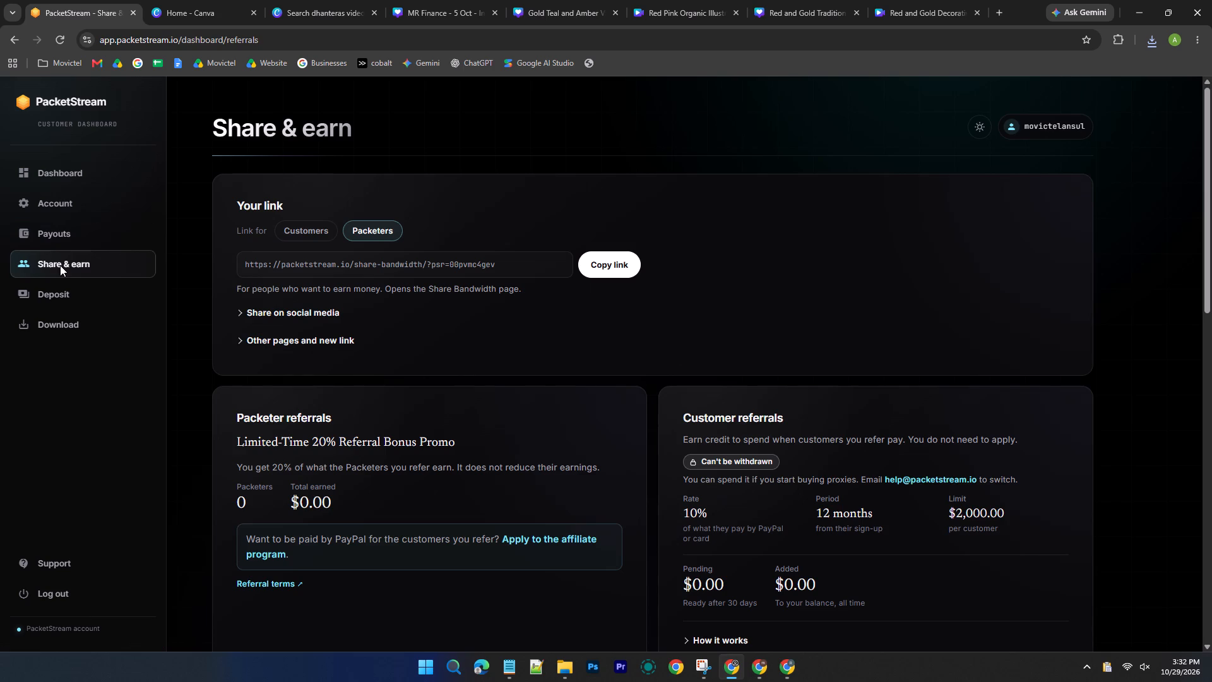
View the PacketStream Deposit page and return to the Dashboard, closing the site's tab when finished.
click(64, 290)
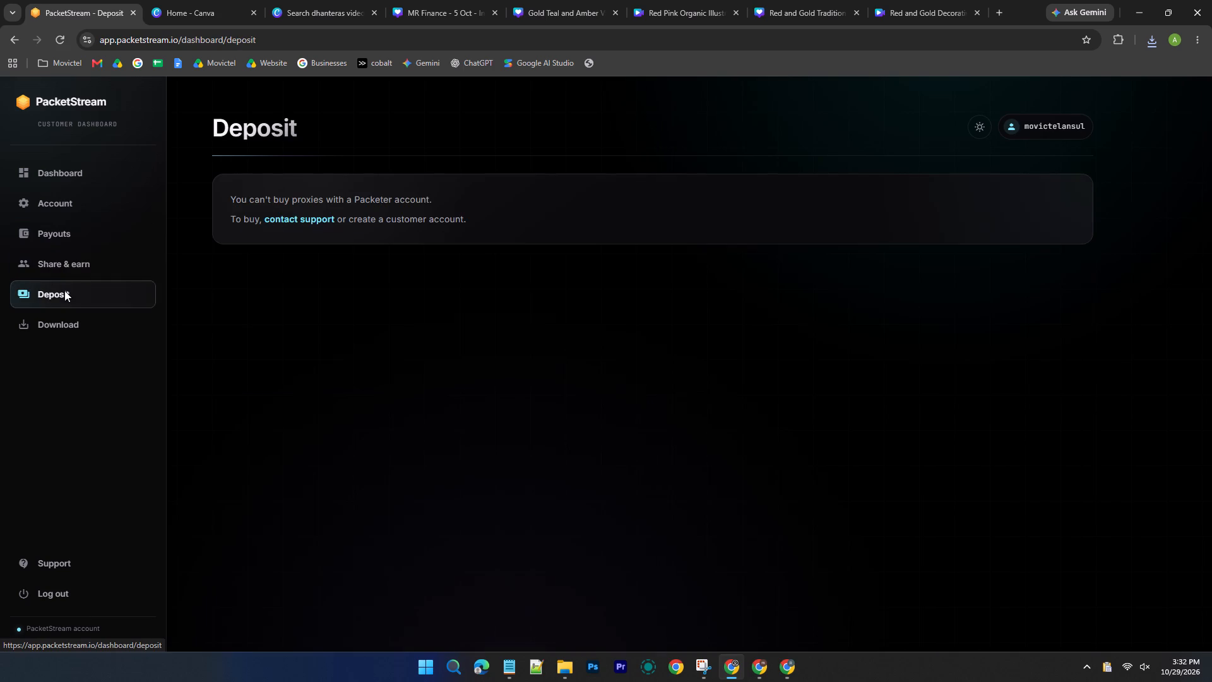
click(65, 172)
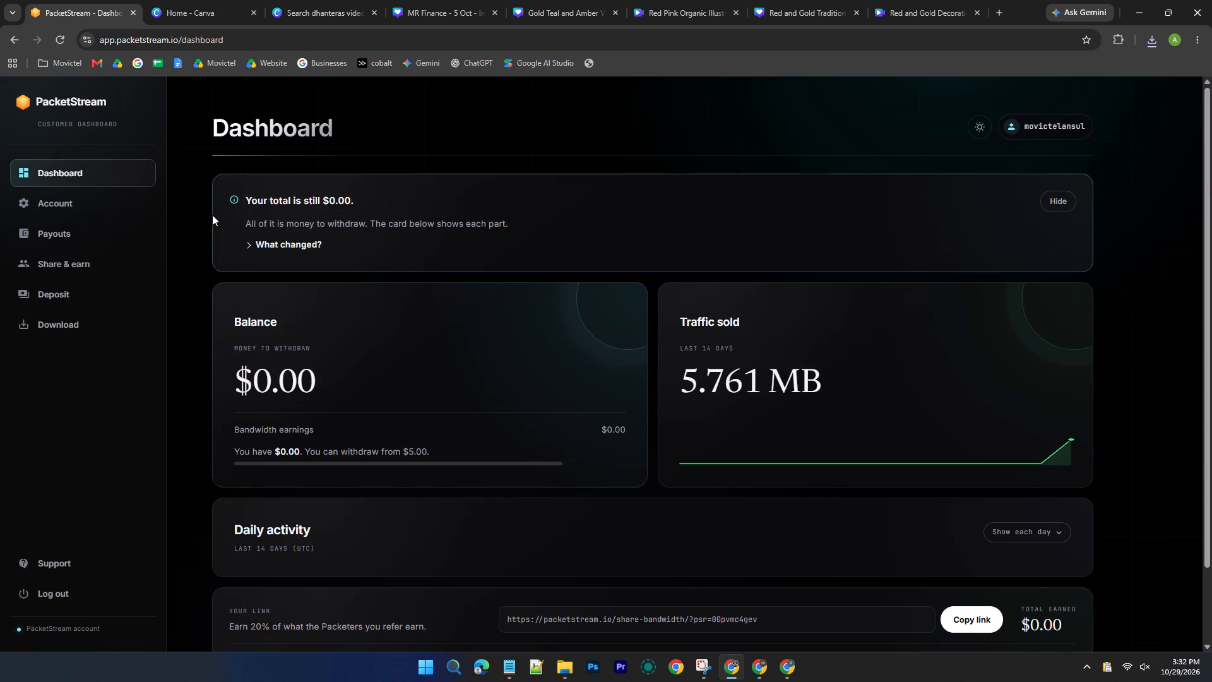
click(131, 13)
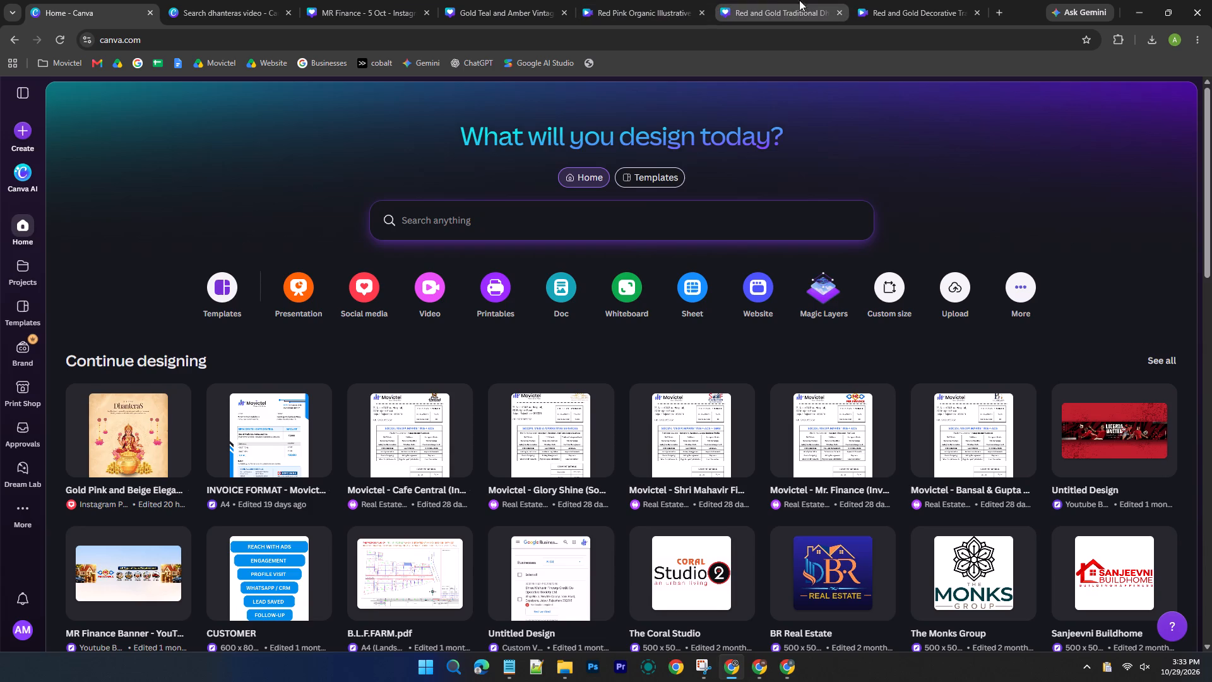
Play the Red and Gold Decorative Traditional Dhanteras Mobile Video to preview it, and close its design tab.
click(890, 0)
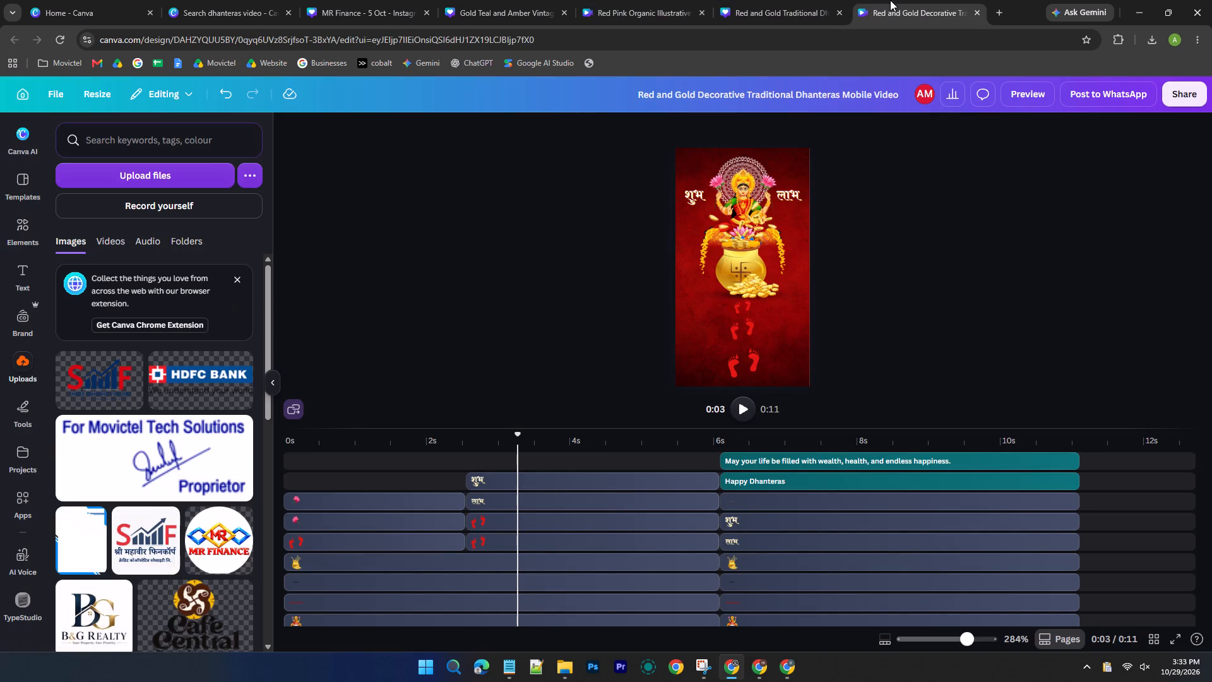
click(751, 414)
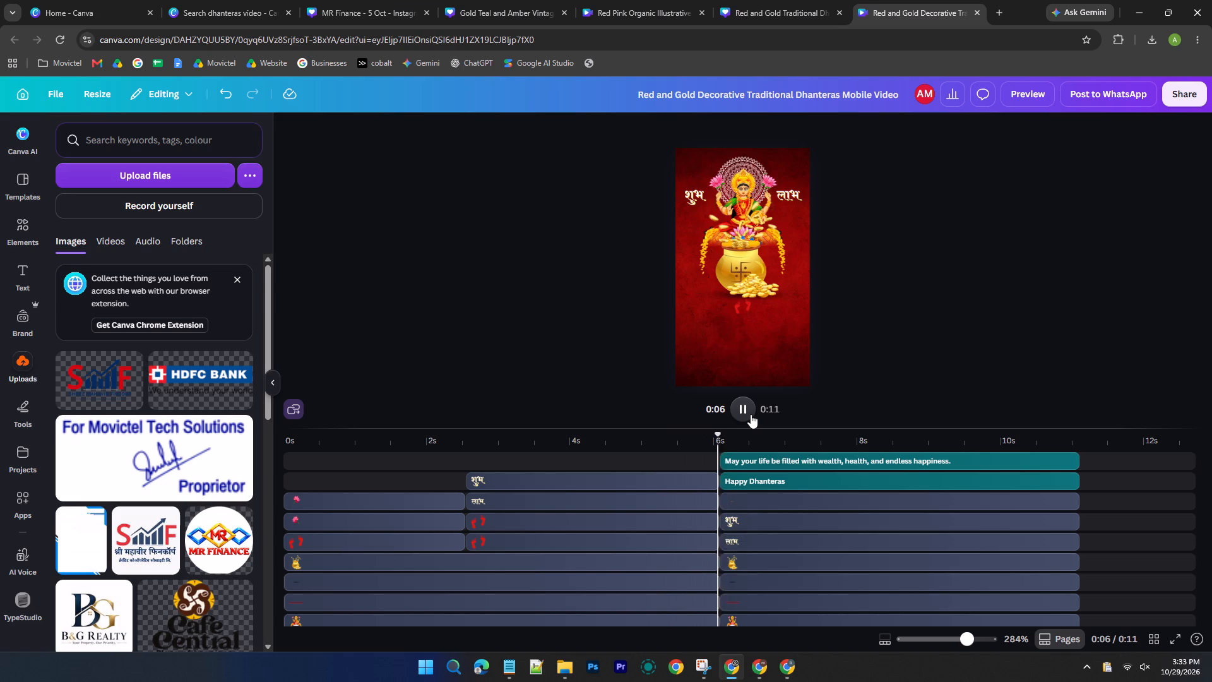
click(978, 11)
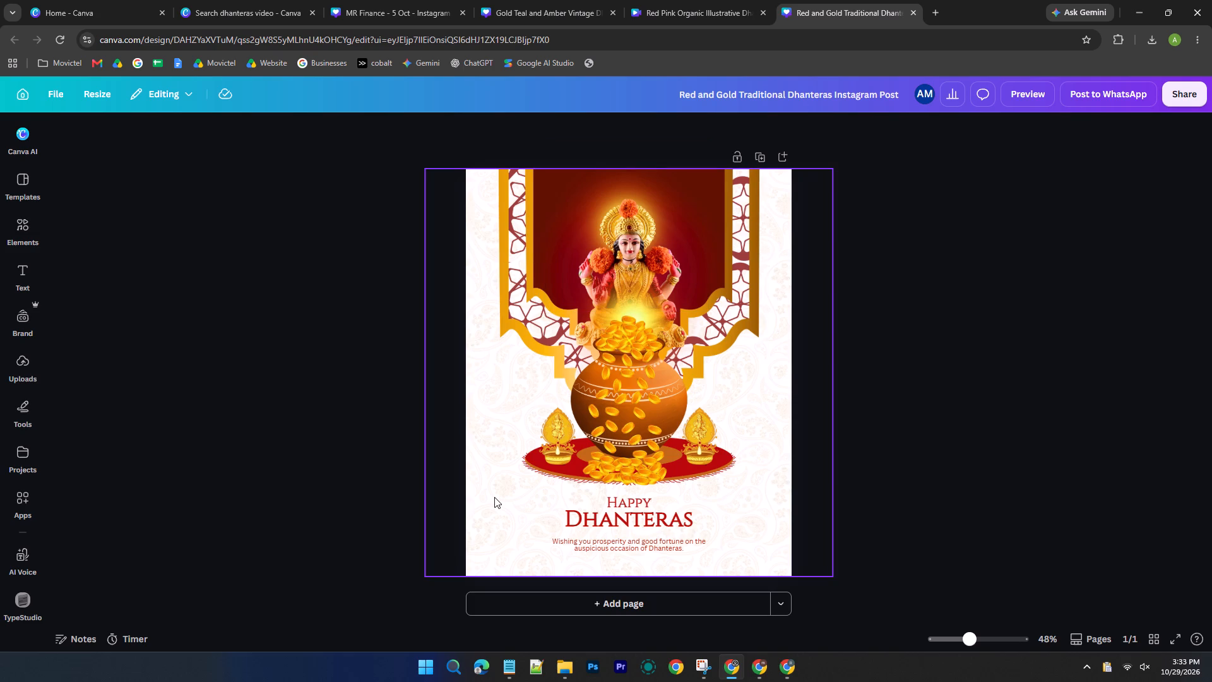
Increase the font size of the "Wishing you prosperity and good fortune" text below the Dhanteras heading to 17.6.
click(629, 547)
triple_click(484, 129)
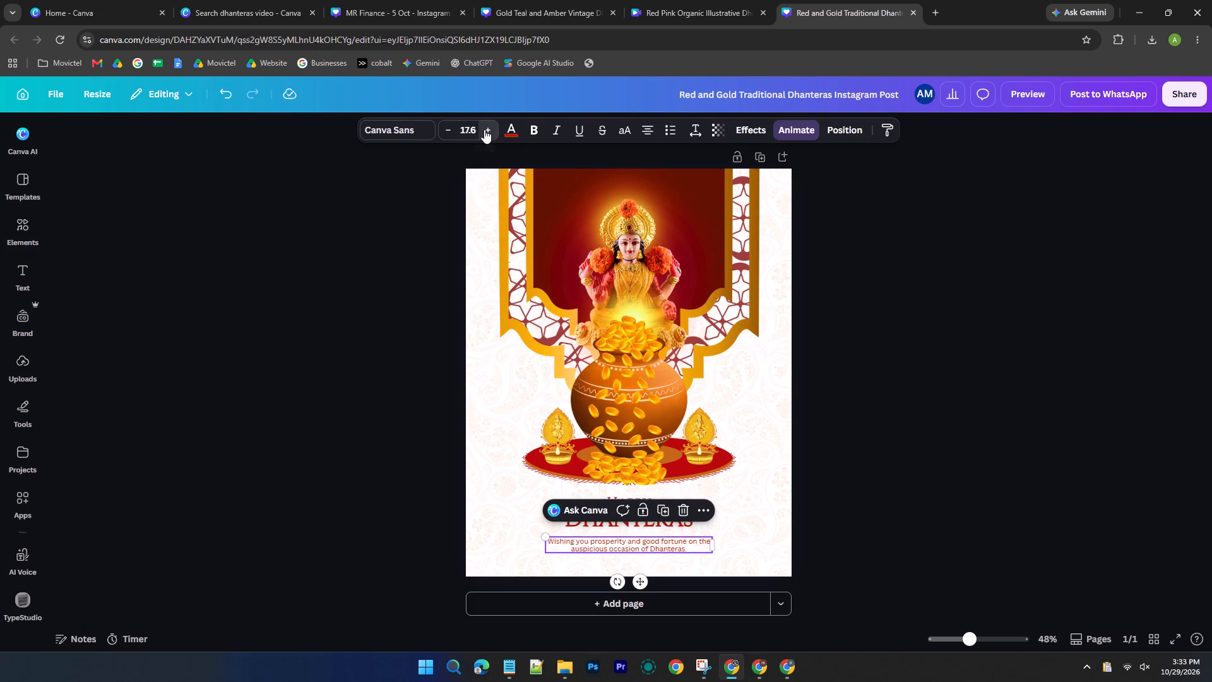
In the Red and Gold Traditional Dhanteras design, set the wishes text to size 27.6 and widen its box to fit two centred lines.
triple_click(484, 129)
triple_click(484, 129)
double_click(484, 129)
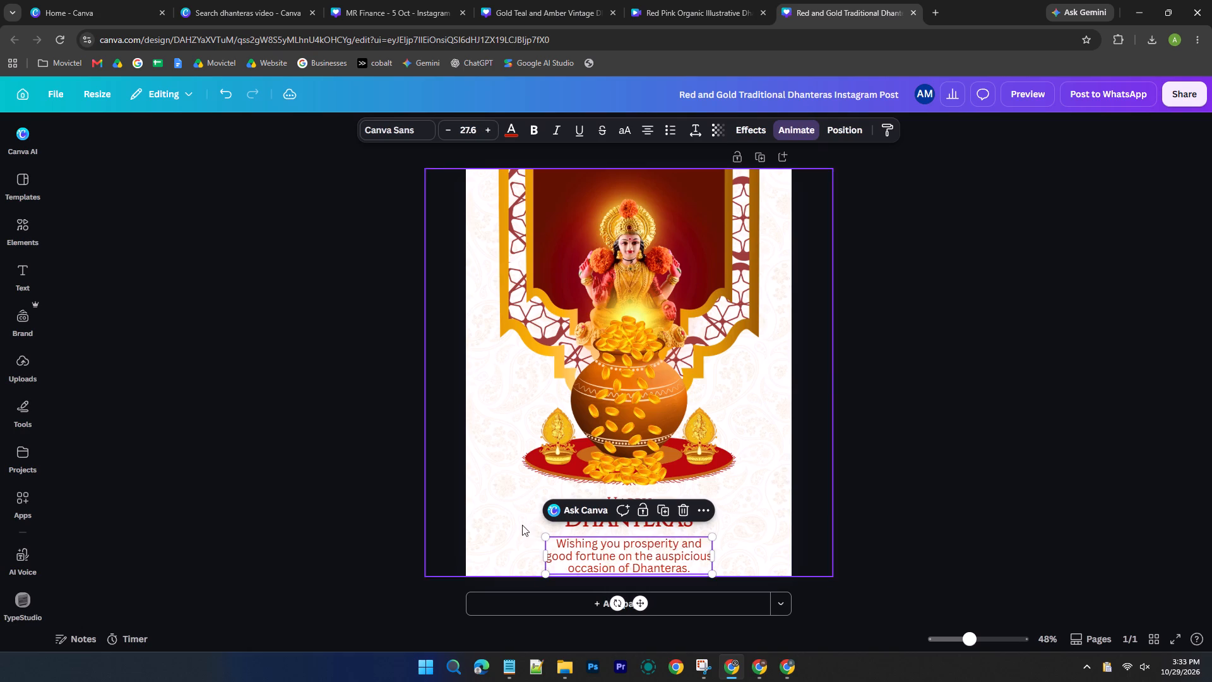
drag(545, 555, 507, 551)
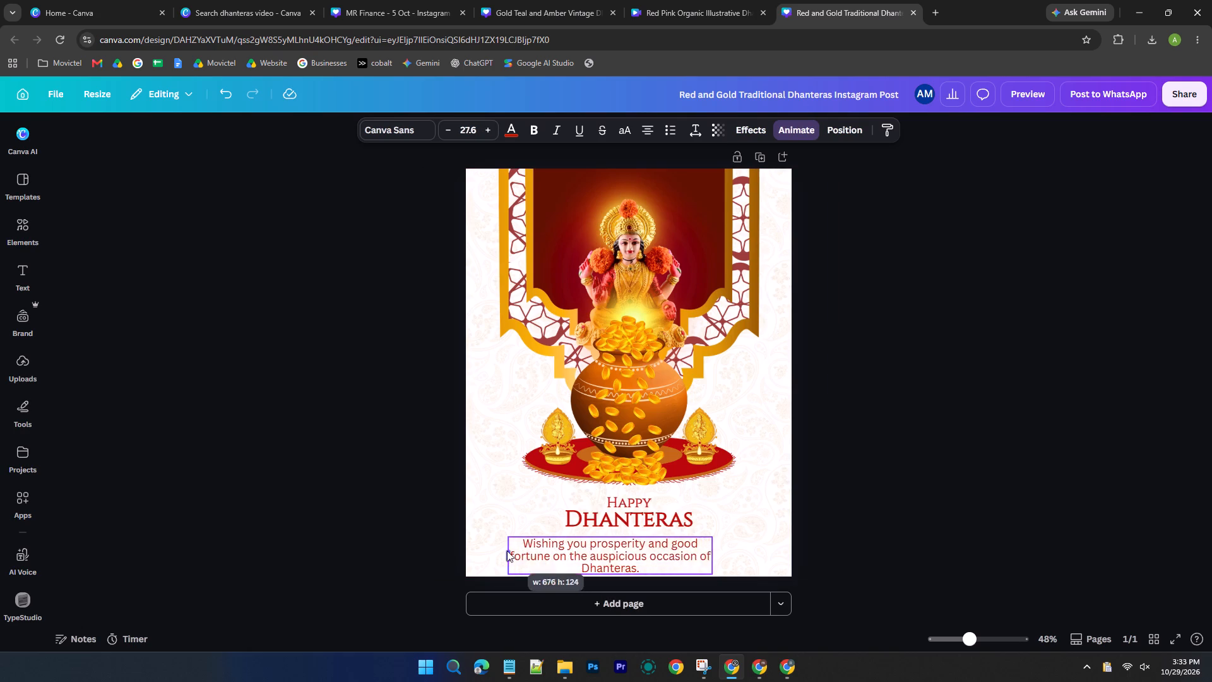
drag(507, 551, 485, 546)
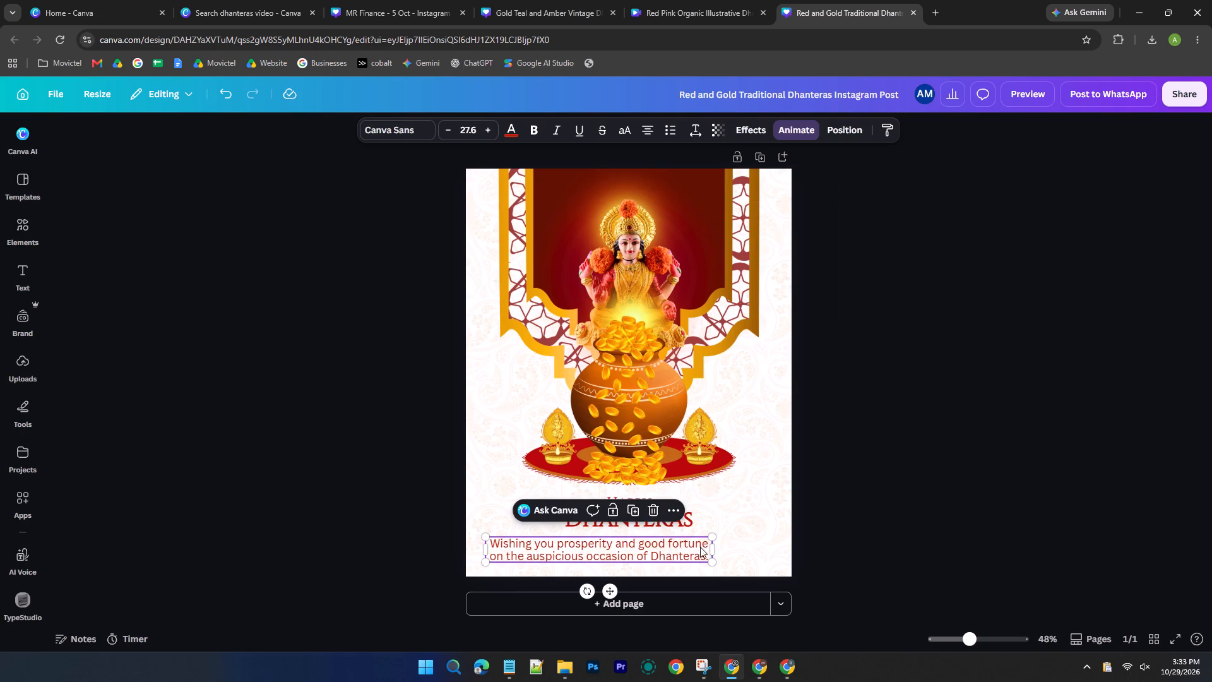
drag(713, 549, 745, 552)
drag(682, 546, 695, 546)
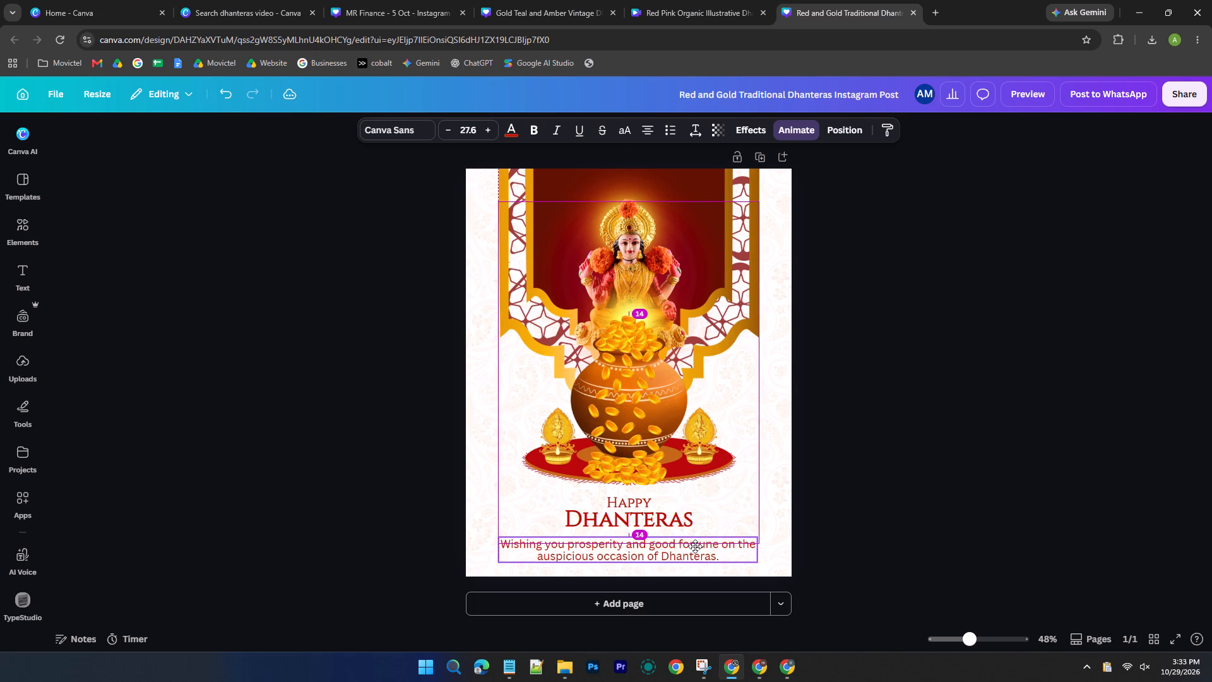
drag(695, 546, 696, 546)
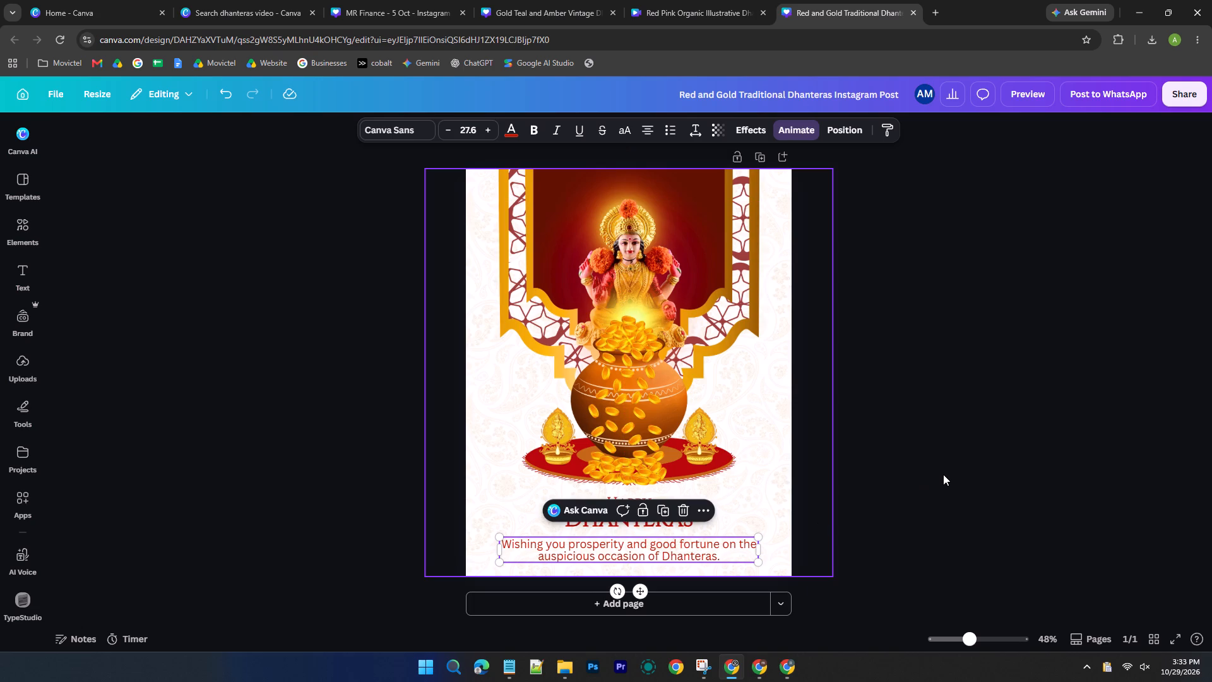
Make the "Wishing you prosperity and good fortune" text bold.
key(ctrl+b)
click(941, 474)
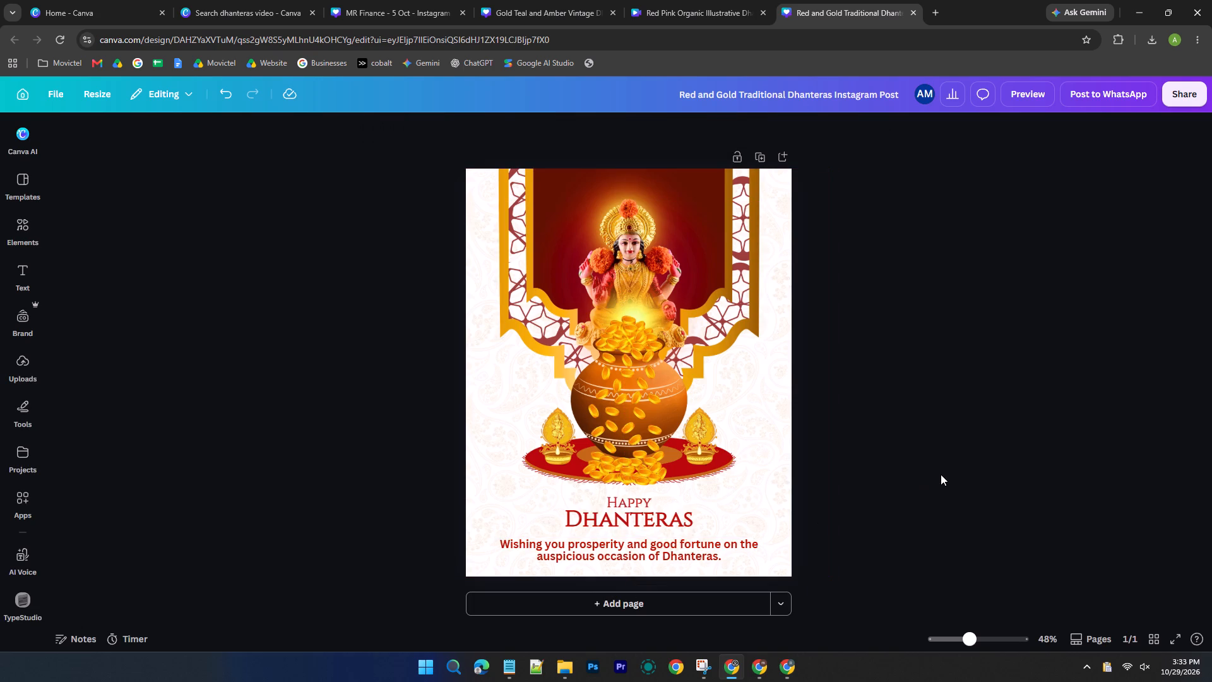
Enlarge the "Happy" and "Dhanteras" heading texts together until "Dhanteras" nearly fills the width of its text box.
click(635, 500)
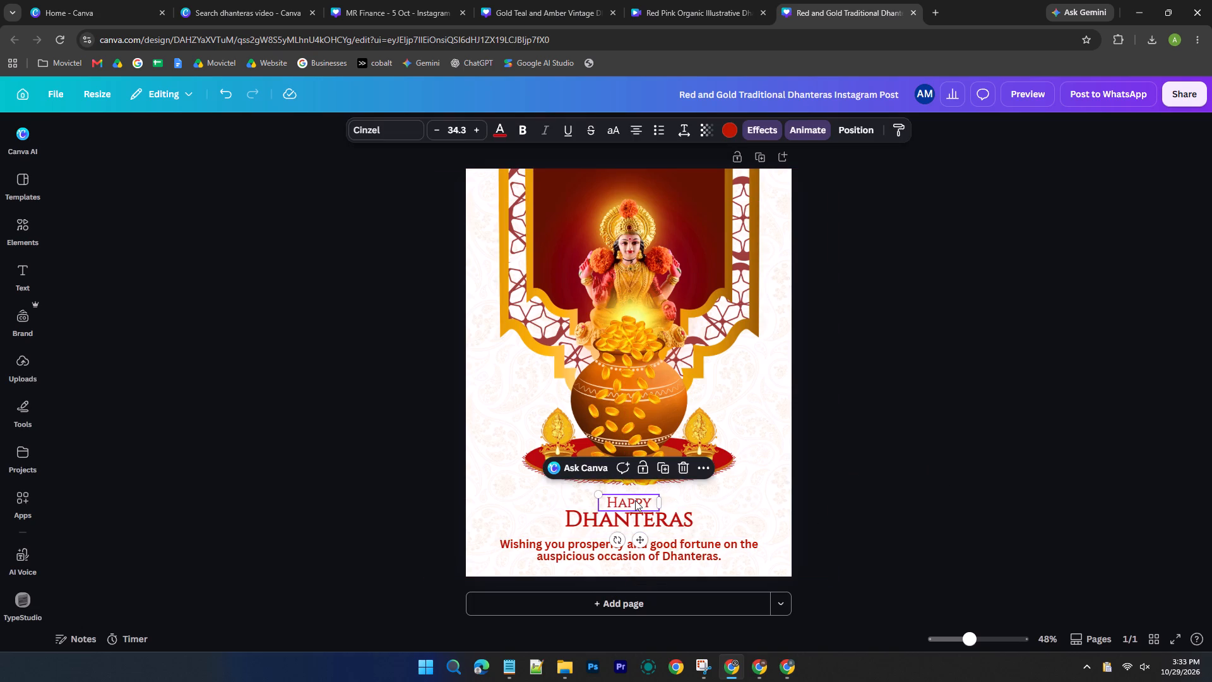
shift+click(619, 517)
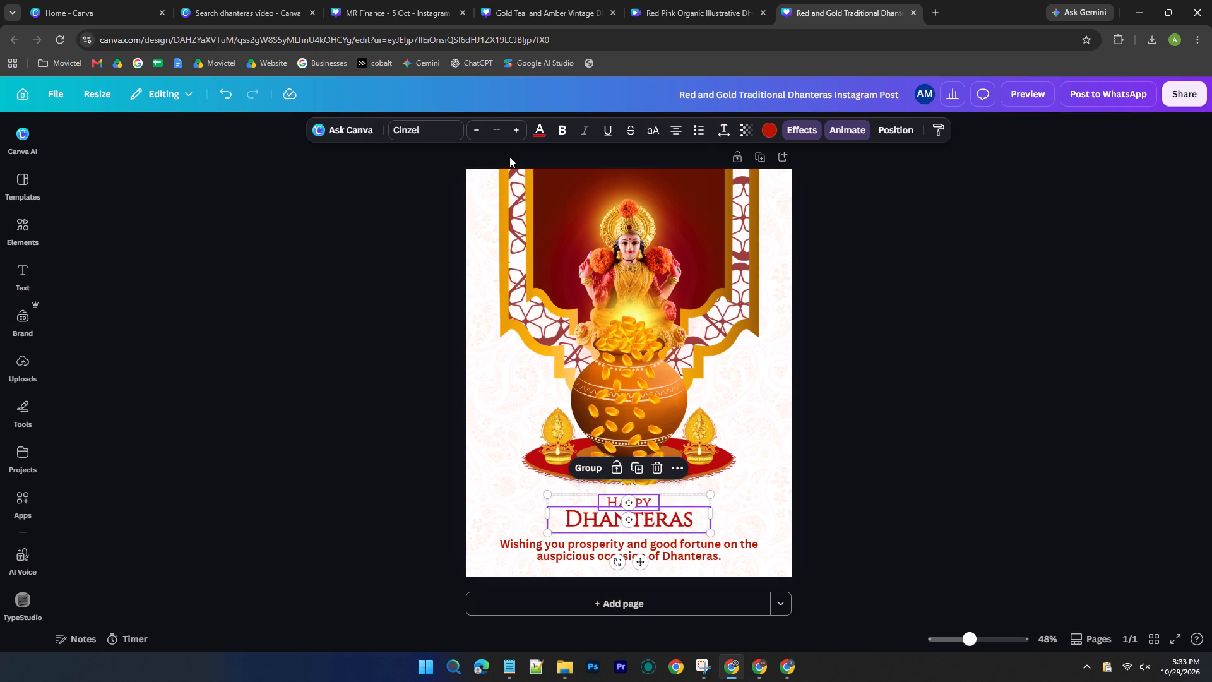
click(512, 128)
triple_click(512, 128)
triple_click(512, 128)
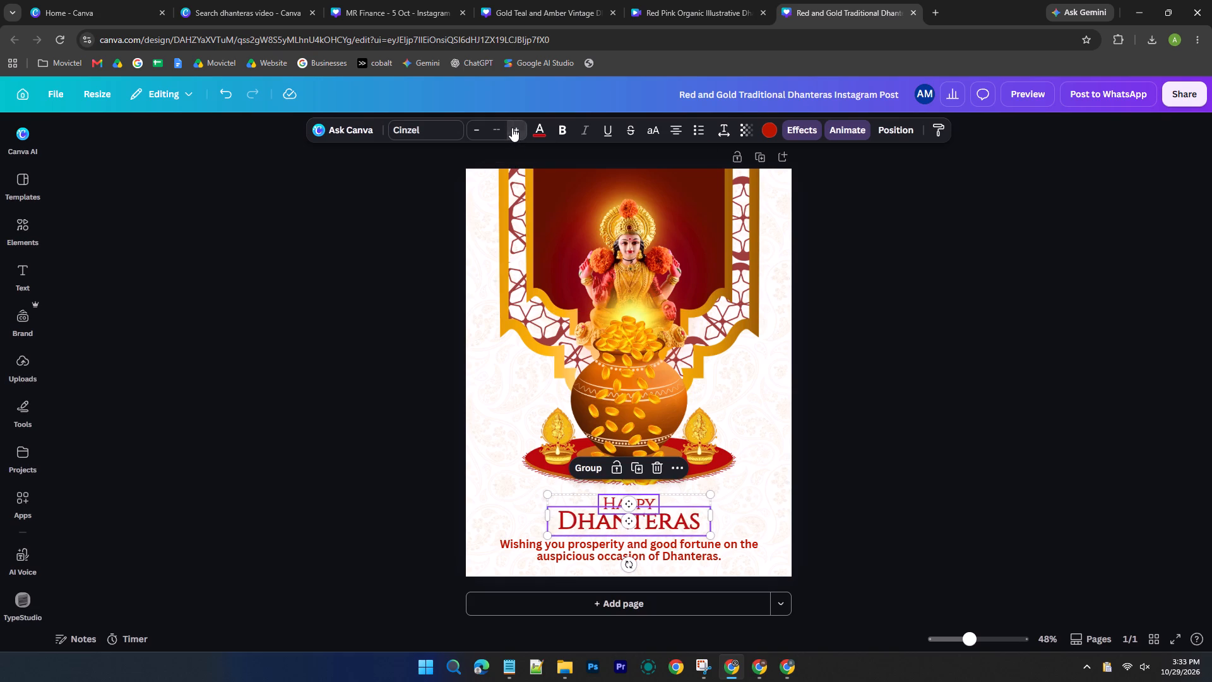
triple_click(512, 128)
double_click(512, 128)
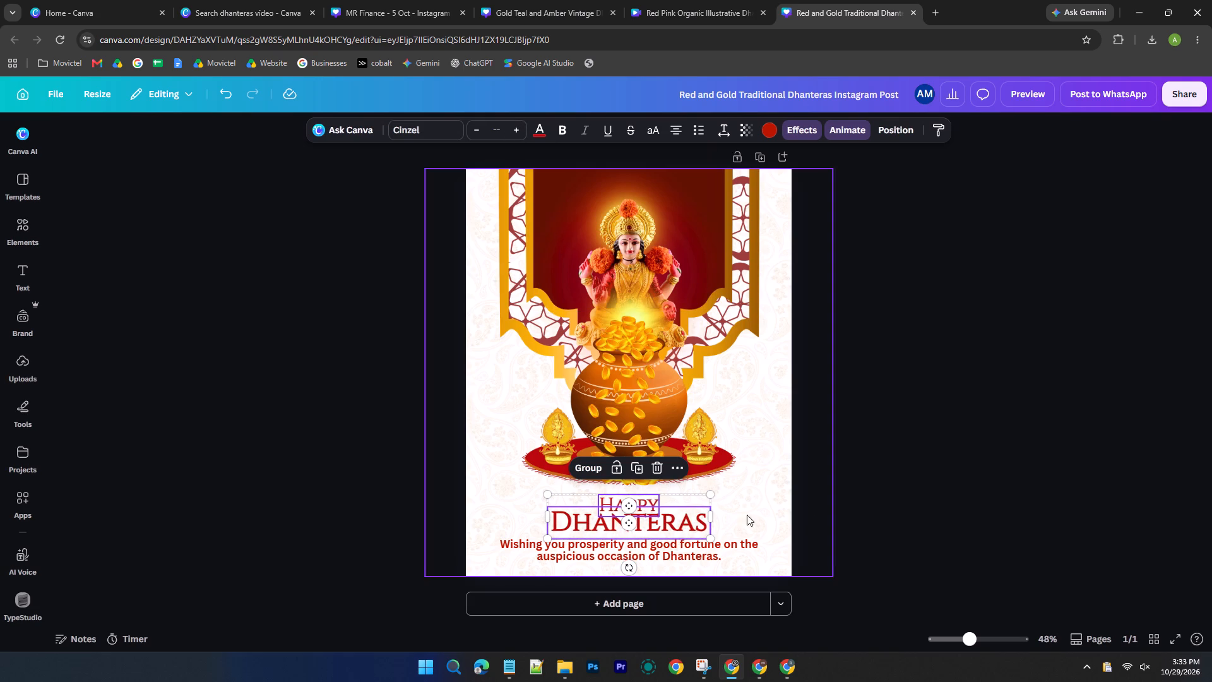
click(966, 429)
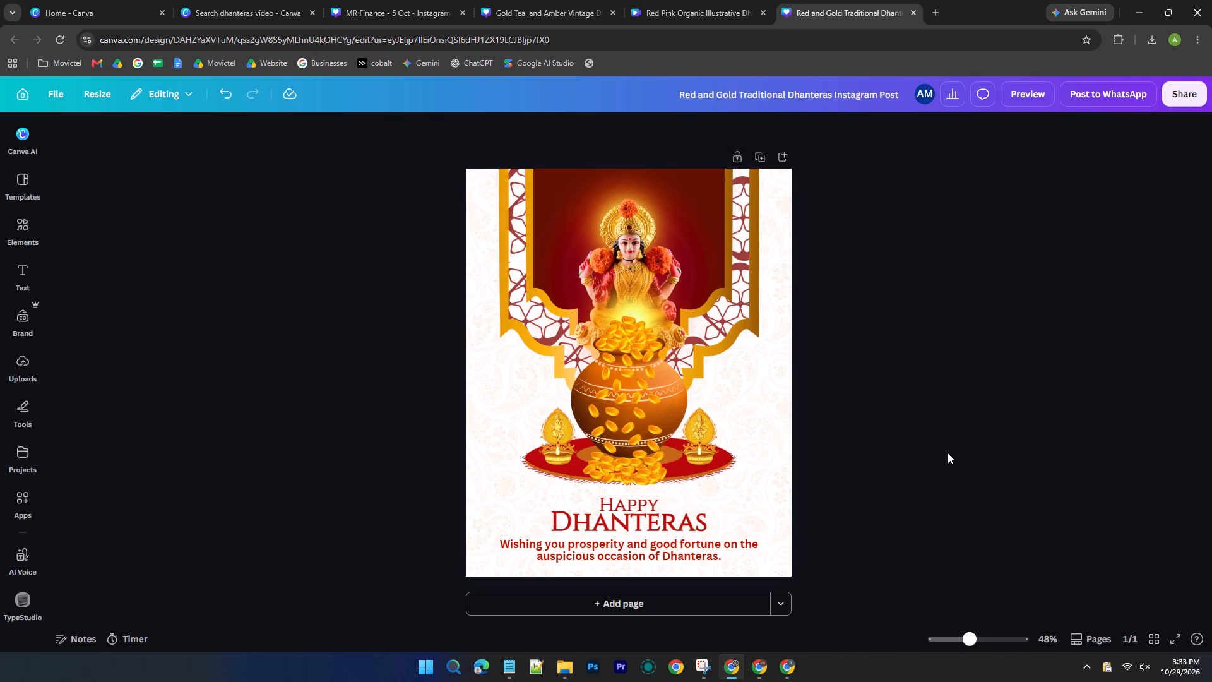
Scale down the whole deity, frame, pot and lamps artwork together and centre it horizontally at the page's top edge.
scroll(933, 410, up, 1)
drag(442, 192, 825, 472)
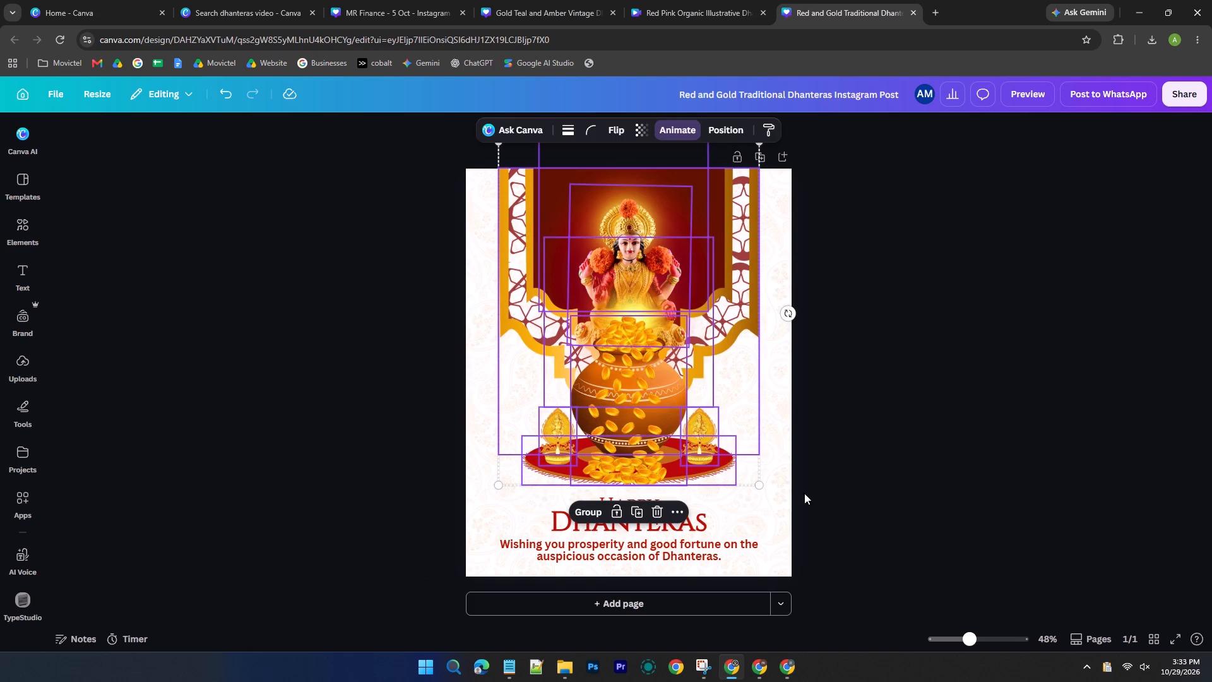
drag(759, 484, 725, 432)
drag(617, 310, 627, 310)
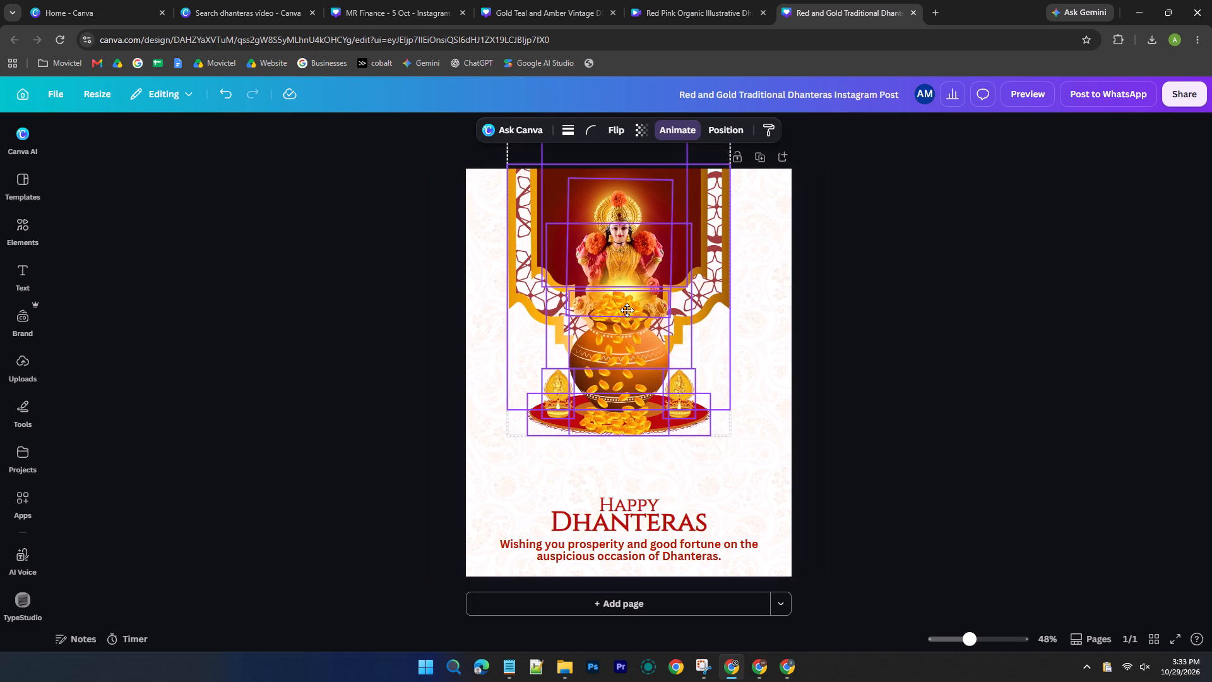
drag(627, 310, 634, 310)
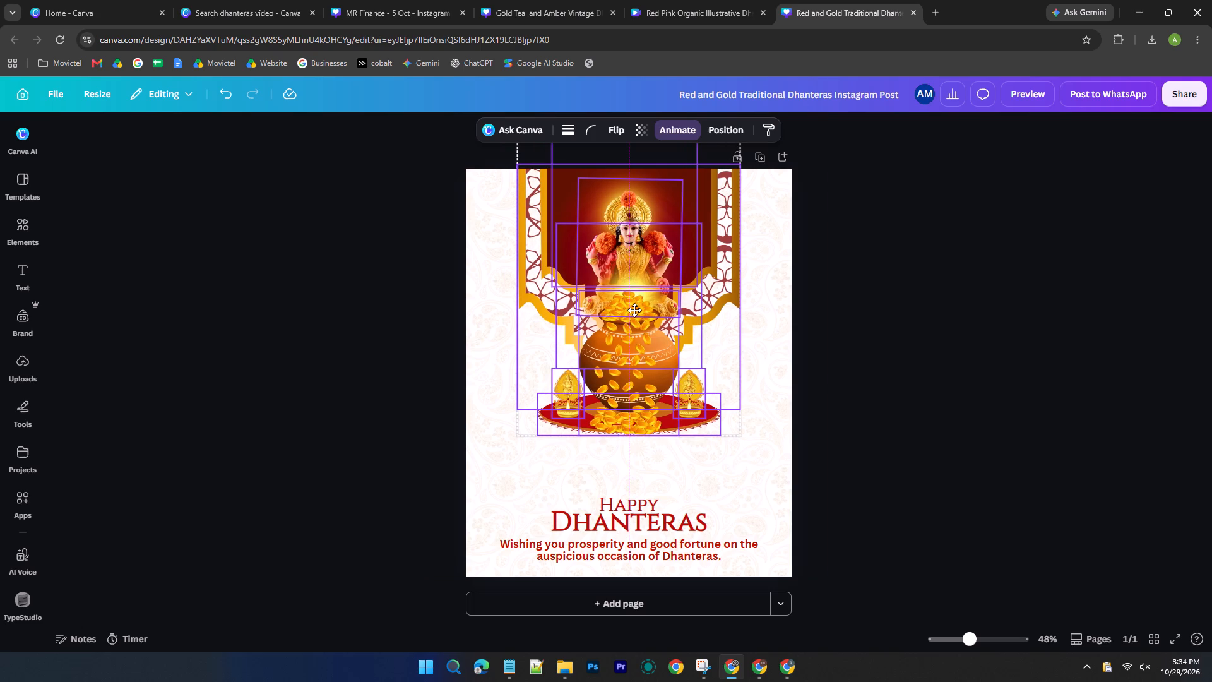
drag(634, 310, 636, 310)
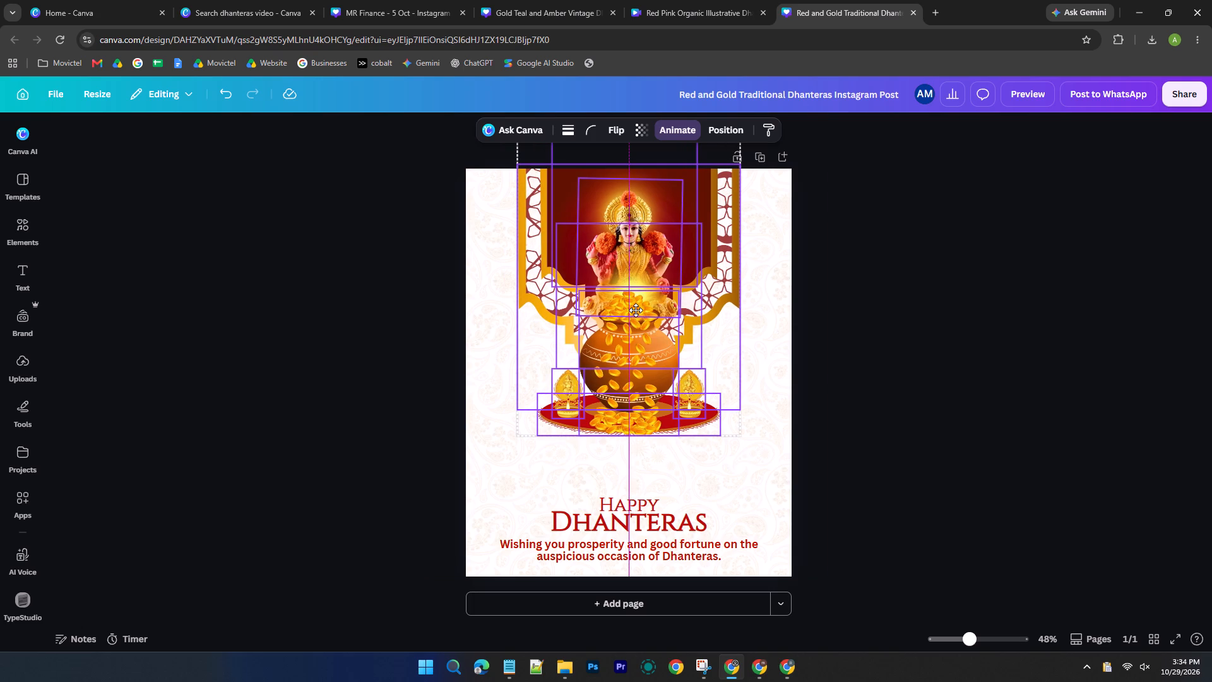
drag(636, 310, 636, 316)
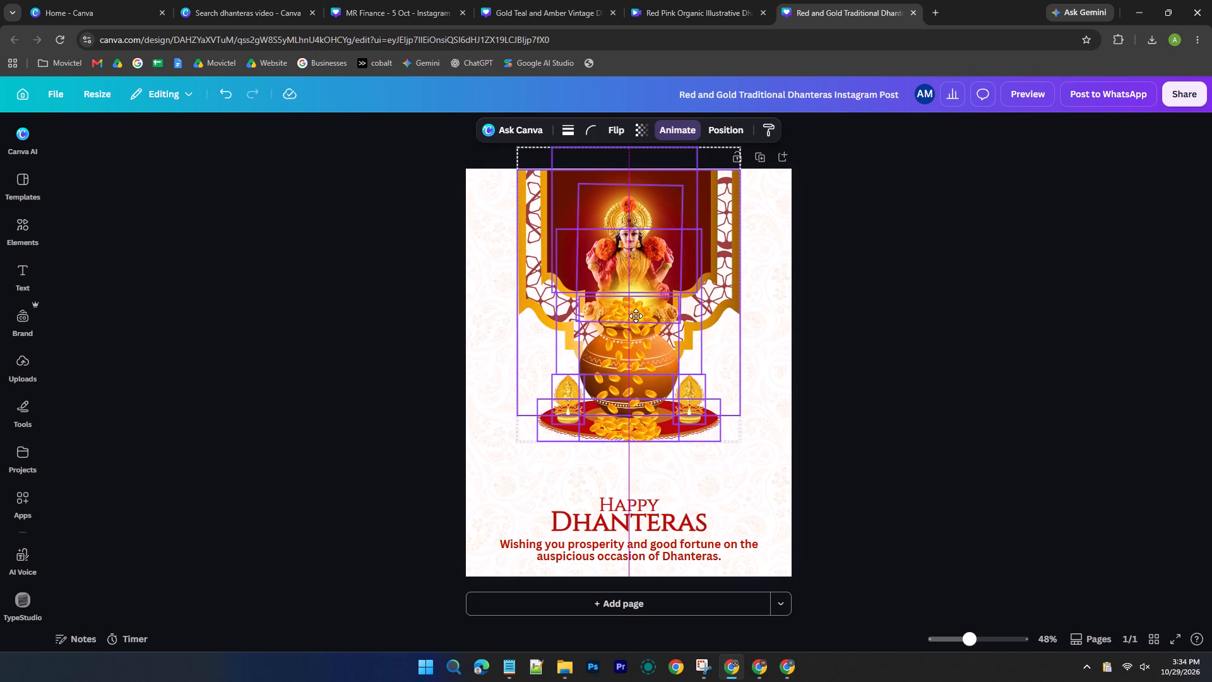
drag(636, 316, 636, 314)
click(937, 308)
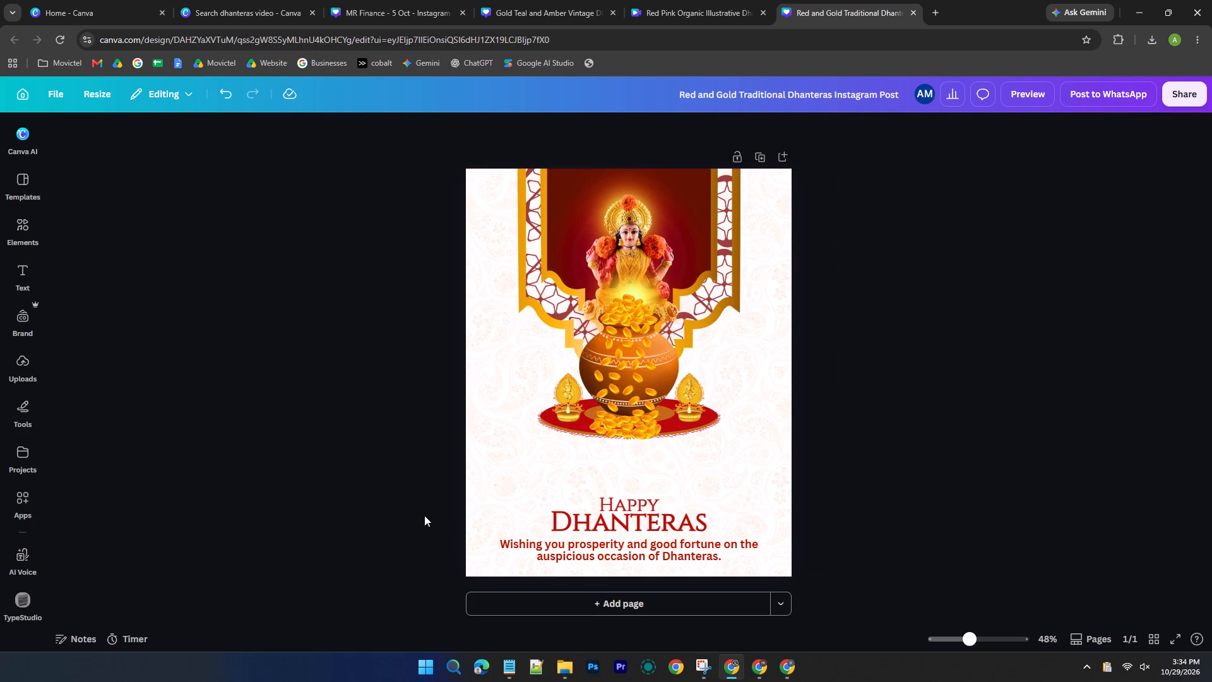
Move the heading and wishes text together up to just below the artwork, keeping them horizontally centred.
drag(424, 513, 749, 563)
drag(700, 530, 701, 503)
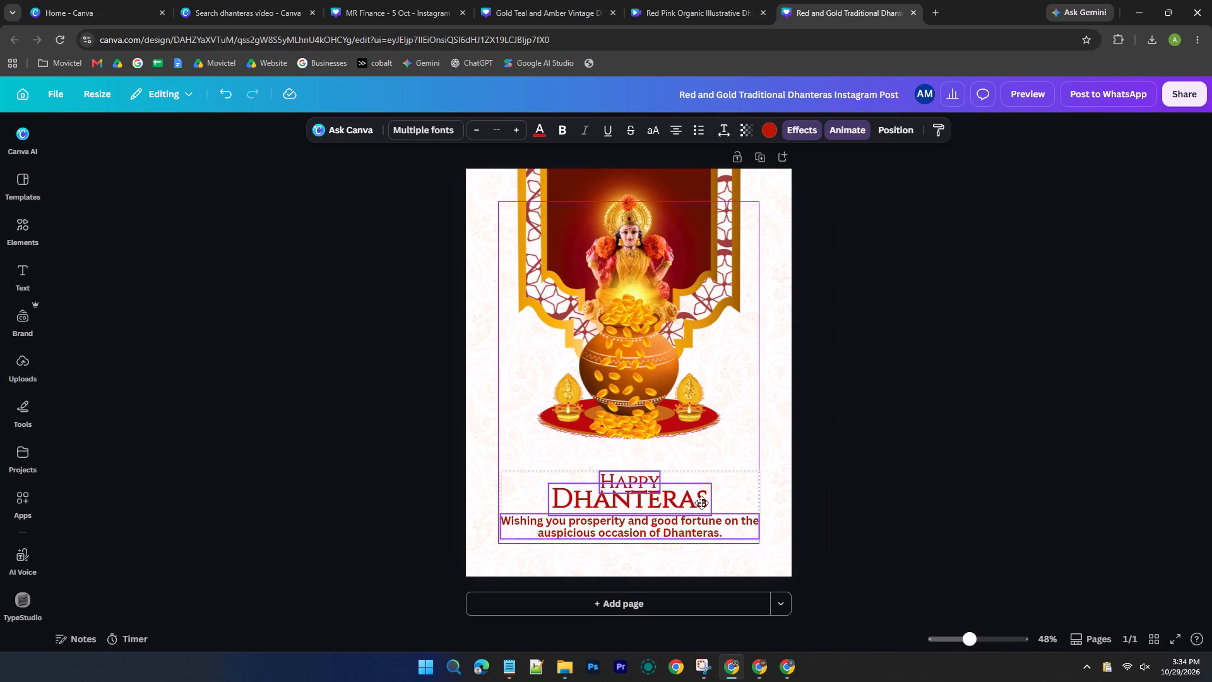
drag(701, 503, 709, 486)
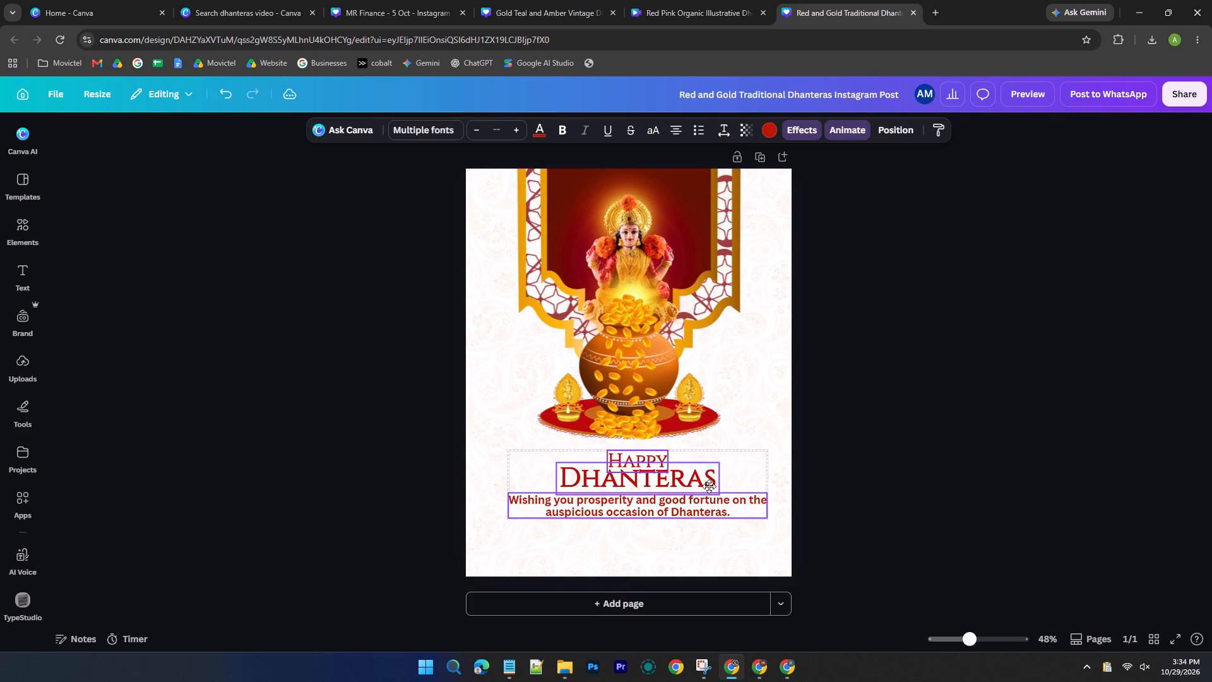
drag(709, 486, 708, 486)
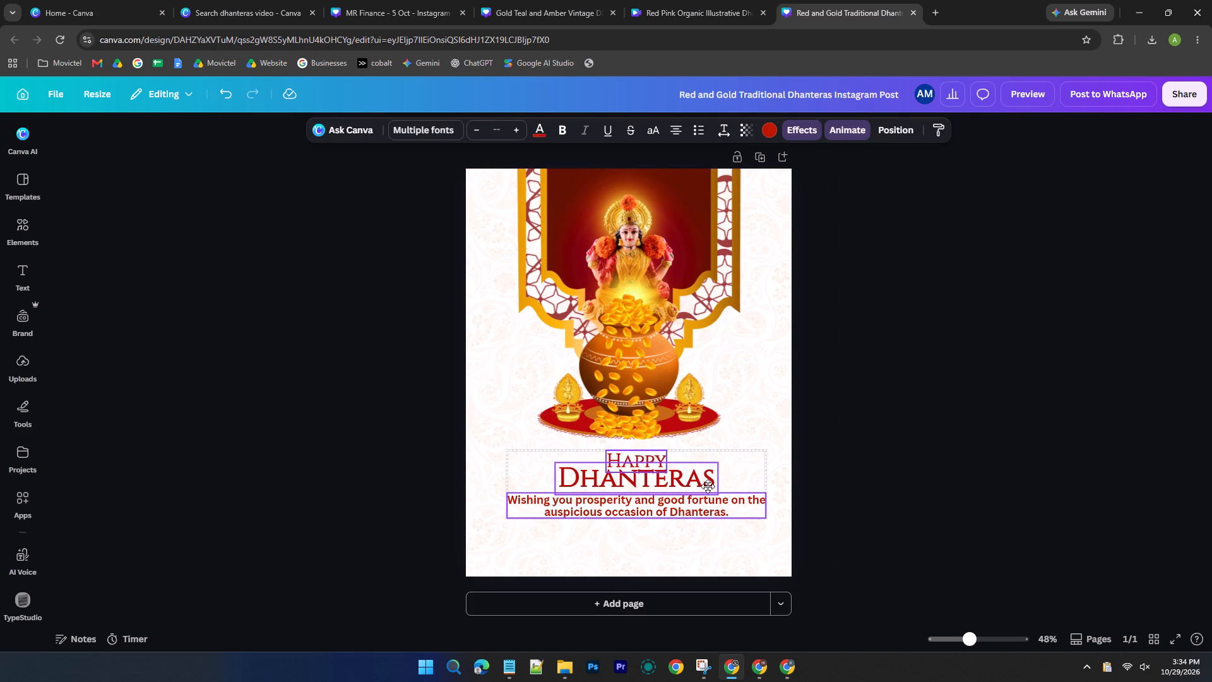
drag(708, 486, 703, 486)
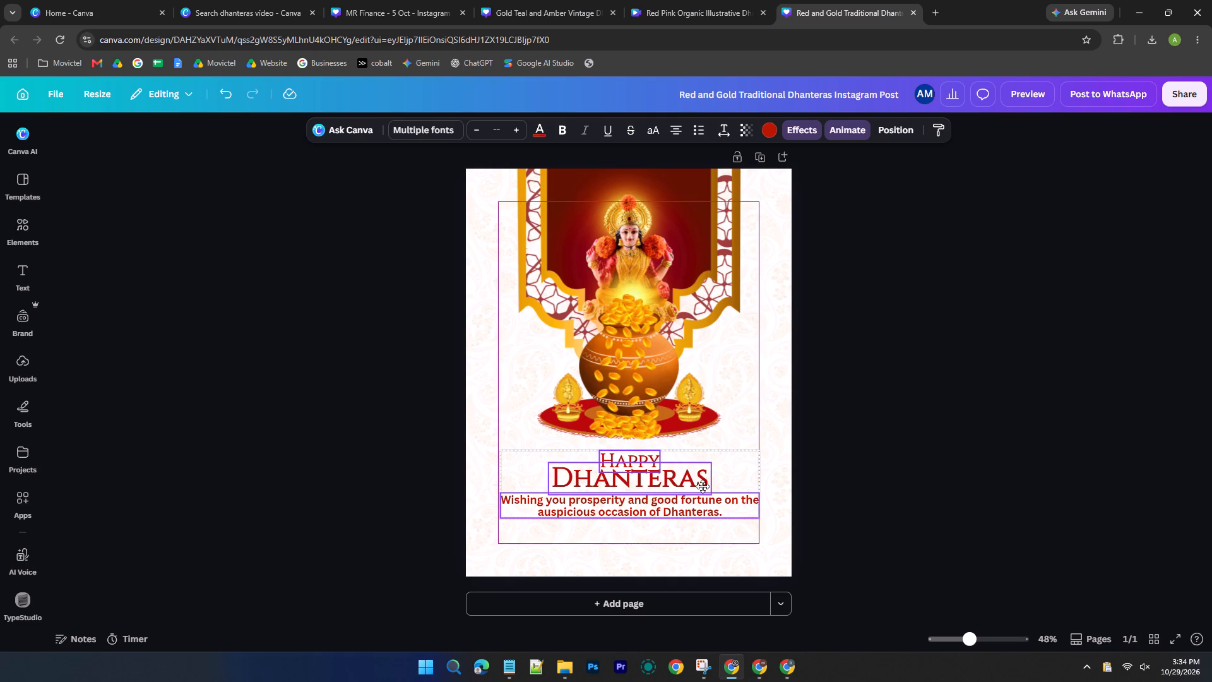
drag(703, 486, 701, 486)
drag(701, 486, 700, 486)
click(981, 491)
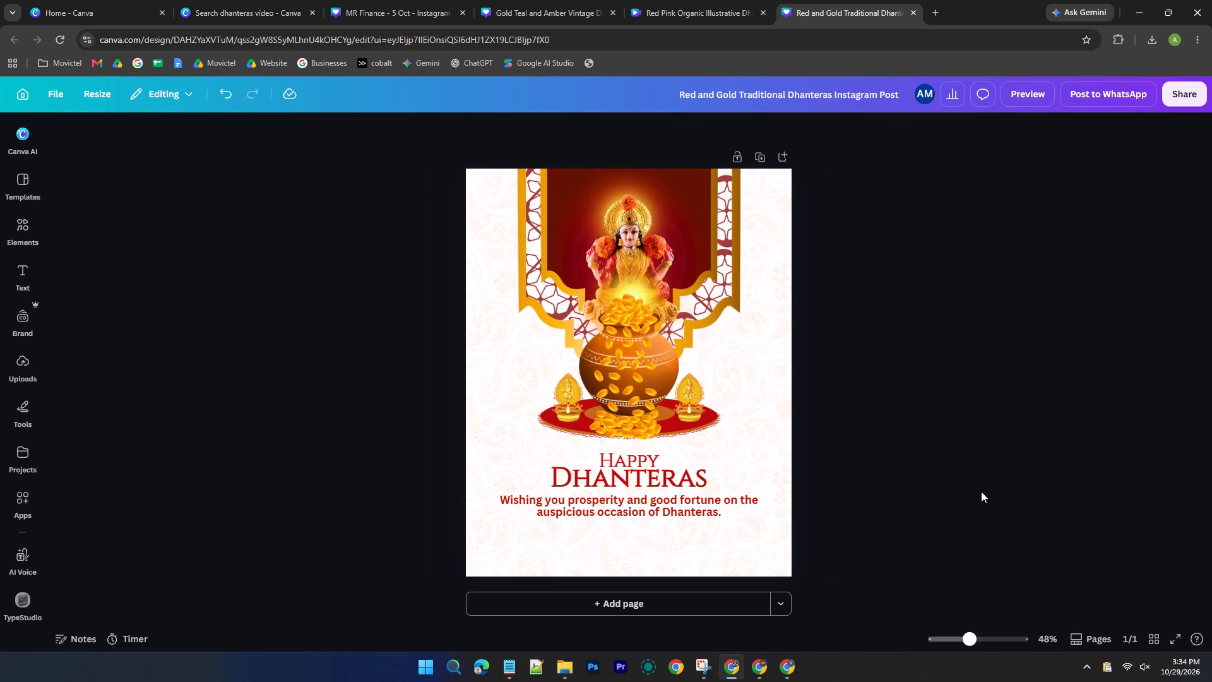
Move the wishes text slightly down to leave a small gap beneath the "Dhanteras" heading.
click(730, 503)
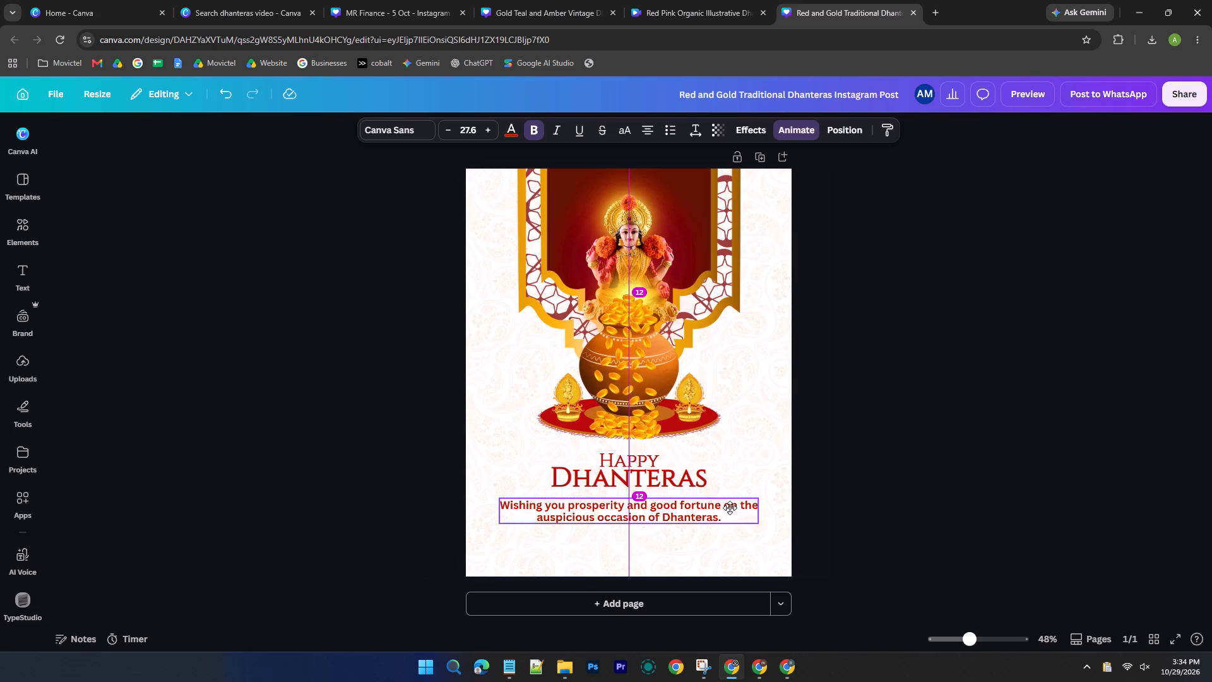
click(1046, 421)
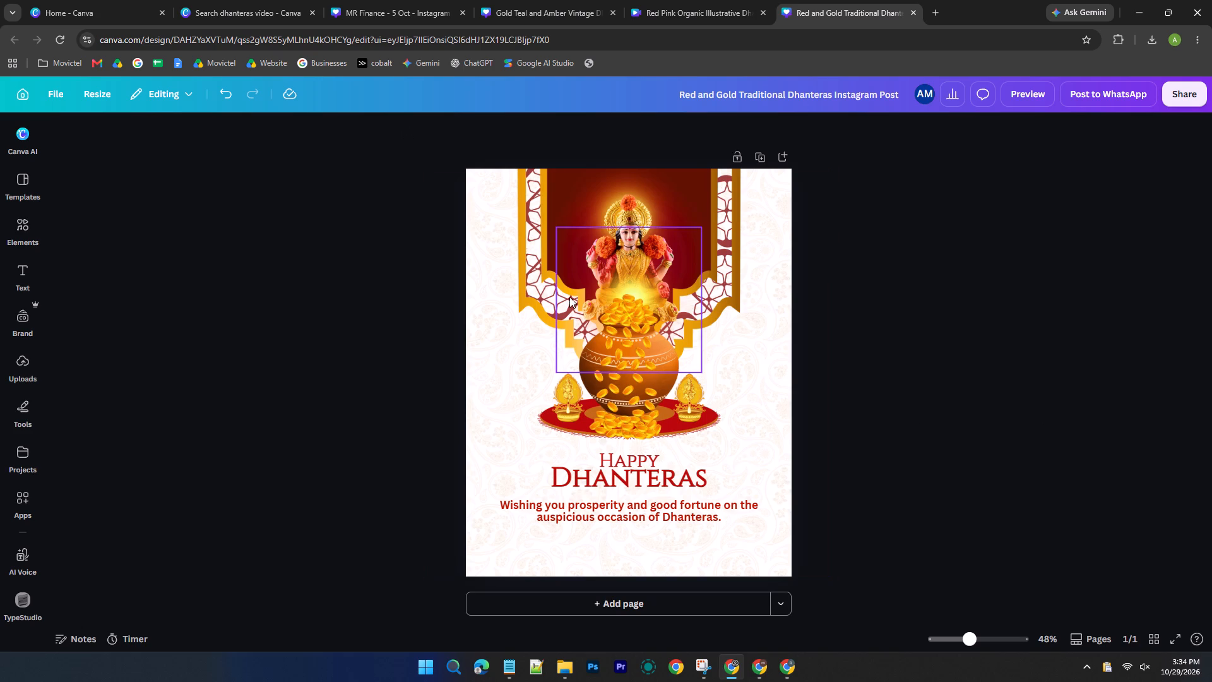
Group all the artwork and greeting text, and shift the group down the page, leaving a margin above the frame.
drag(336, 234, 925, 601)
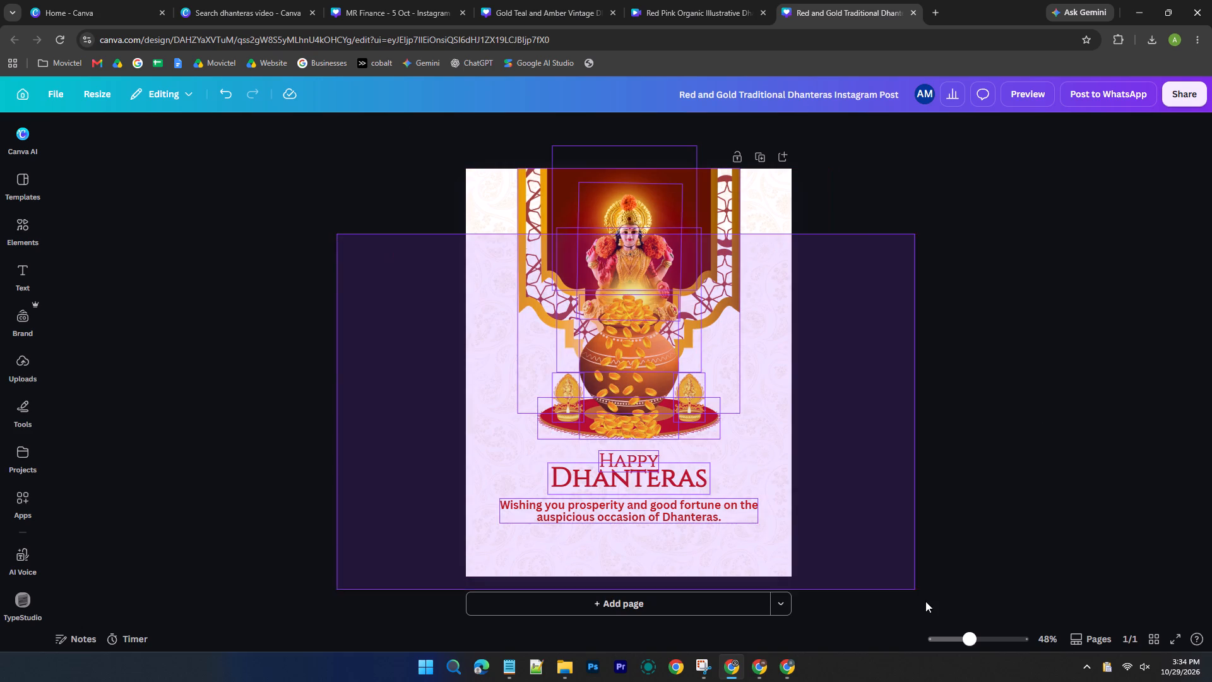
drag(925, 601, 923, 557)
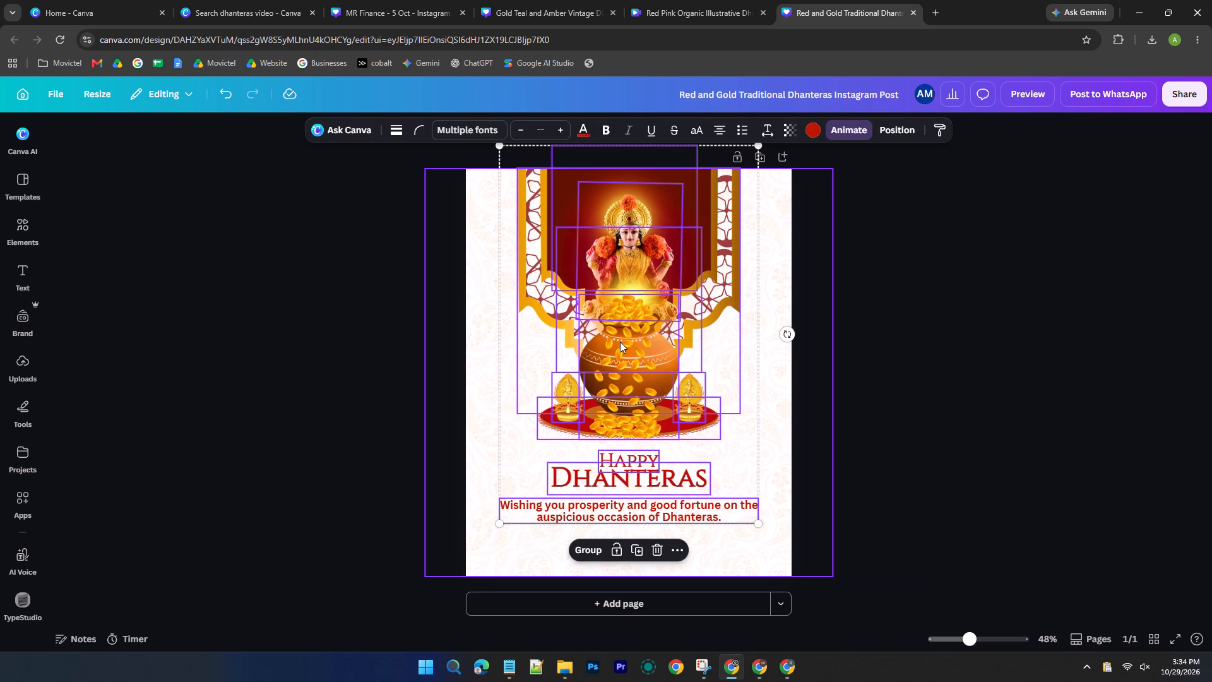
click(595, 549)
drag(632, 333, 632, 353)
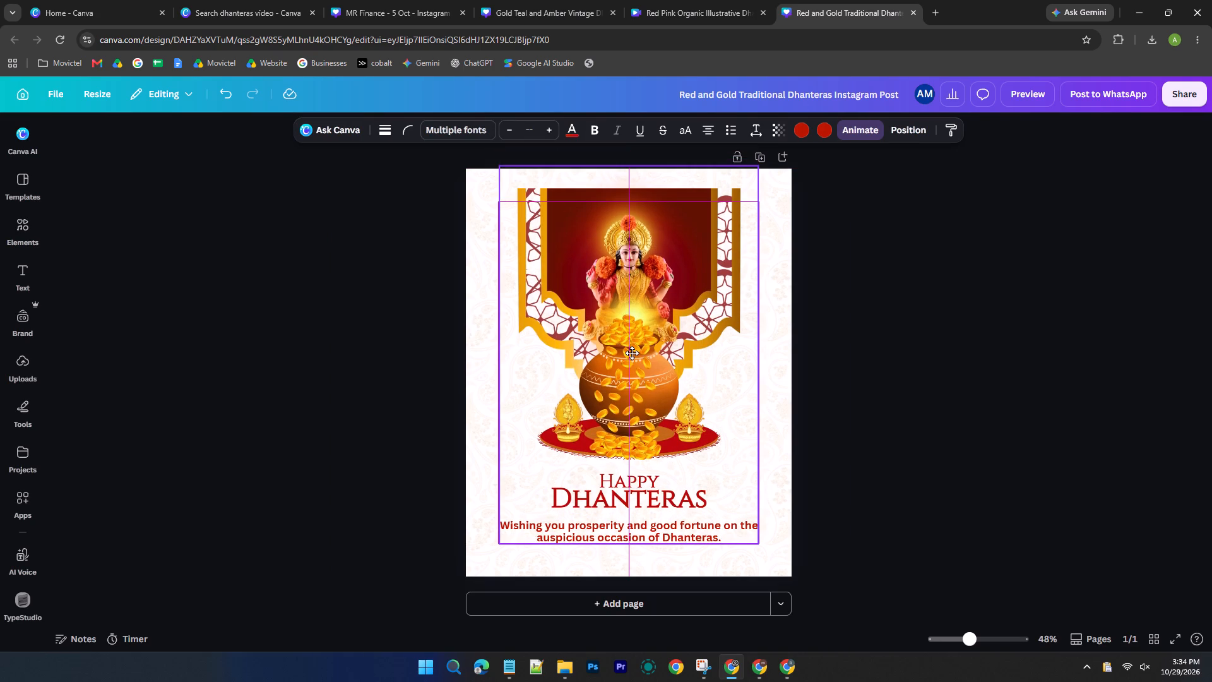
drag(632, 353, 631, 361)
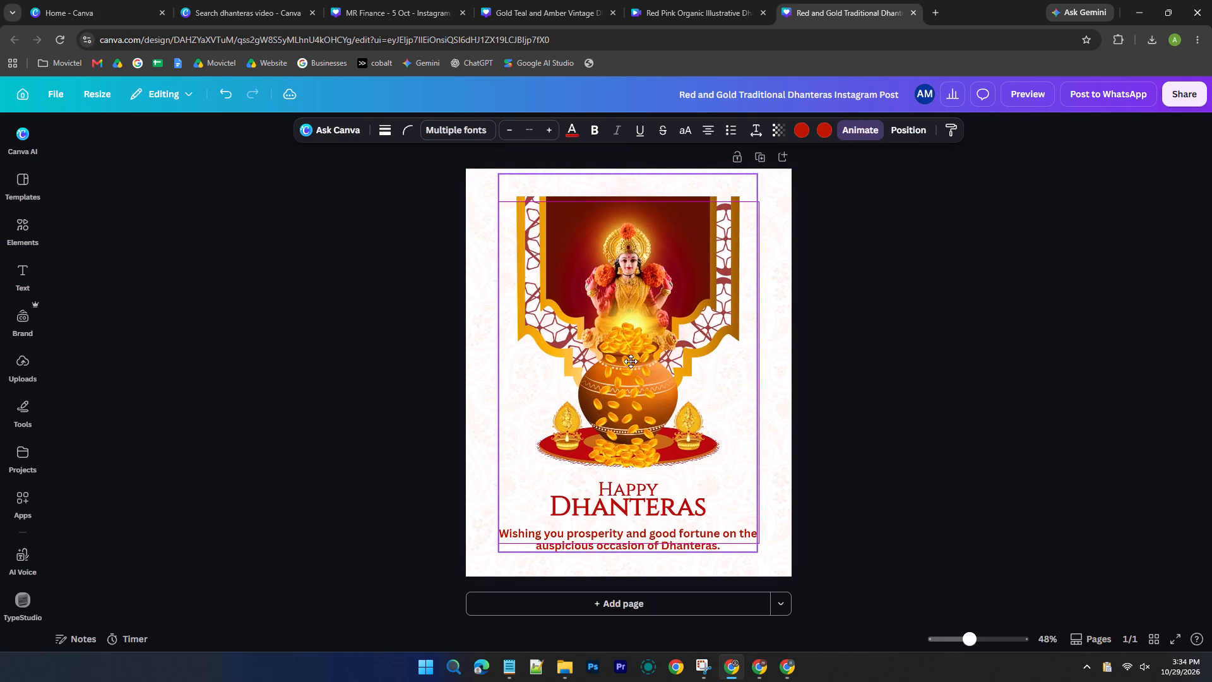
drag(631, 361, 632, 362)
click(1017, 304)
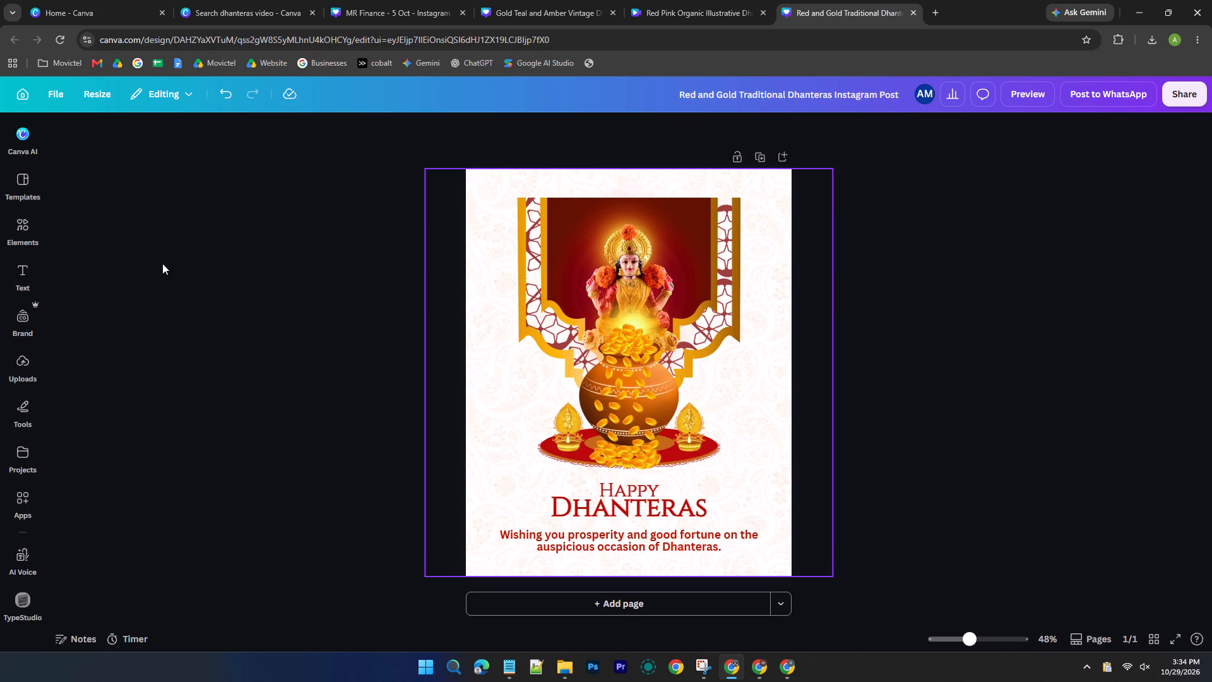
Insert a plain square from the basic shapes onto the Dhanteras page.
click(30, 240)
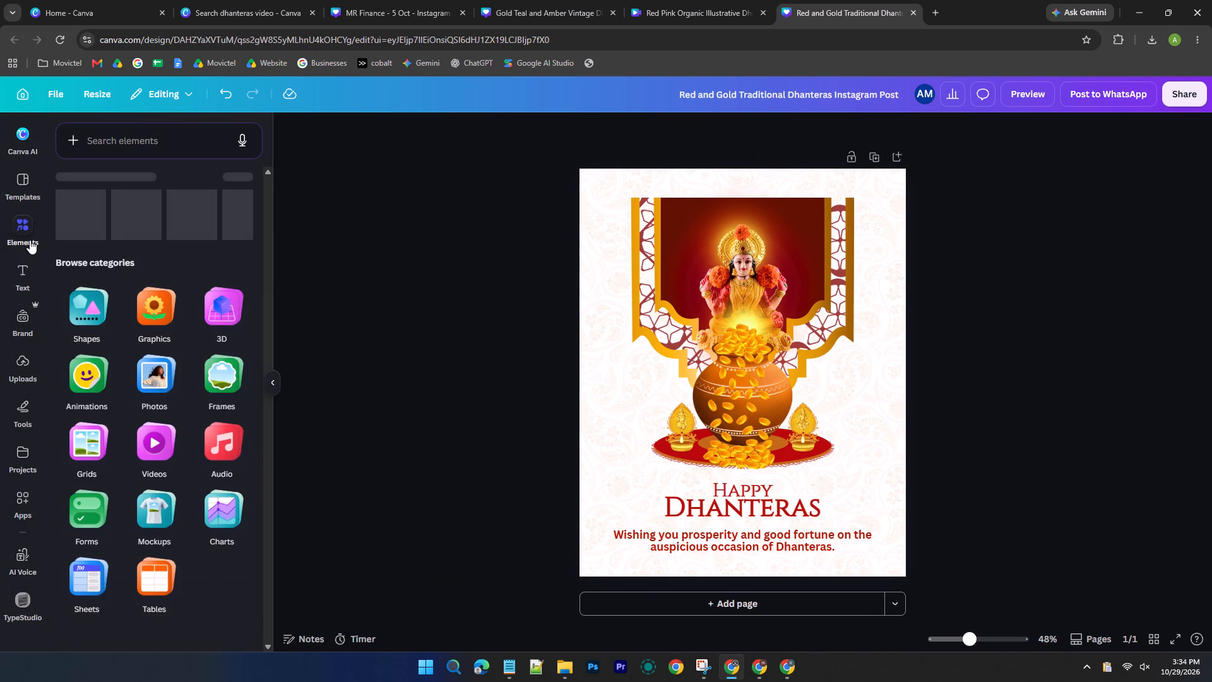
click(93, 402)
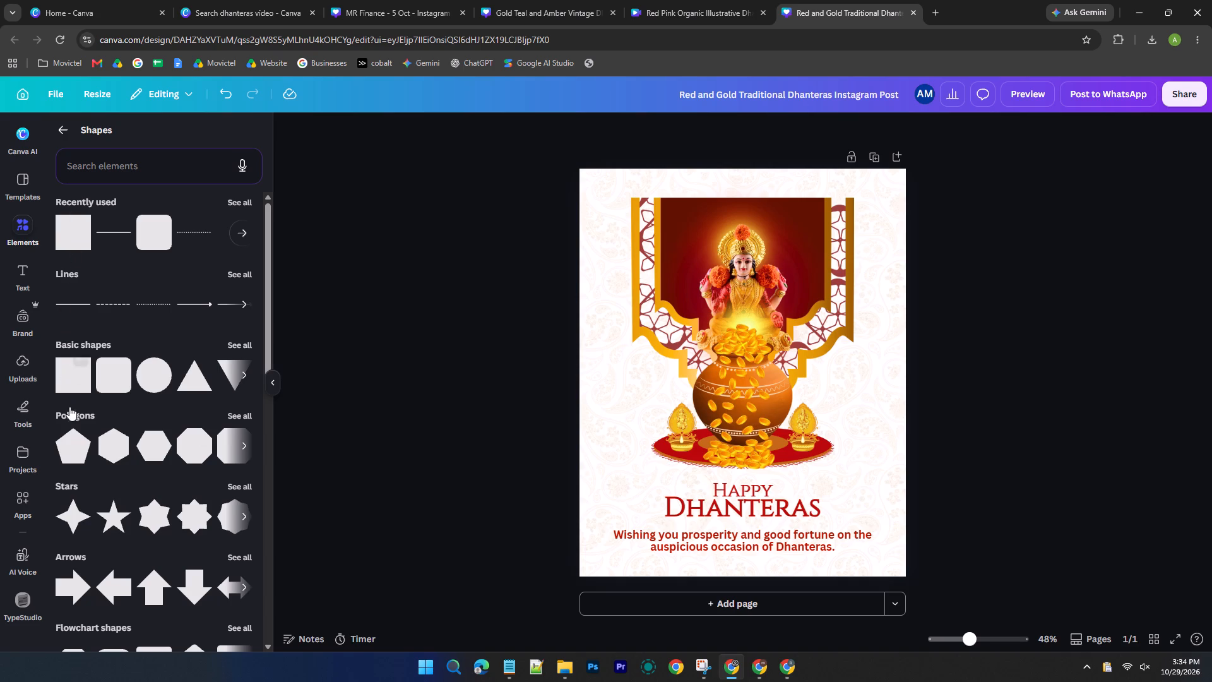
scroll(71, 391, down, 5)
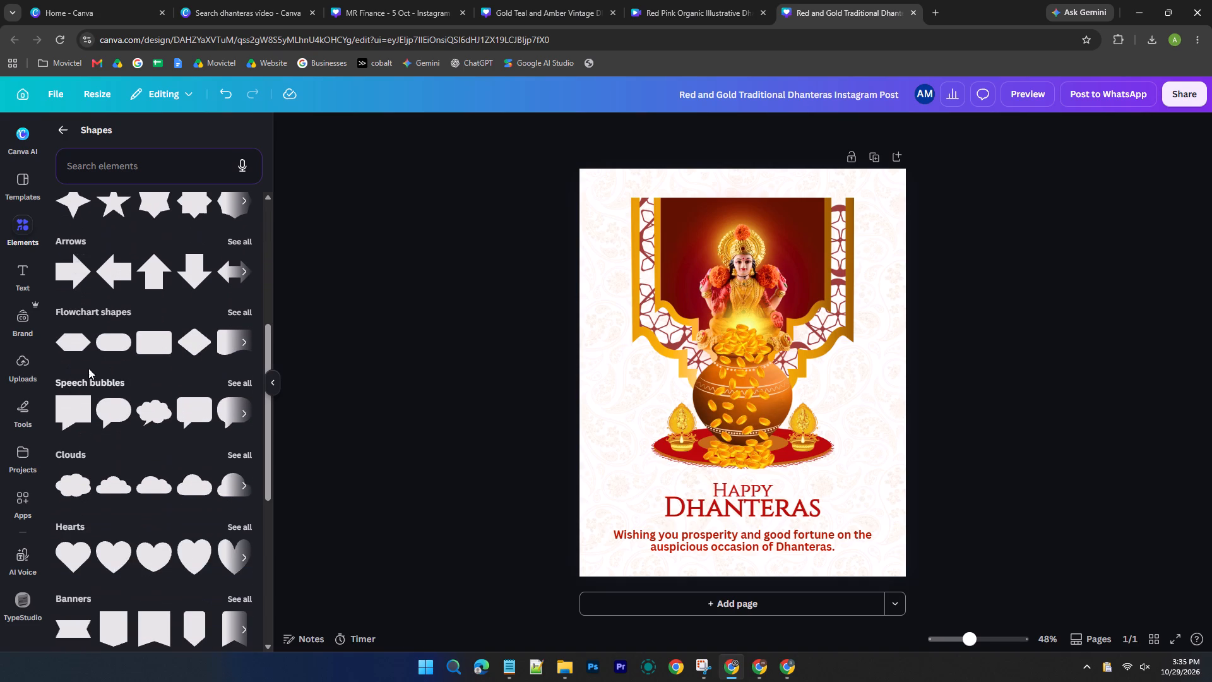
scroll(82, 388, up, 5)
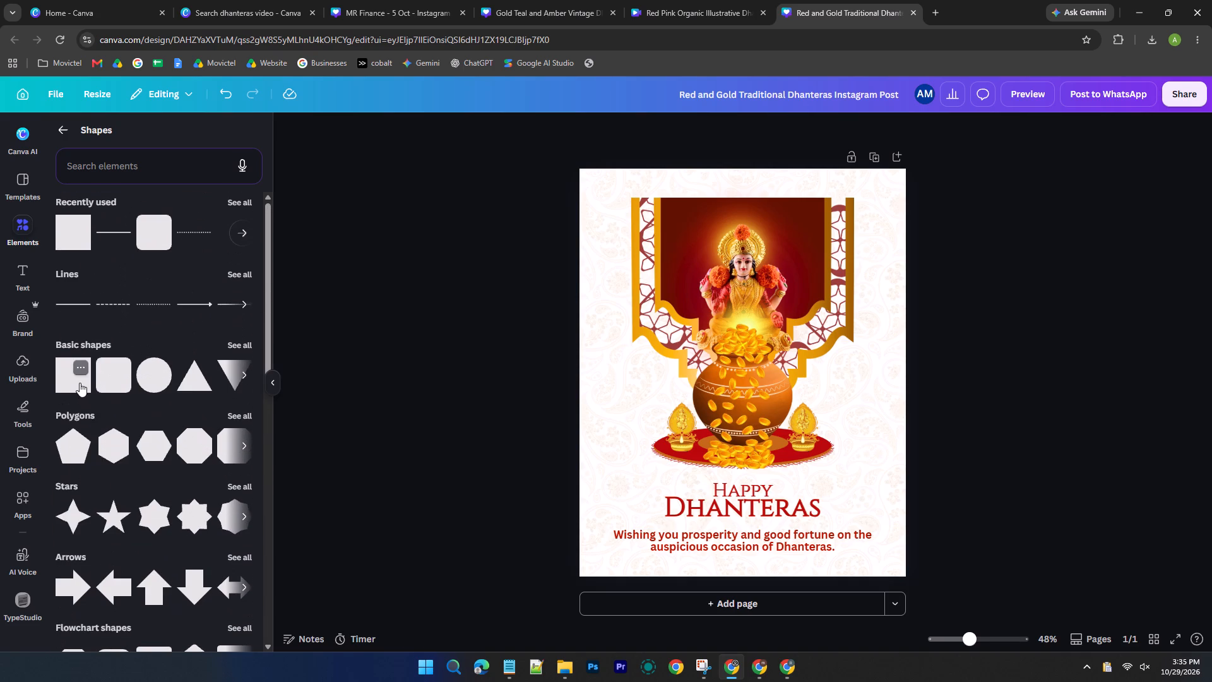
click(74, 382)
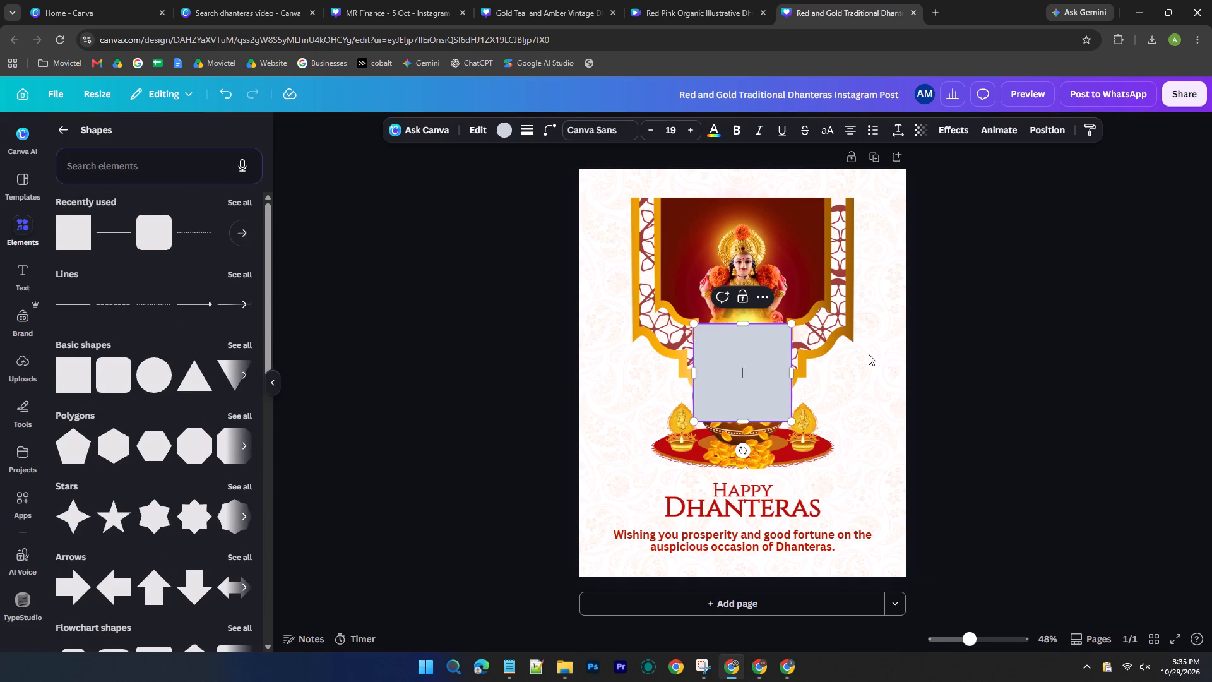
click(1010, 378)
Move the square to the page's top edge and stretch it into a shallow band about 1,281 wide, ending just inside the frame's top.
drag(751, 372, 613, 206)
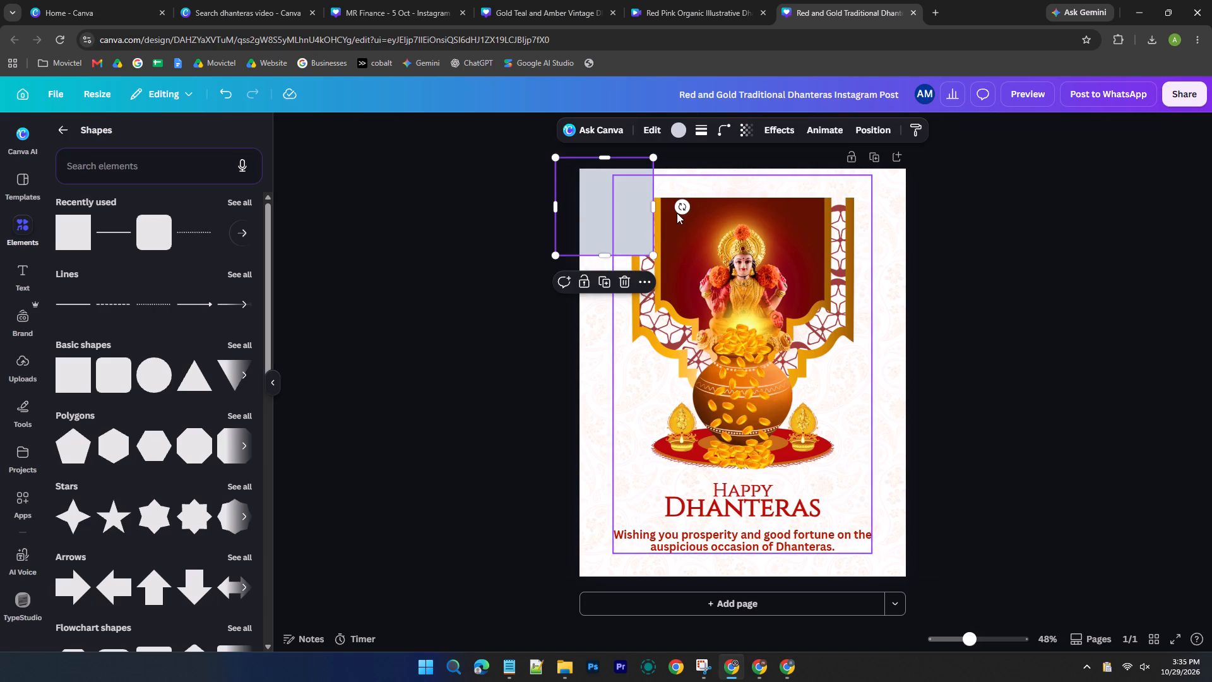
drag(654, 207, 894, 201)
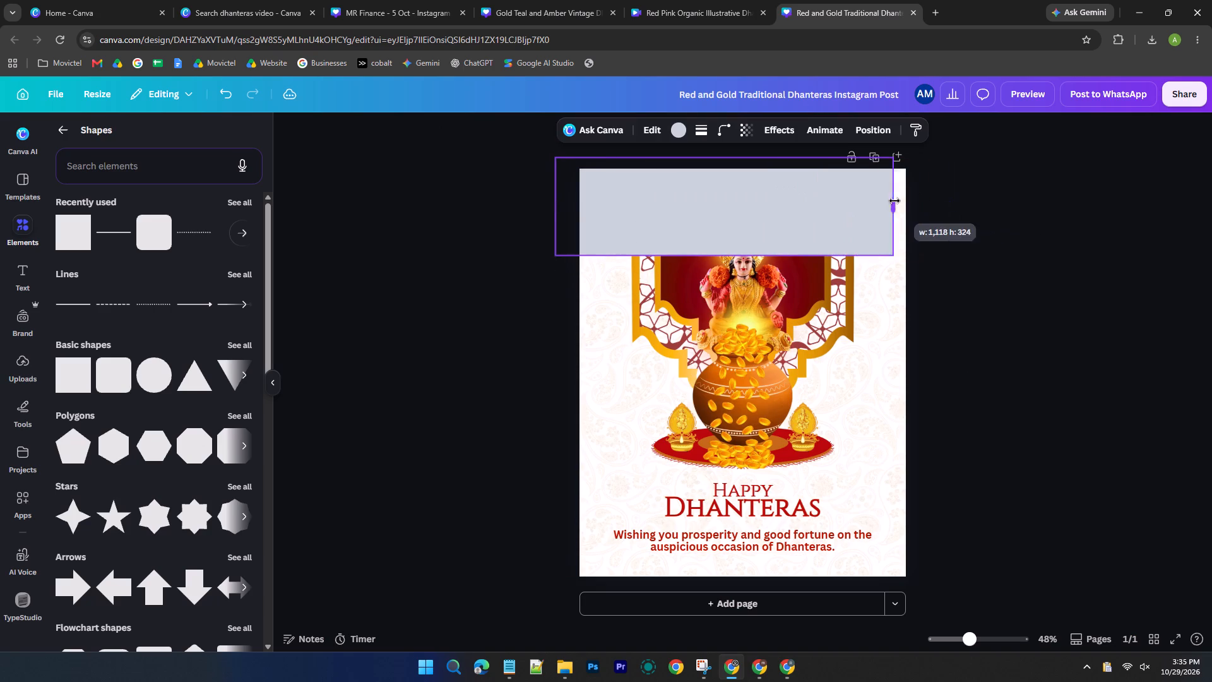
drag(894, 201, 943, 201)
drag(747, 258, 747, 184)
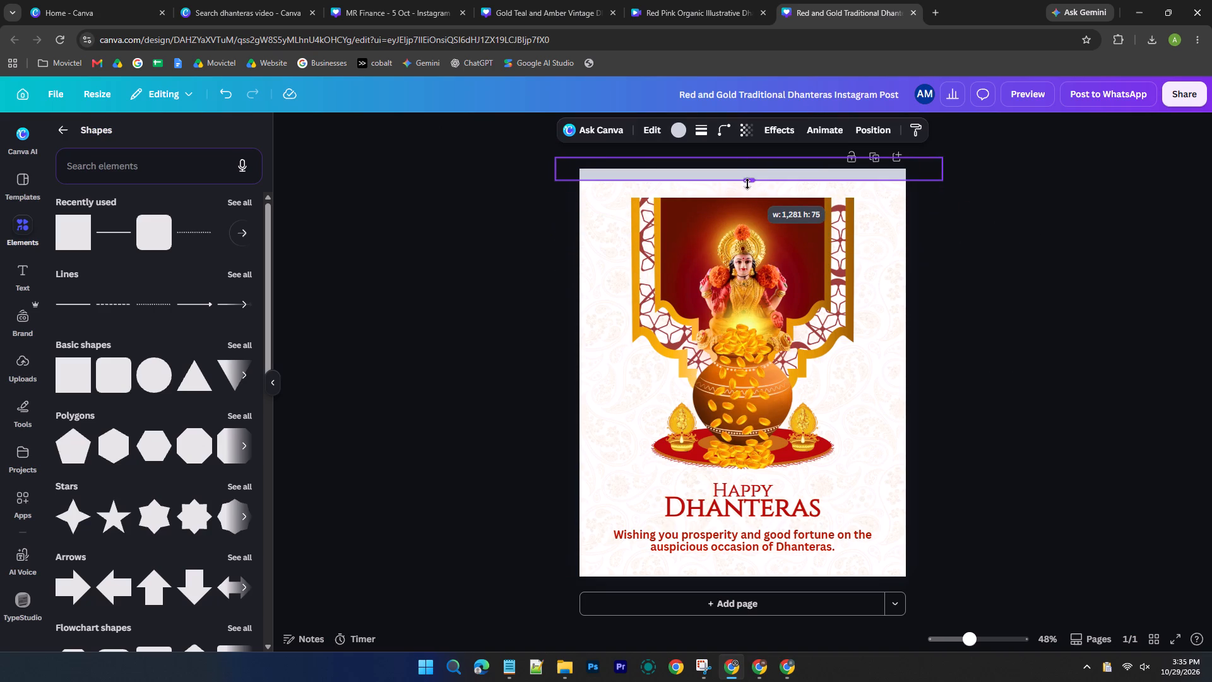
drag(747, 184, 750, 201)
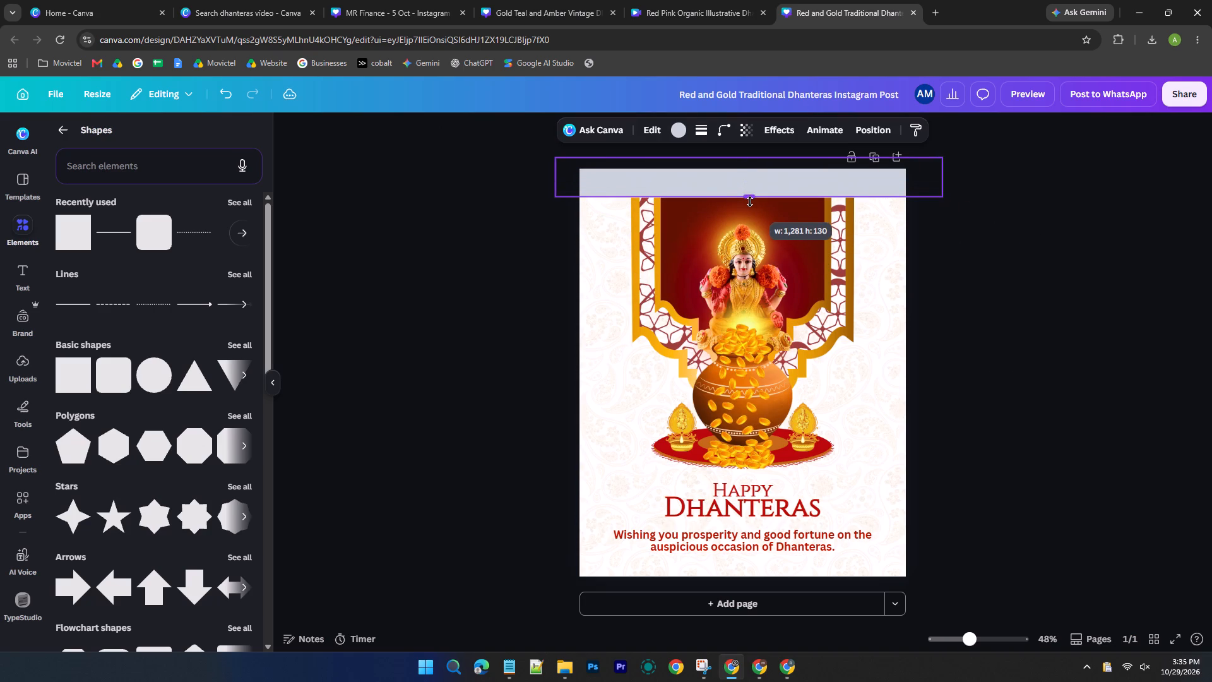
drag(750, 201, 751, 201)
click(1134, 344)
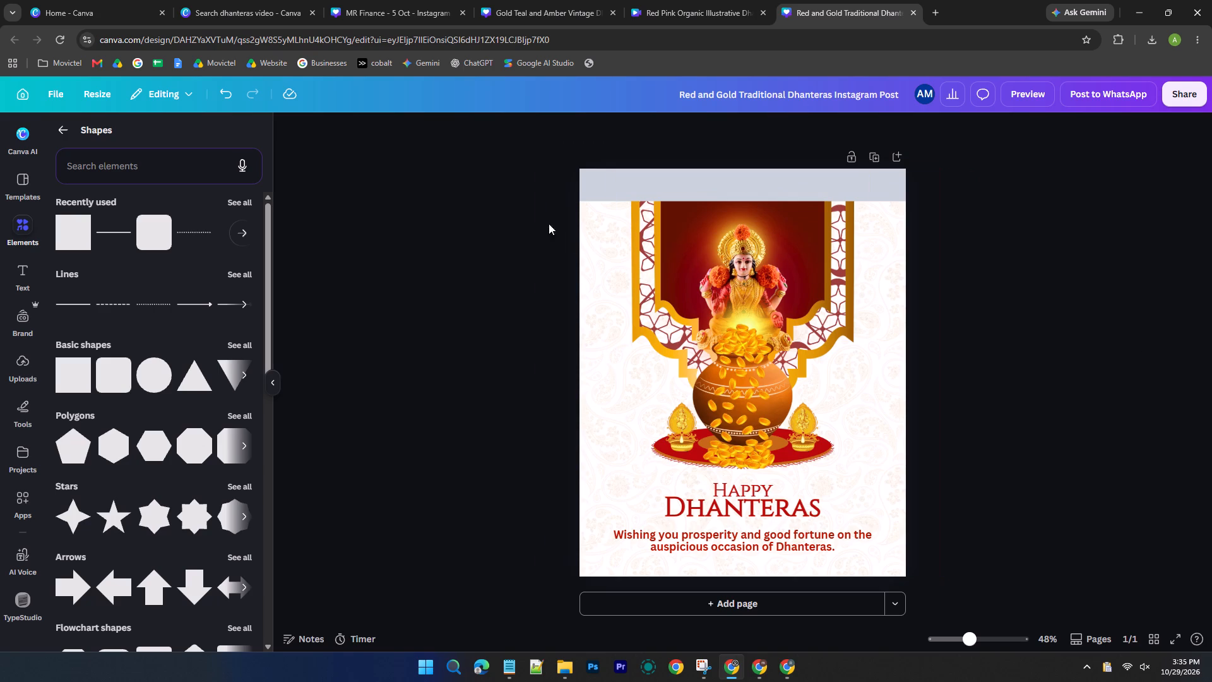
Recolour the top band with the dark maroon sampled from the frame's interior.
click(619, 190)
click(679, 129)
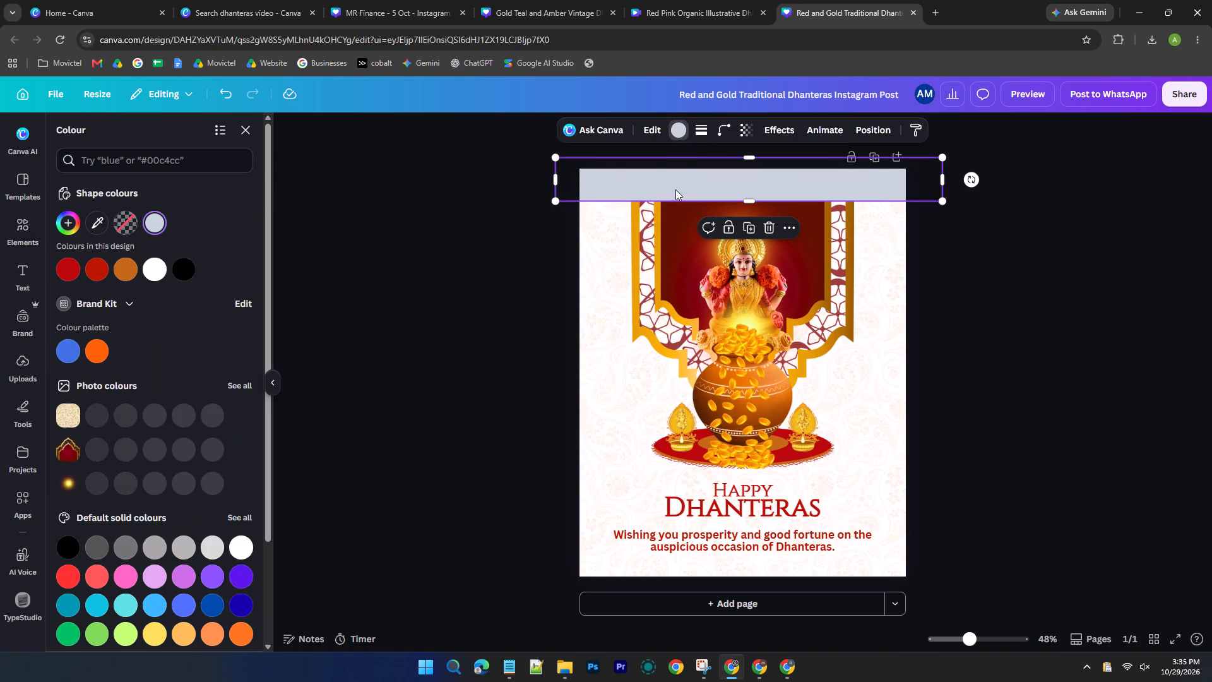
click(93, 226)
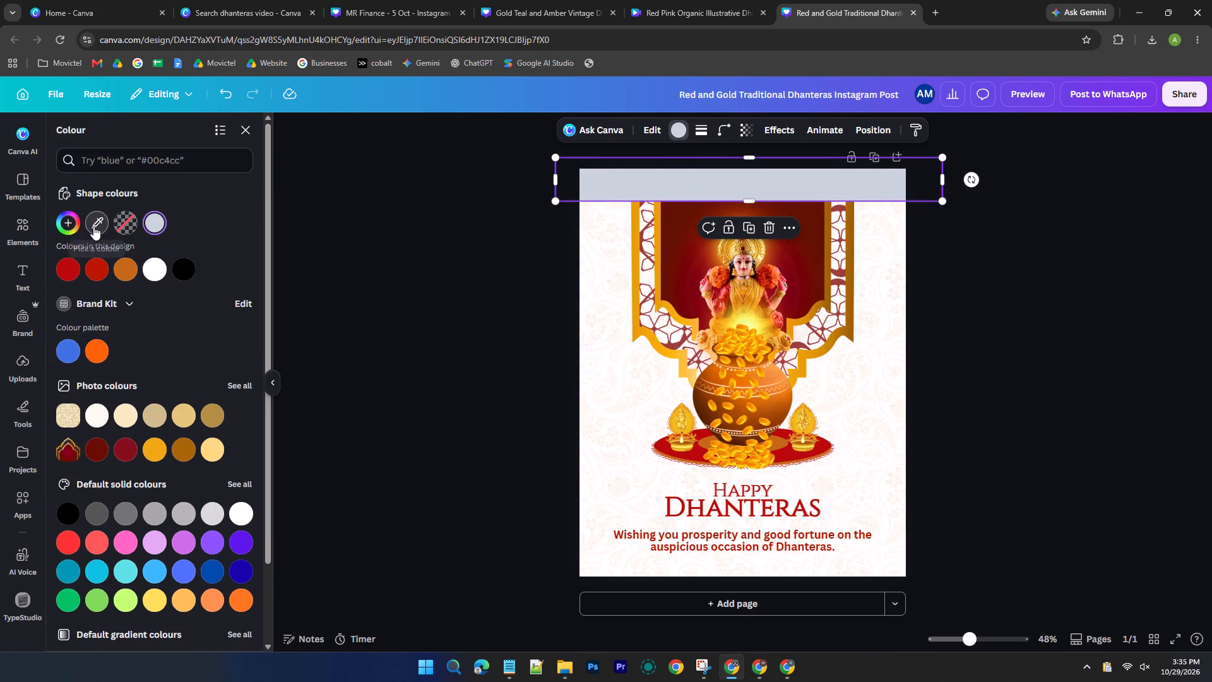
click(672, 208)
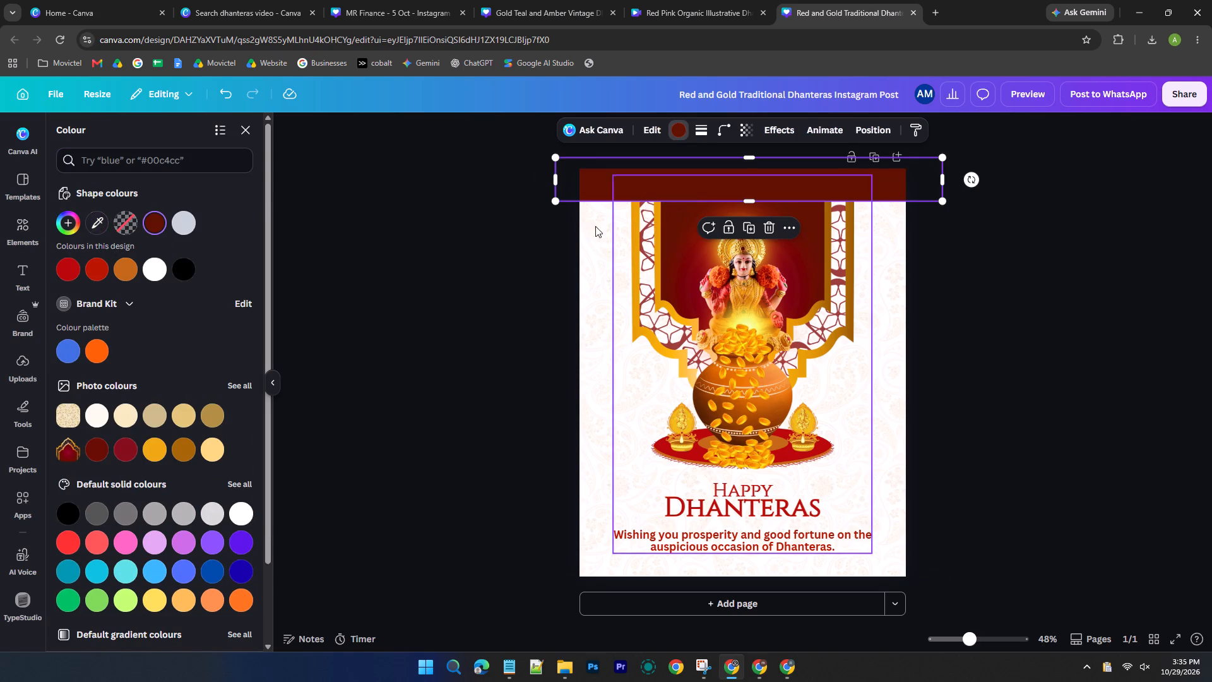
click(477, 249)
click(477, 249)
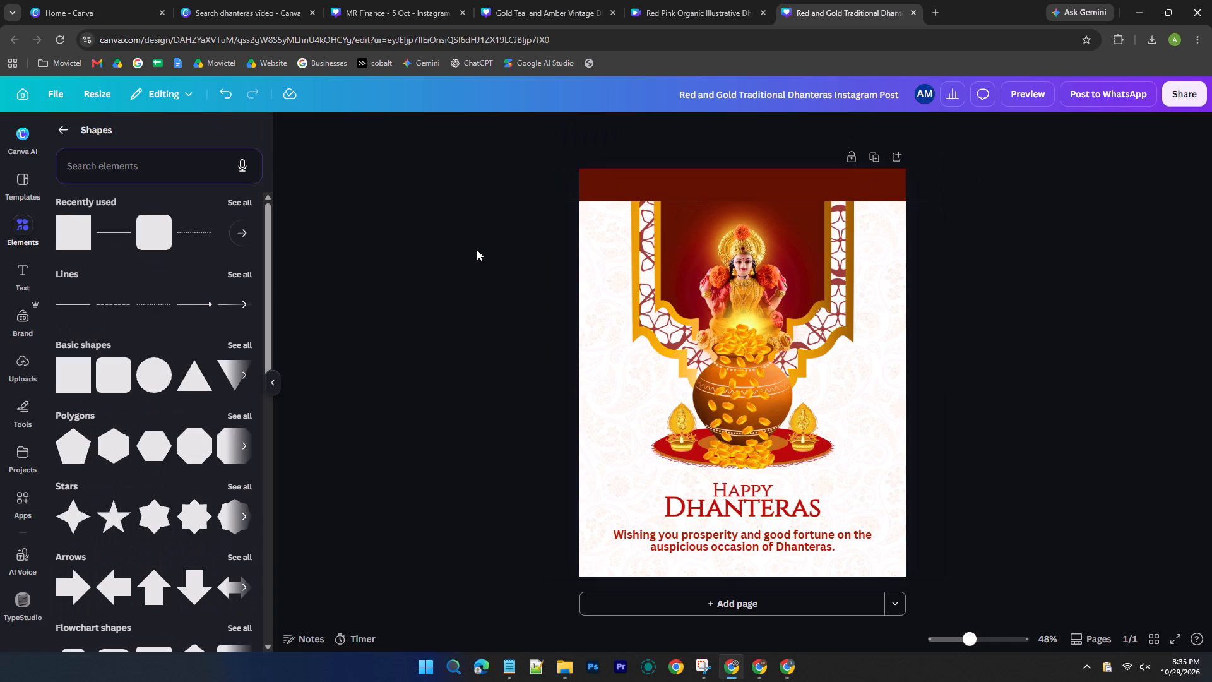
Ungroup the artwork and greeting text.
click(756, 233)
click(701, 578)
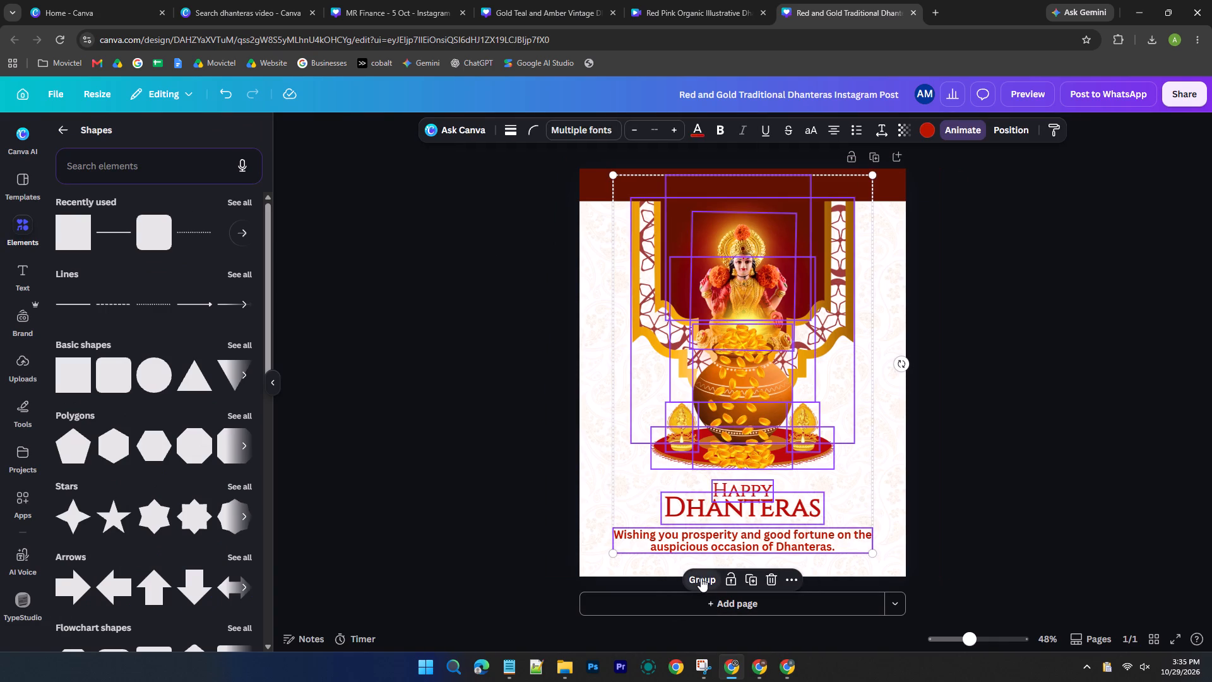
click(1038, 254)
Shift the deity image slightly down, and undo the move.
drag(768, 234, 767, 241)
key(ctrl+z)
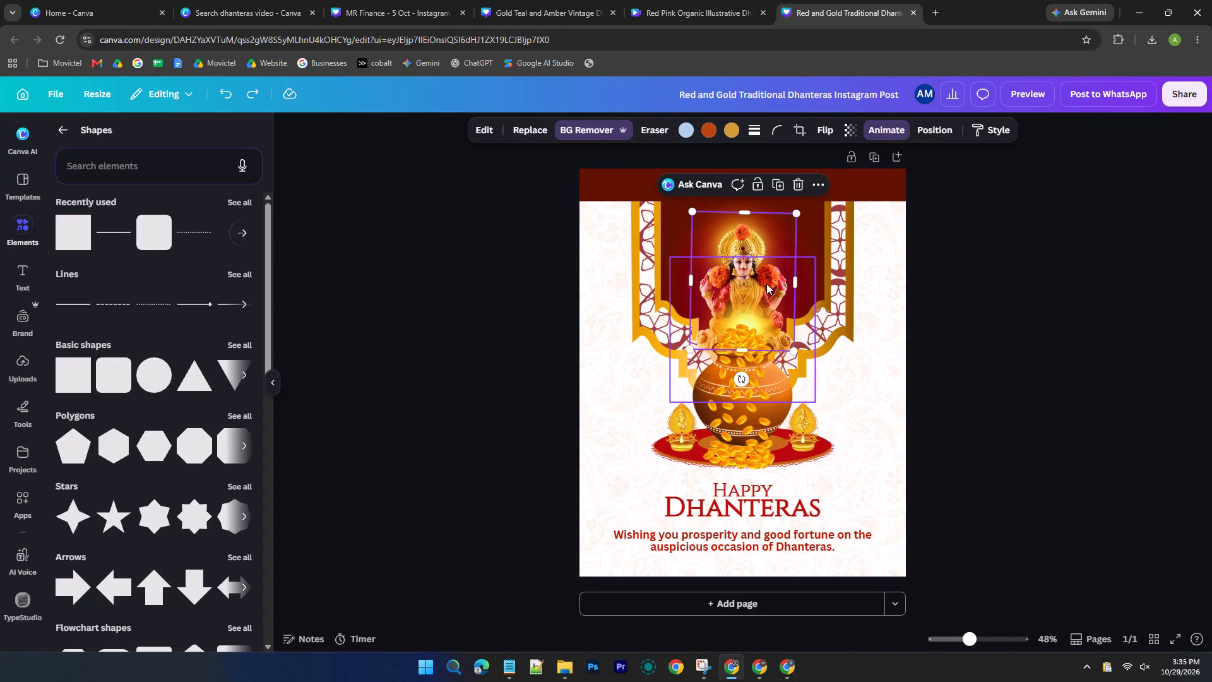
Show the layers, select the glow layered beneath the deity image, and move it slightly down the page.
right_click(762, 242)
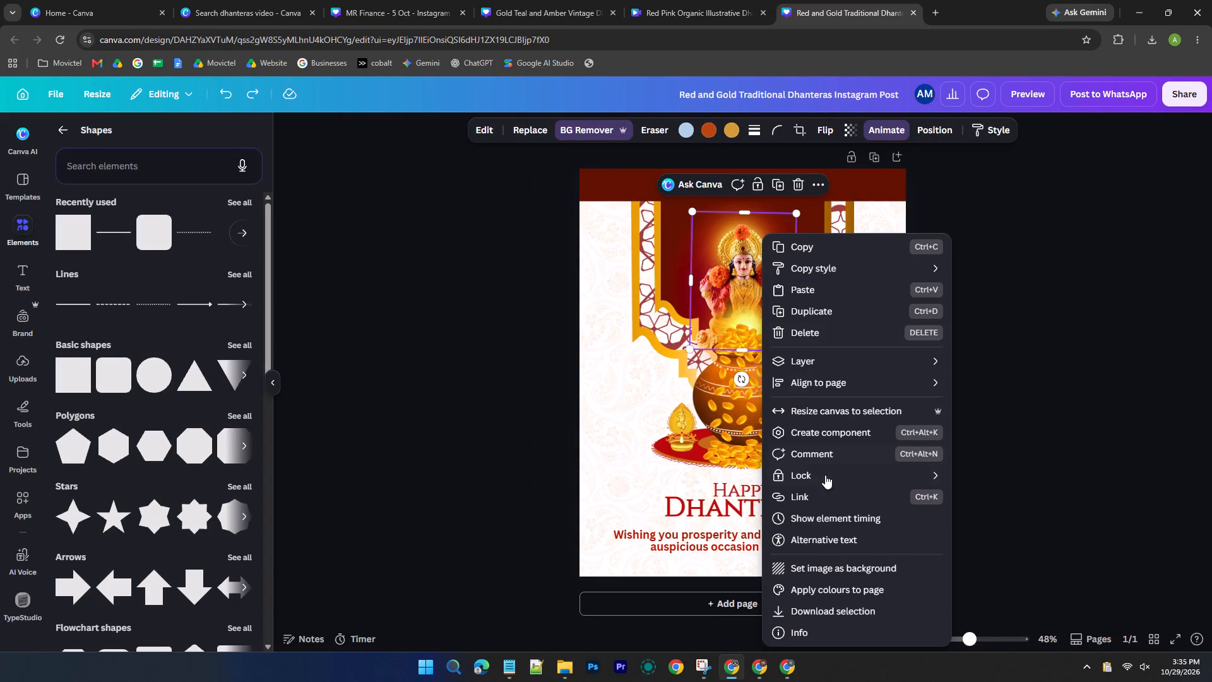
click(868, 356)
click(983, 453)
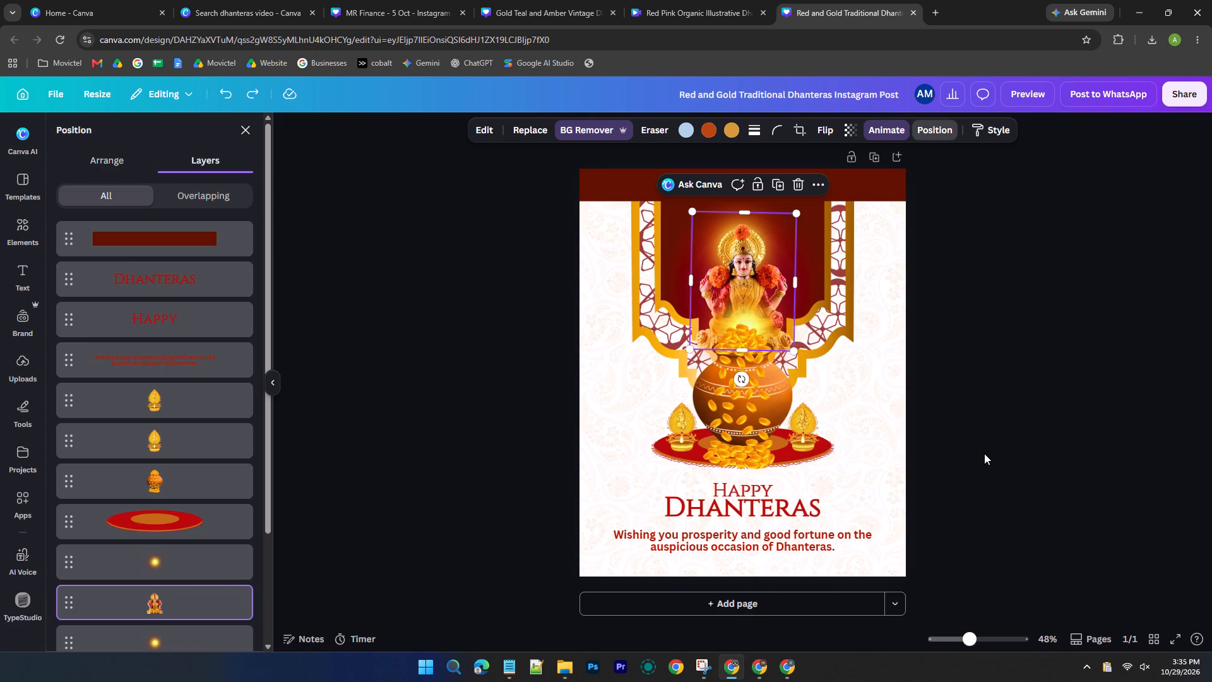
click(191, 558)
click(178, 632)
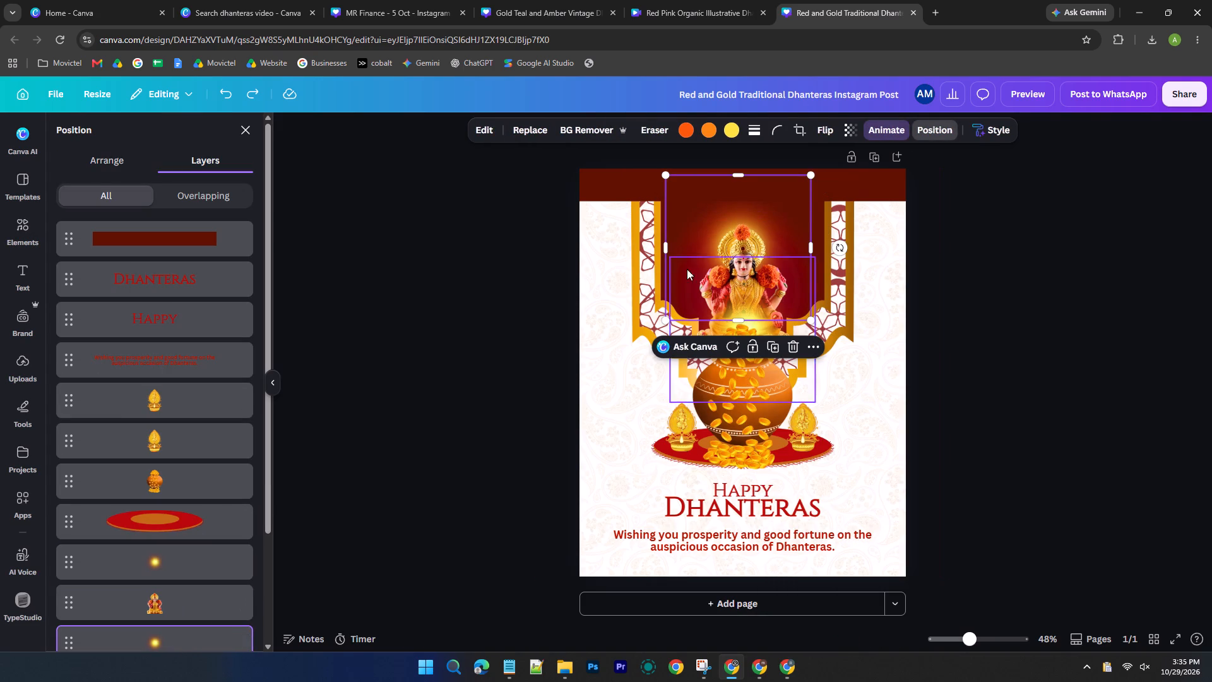
click(784, 198)
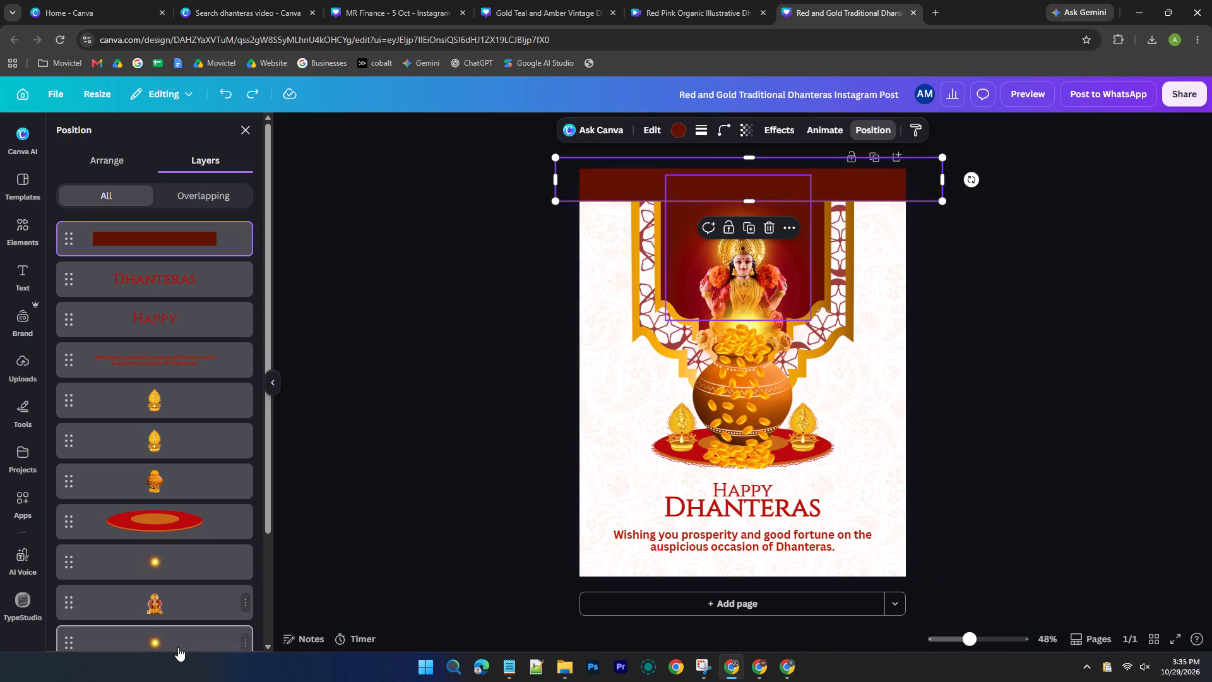
click(178, 647)
drag(804, 230, 804, 240)
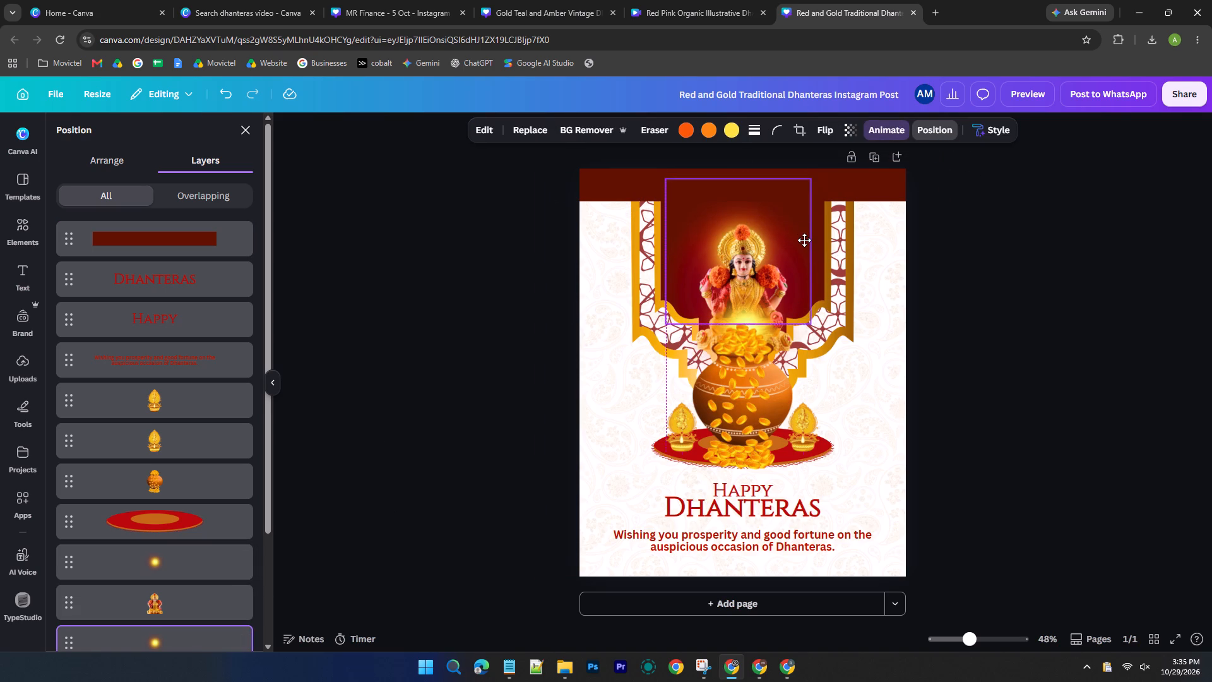
drag(804, 240, 804, 242)
click(1192, 281)
click(1065, 292)
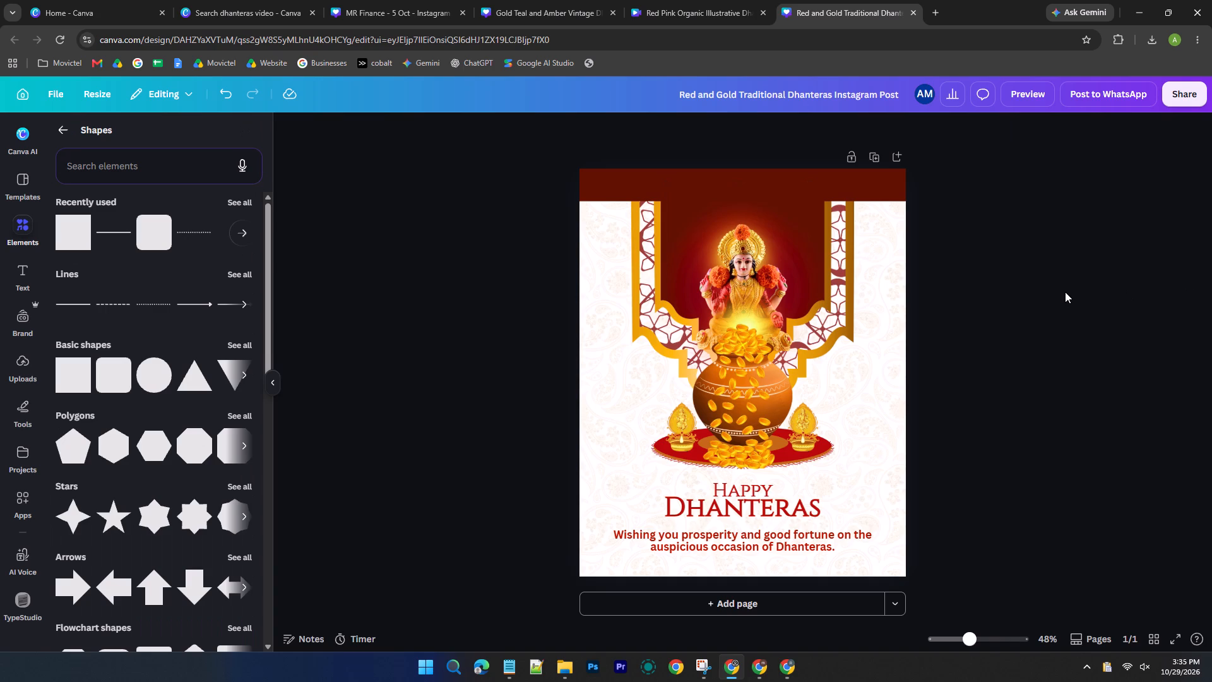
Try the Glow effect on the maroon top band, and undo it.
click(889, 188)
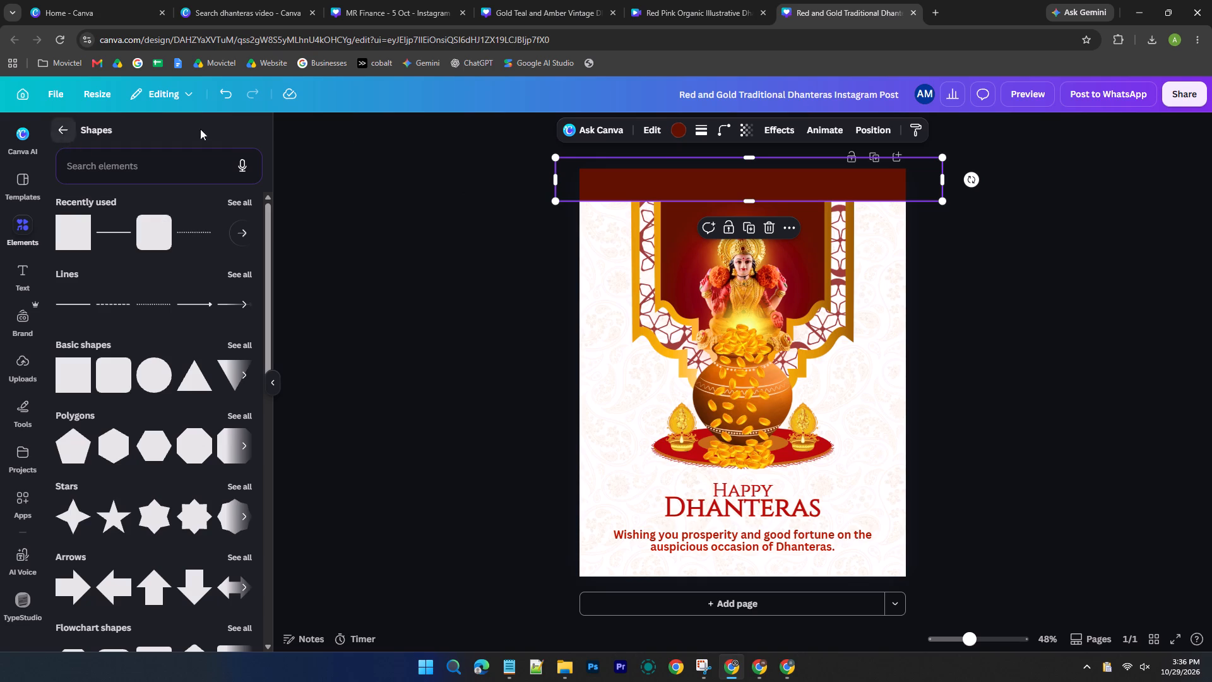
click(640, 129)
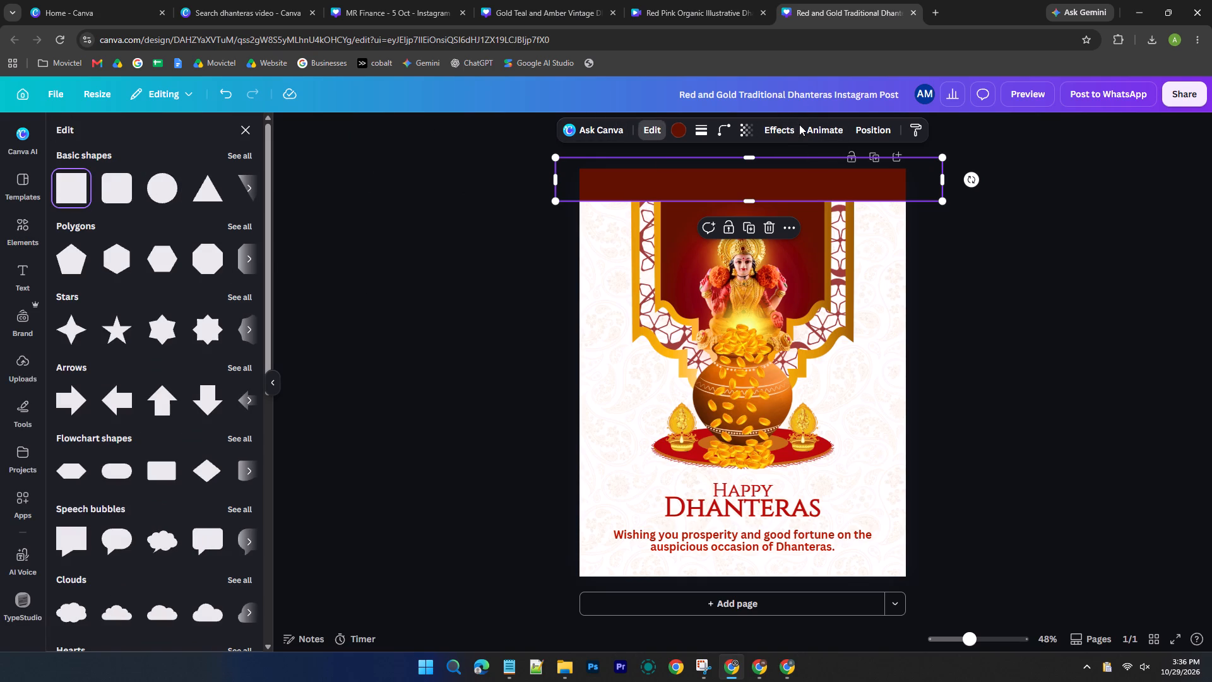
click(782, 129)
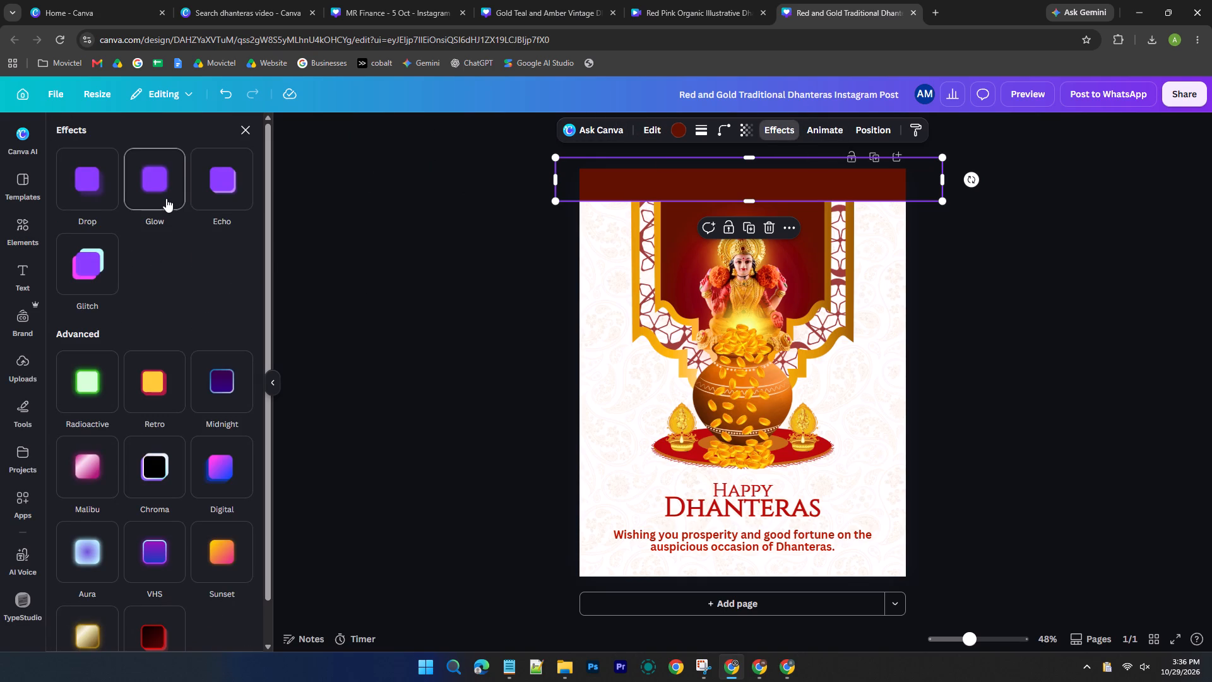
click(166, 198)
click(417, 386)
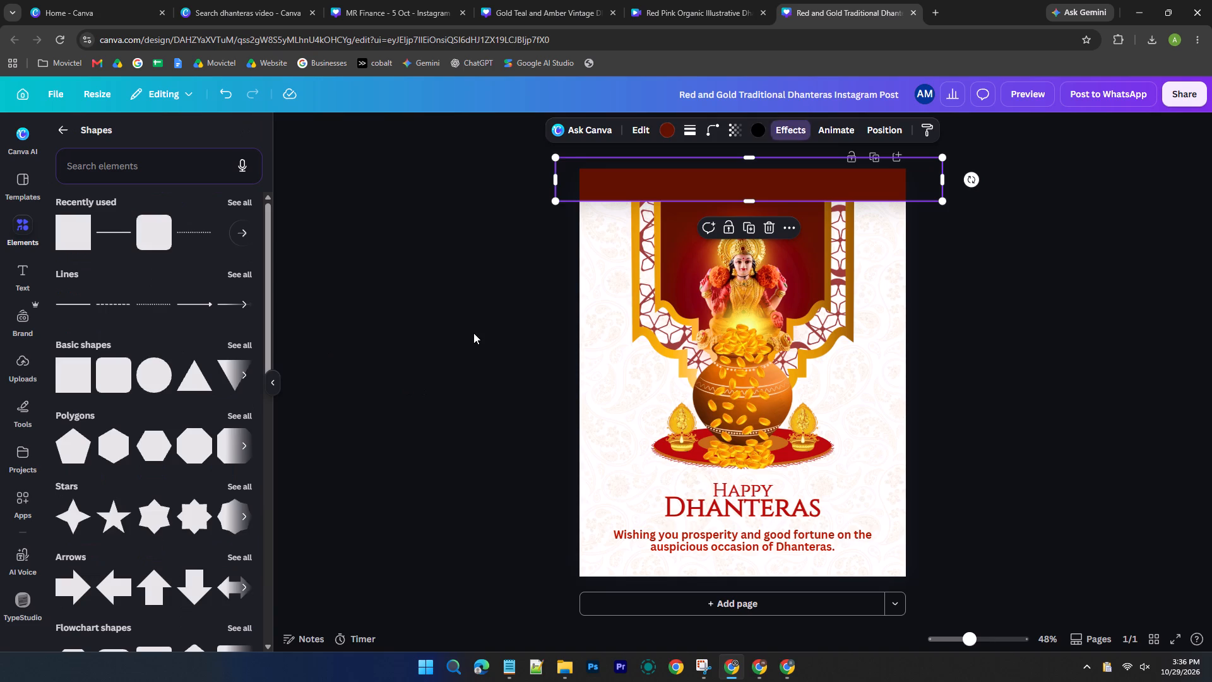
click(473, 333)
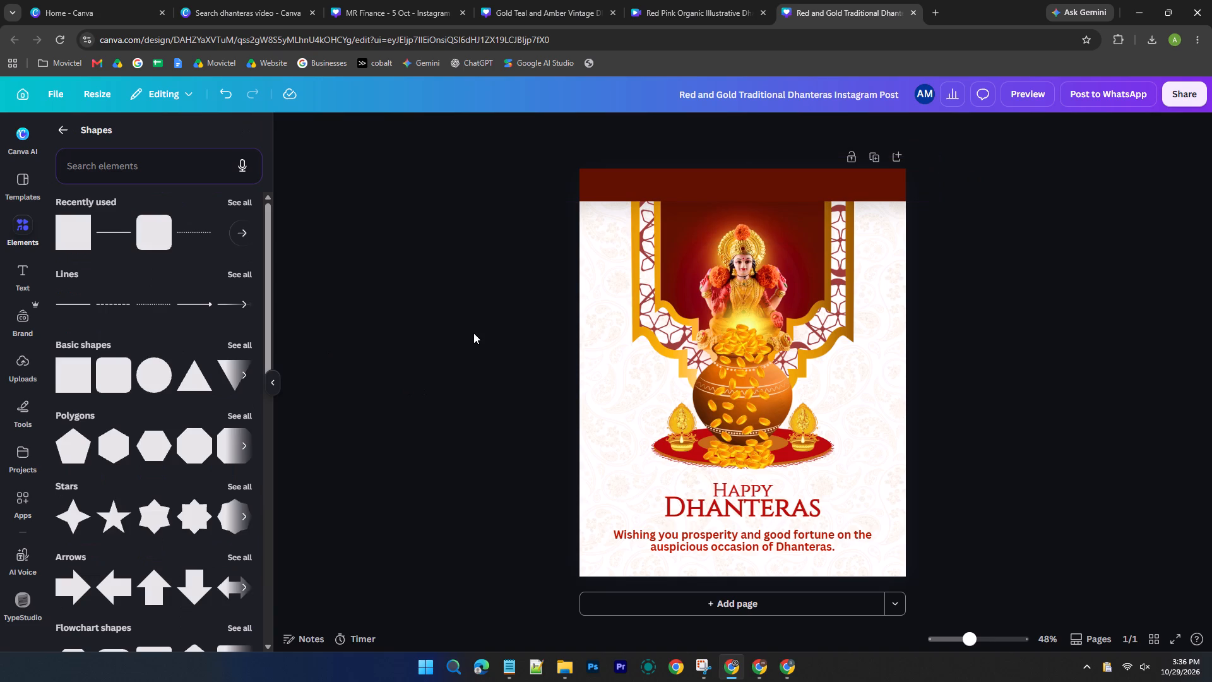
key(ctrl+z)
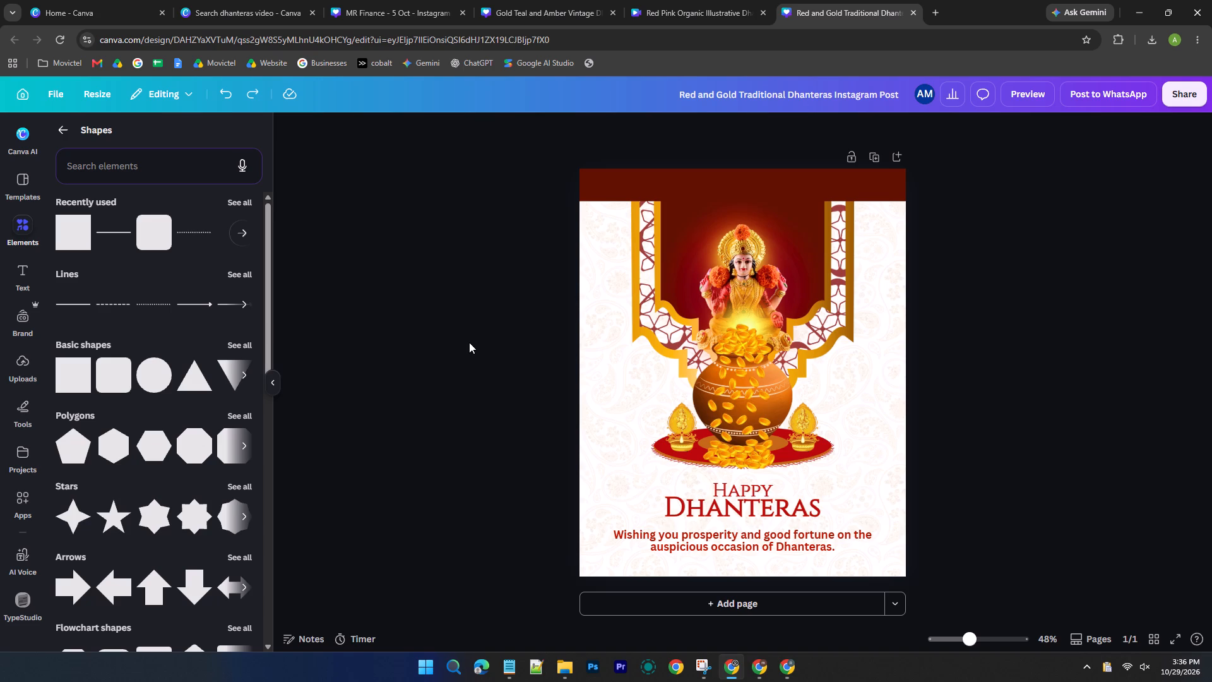
Reduce the maroon band's height so its lower edge sits just above the frame's top.
click(590, 187)
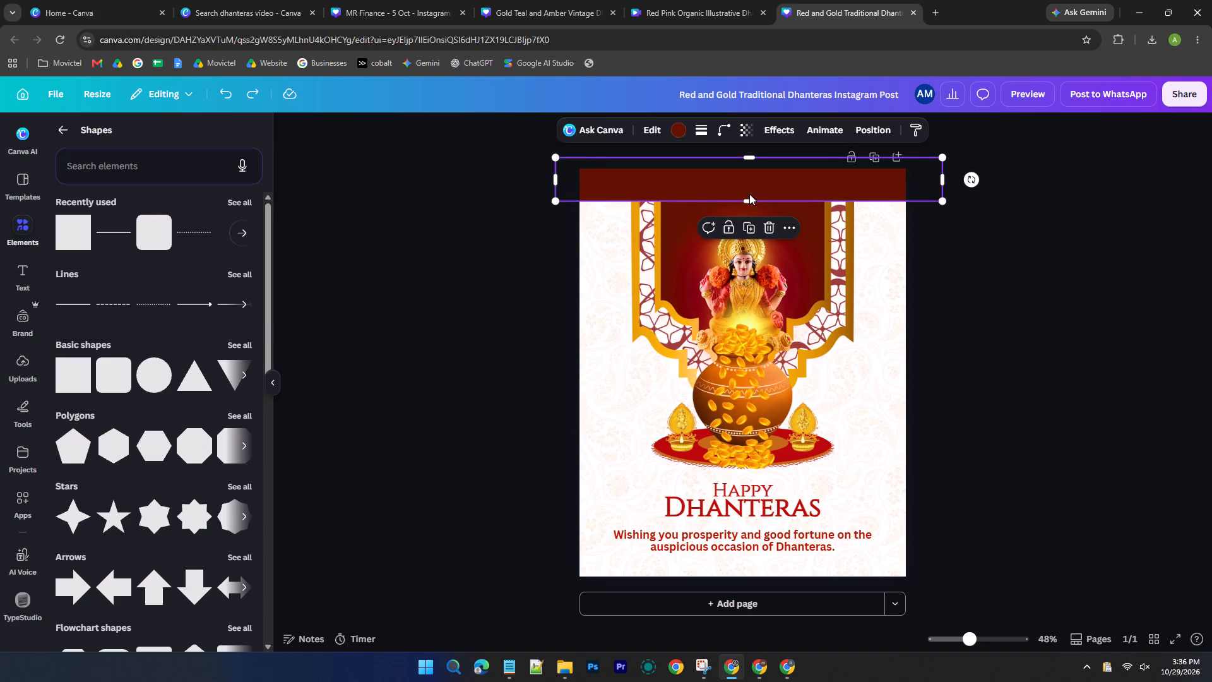
drag(747, 201, 749, 194)
click(1083, 234)
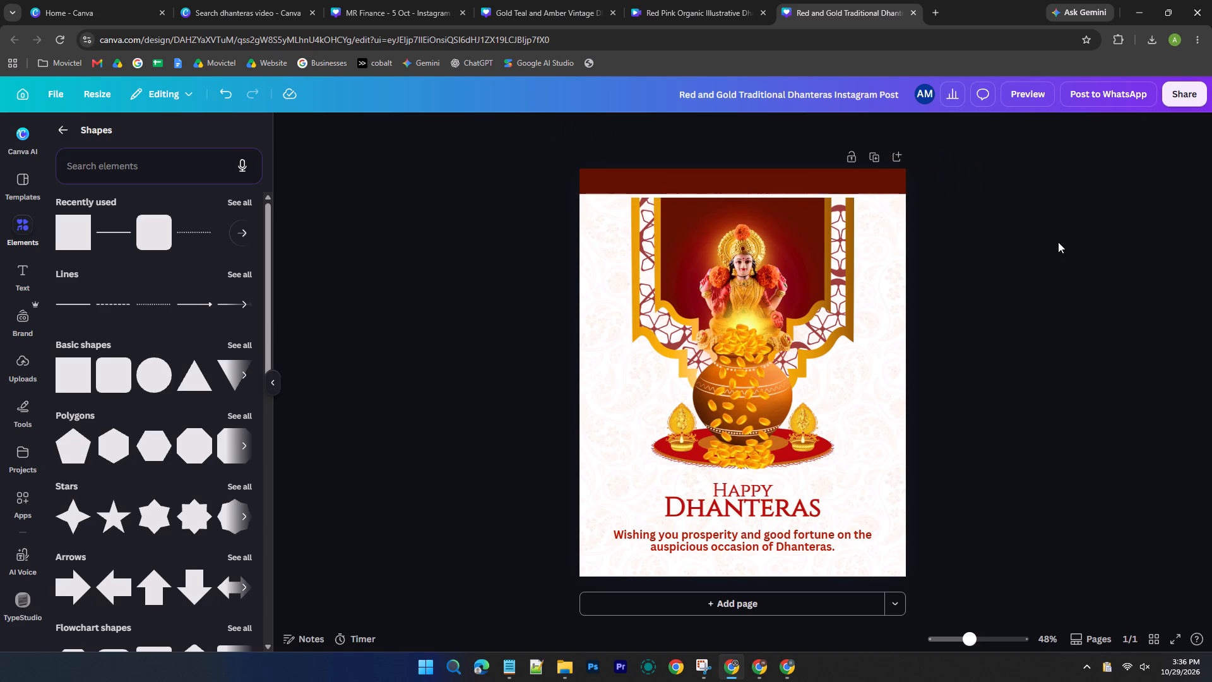
Move the deity, frame, pot and lamps artwork slightly up together so the frame meets the maroon band, keeping it horizontally centred.
drag(535, 232, 937, 465)
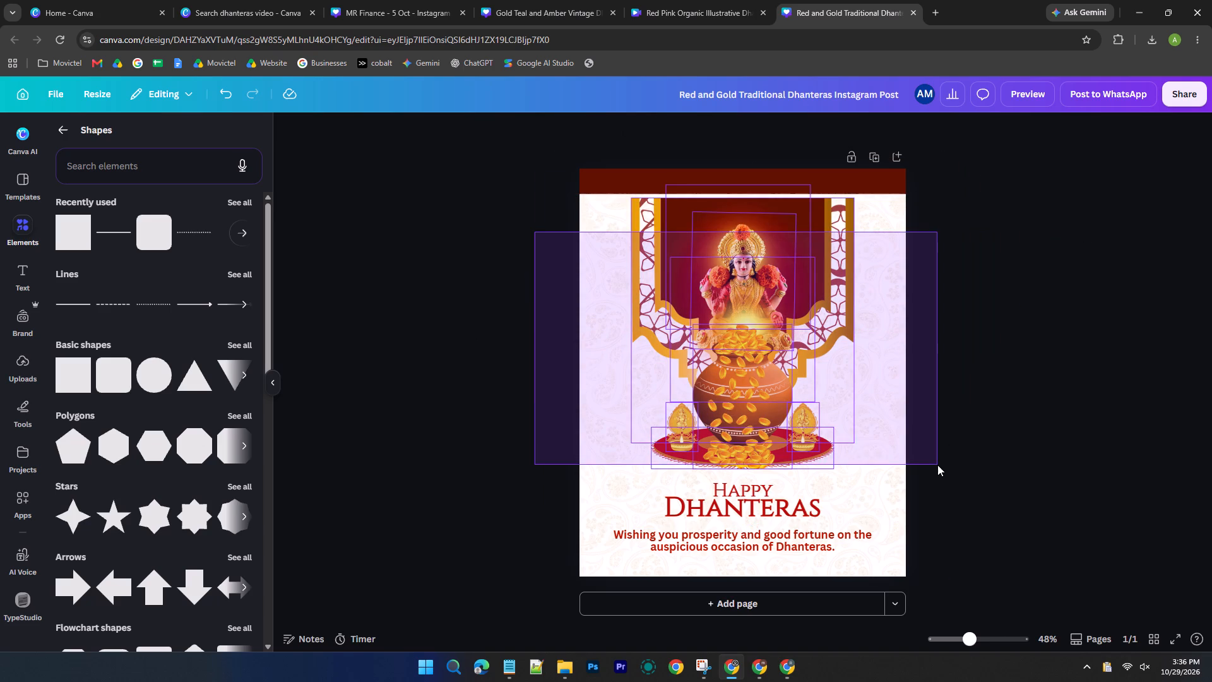
drag(937, 465, 946, 440)
click(768, 324)
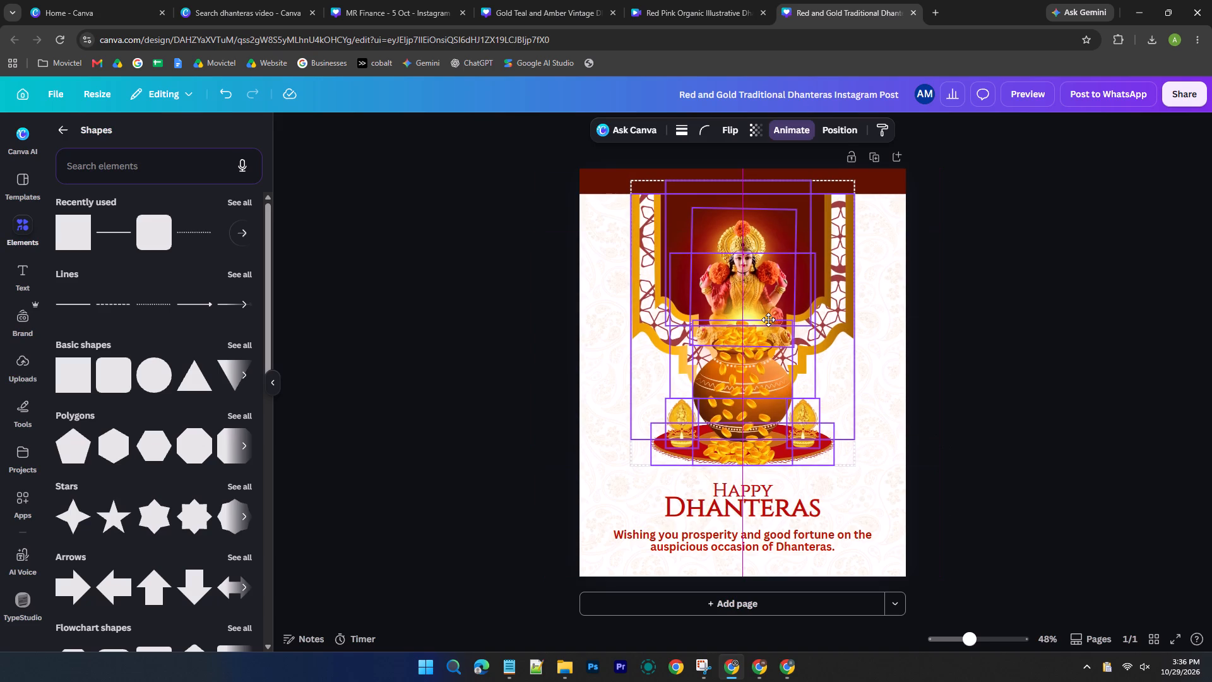
click(1158, 338)
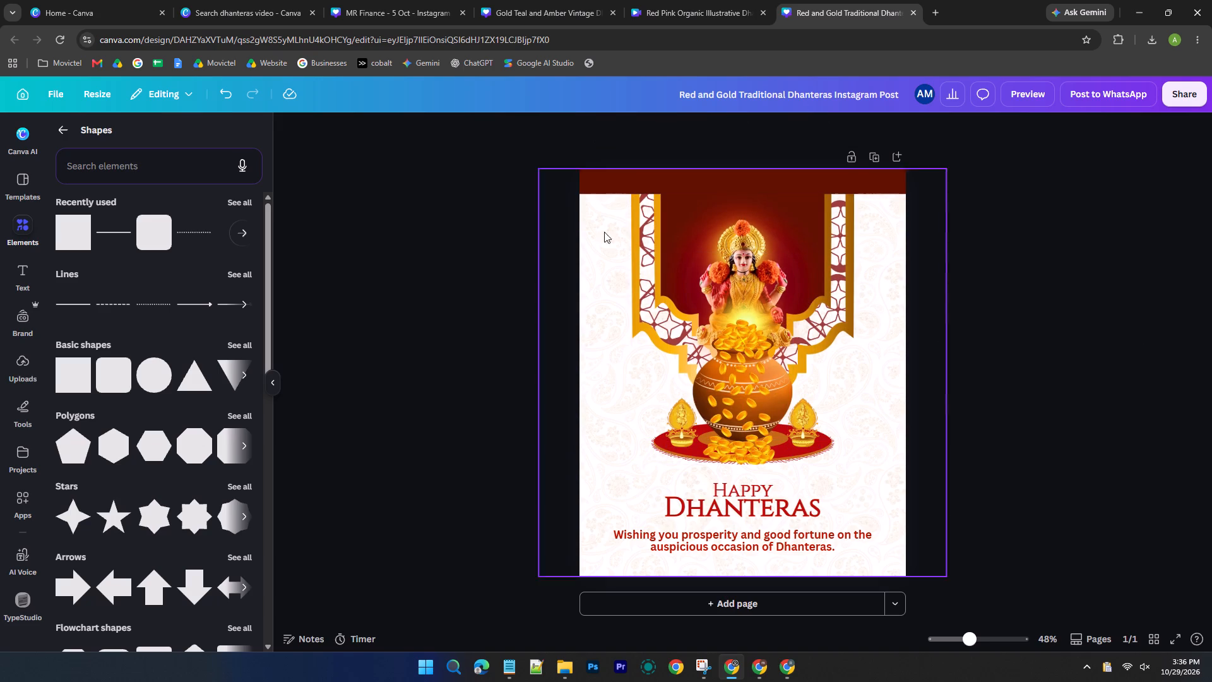
Select the deity, frame, pot and lamps artwork together and bring it to the front of the layers.
drag(553, 209, 970, 450)
right_click(728, 265)
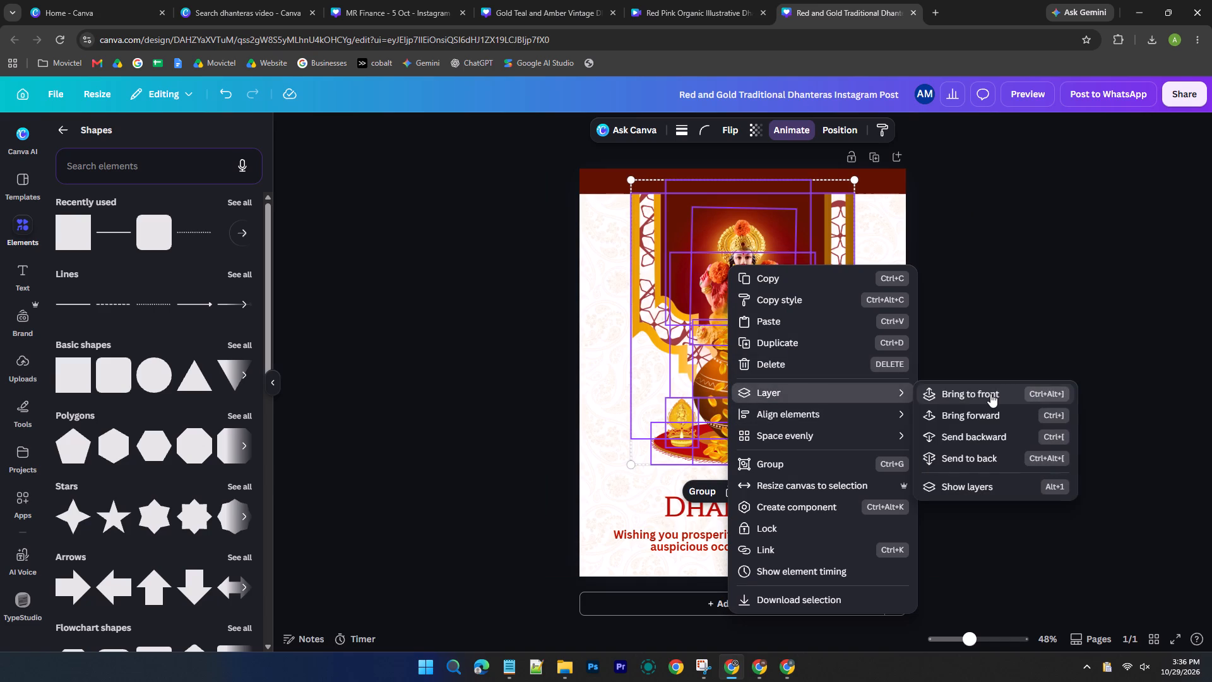
click(990, 393)
click(1020, 313)
click(993, 313)
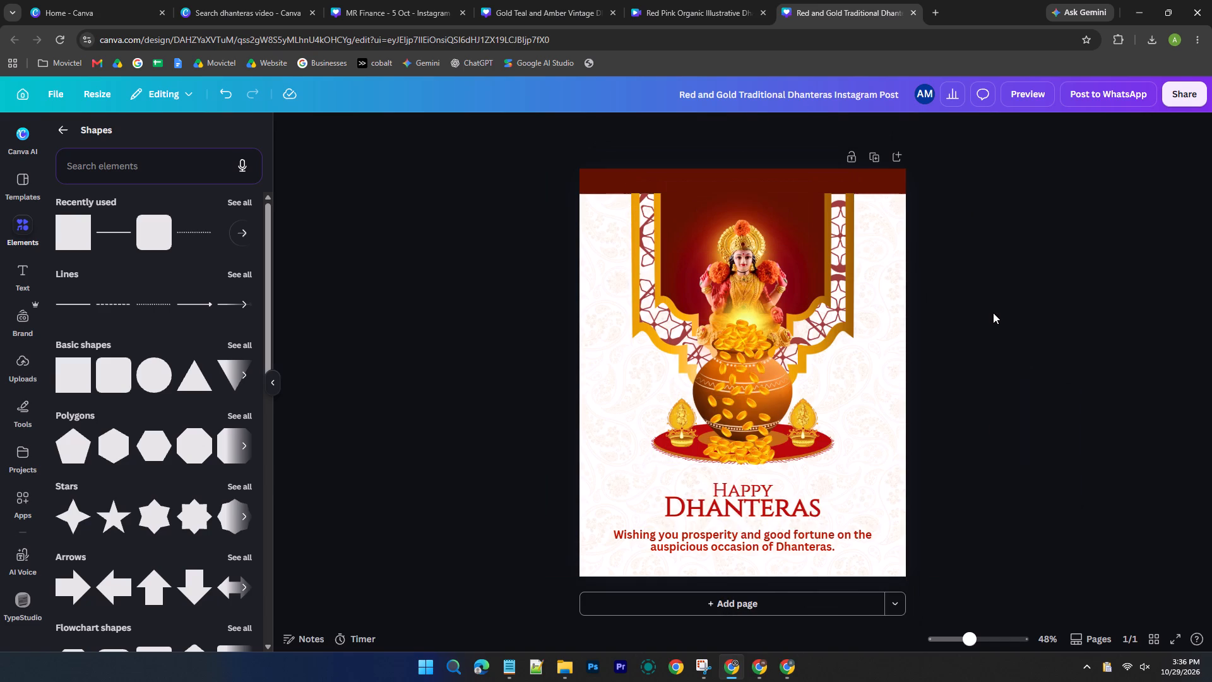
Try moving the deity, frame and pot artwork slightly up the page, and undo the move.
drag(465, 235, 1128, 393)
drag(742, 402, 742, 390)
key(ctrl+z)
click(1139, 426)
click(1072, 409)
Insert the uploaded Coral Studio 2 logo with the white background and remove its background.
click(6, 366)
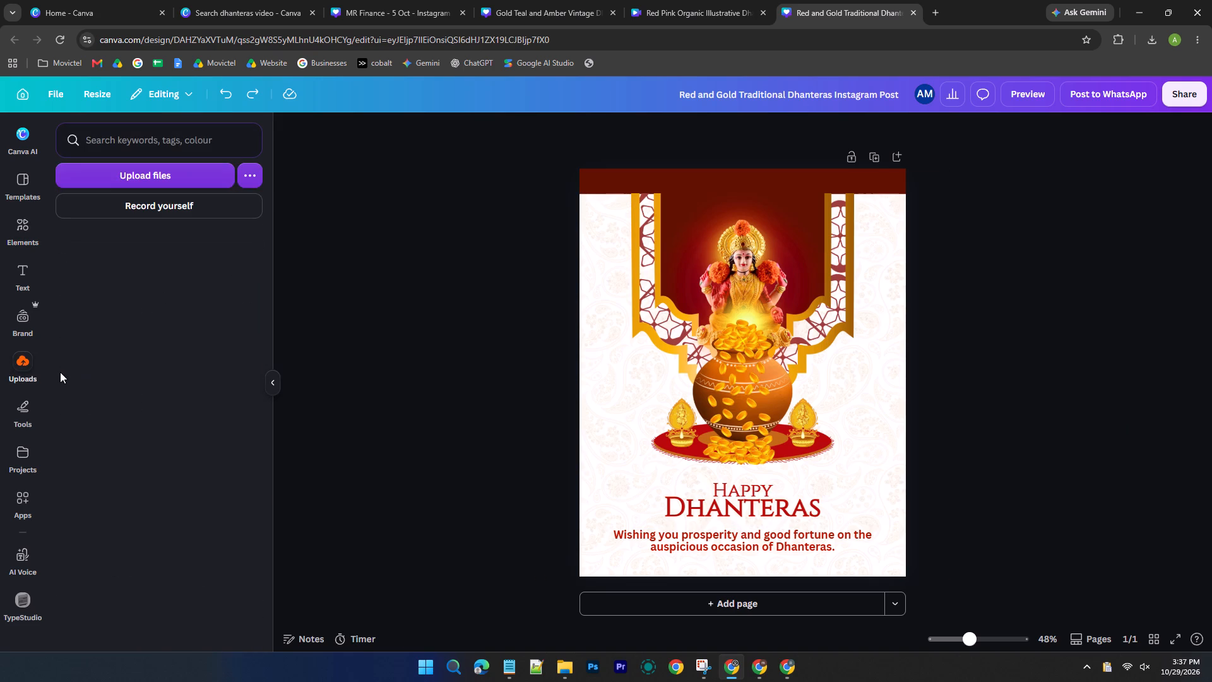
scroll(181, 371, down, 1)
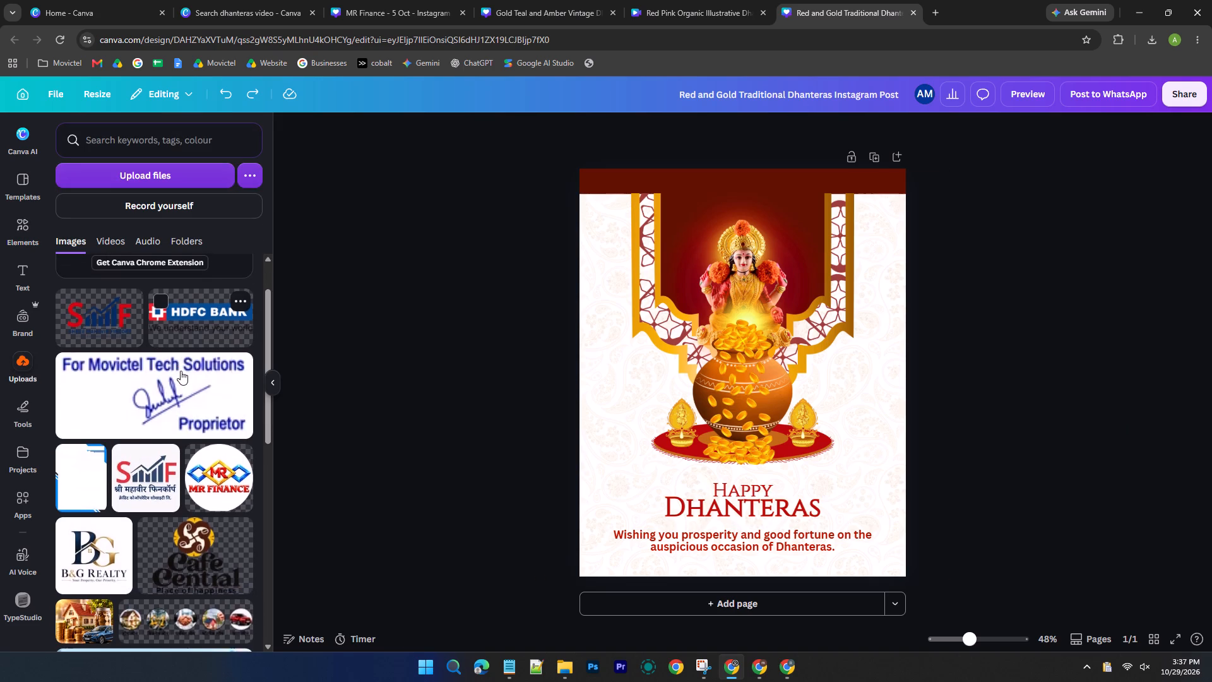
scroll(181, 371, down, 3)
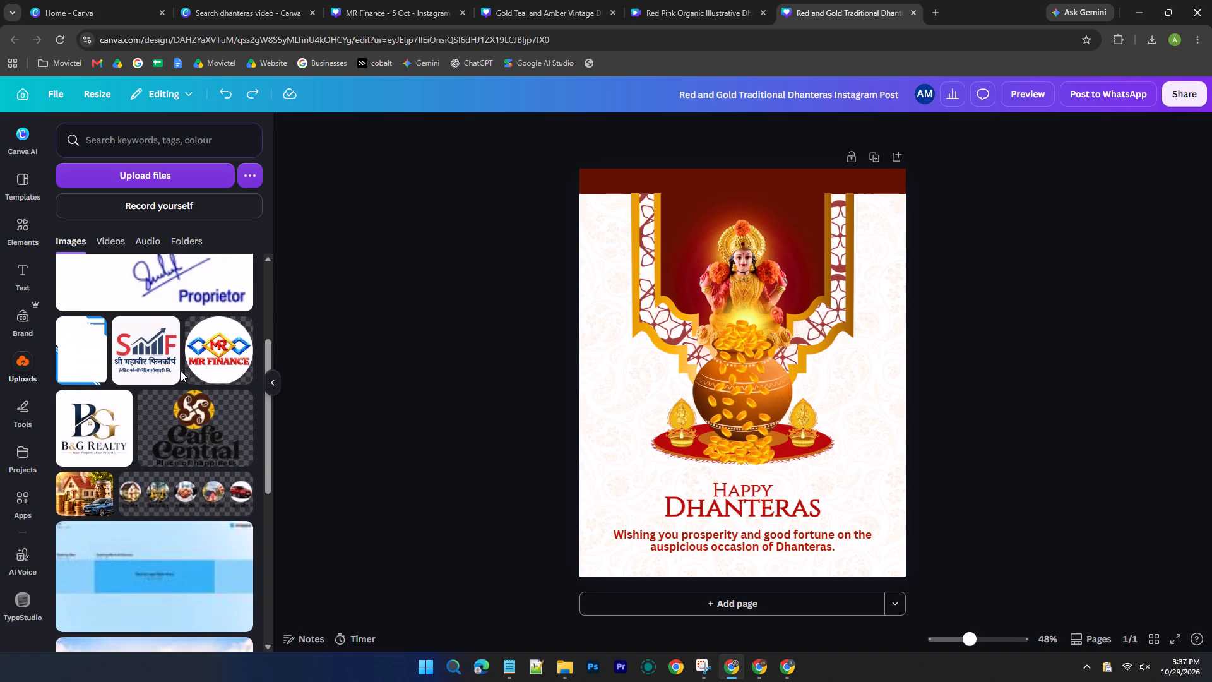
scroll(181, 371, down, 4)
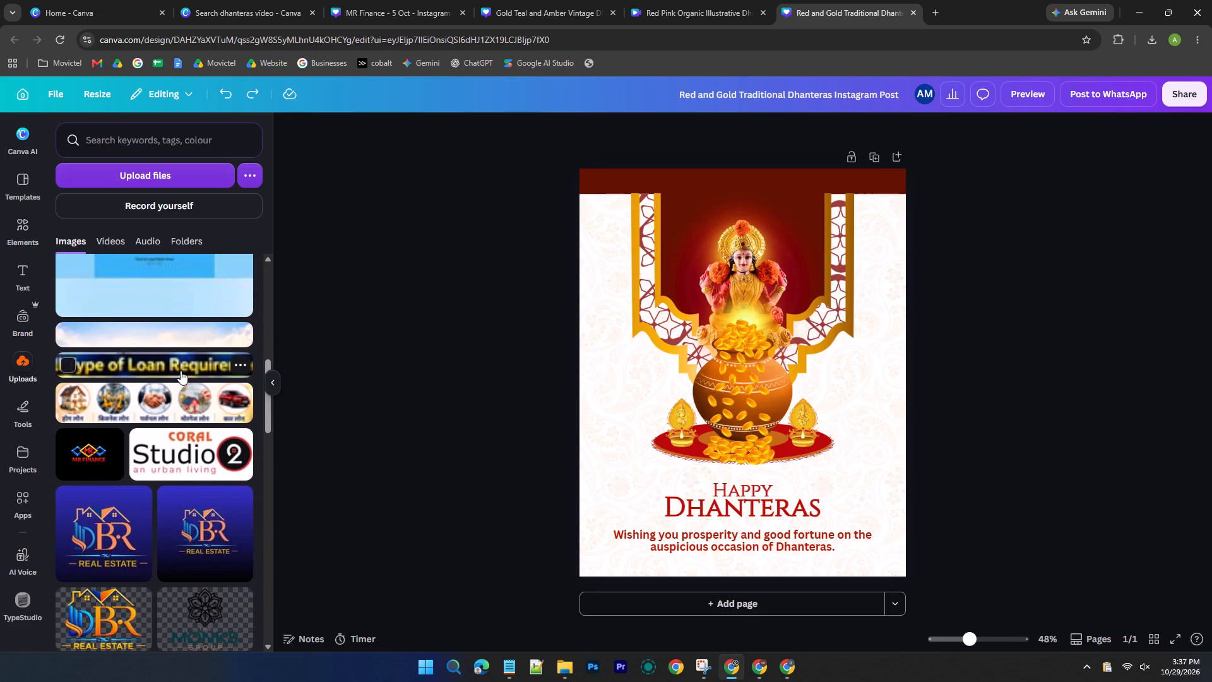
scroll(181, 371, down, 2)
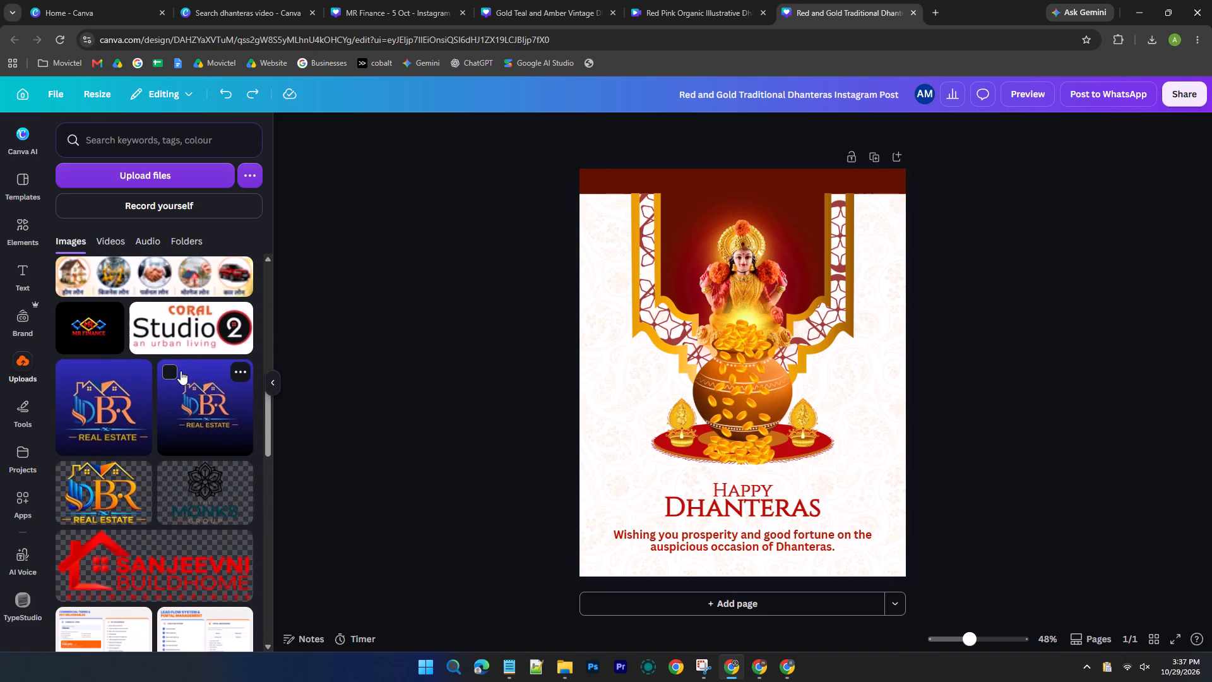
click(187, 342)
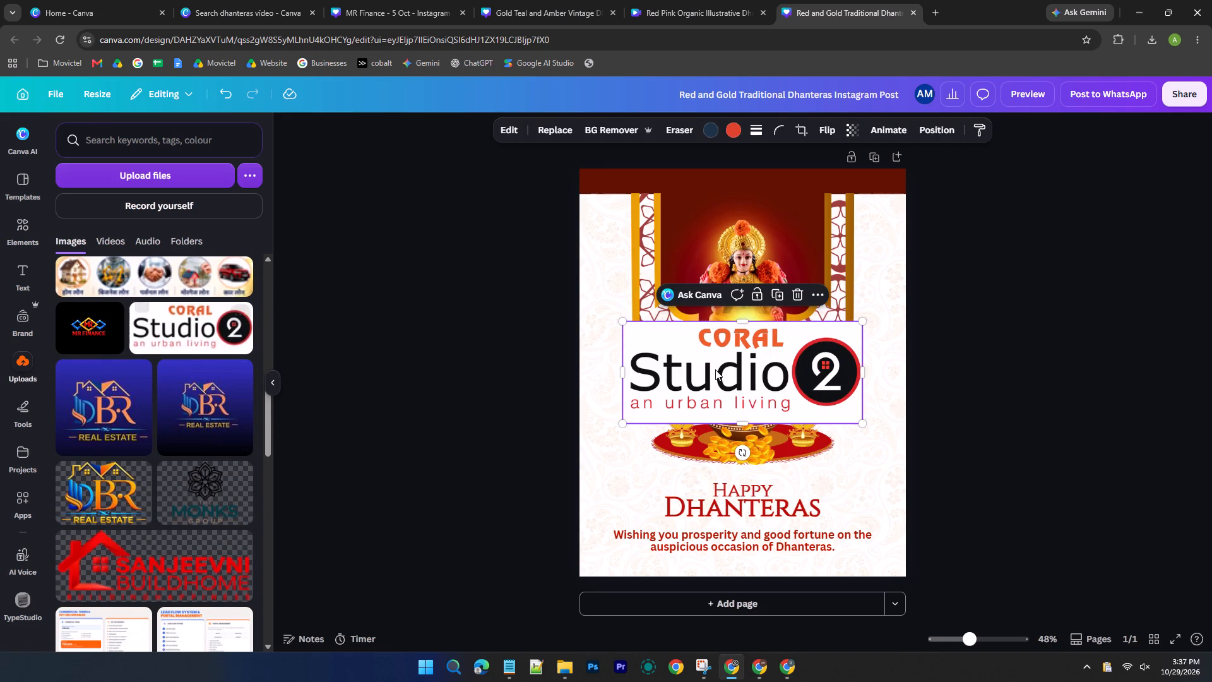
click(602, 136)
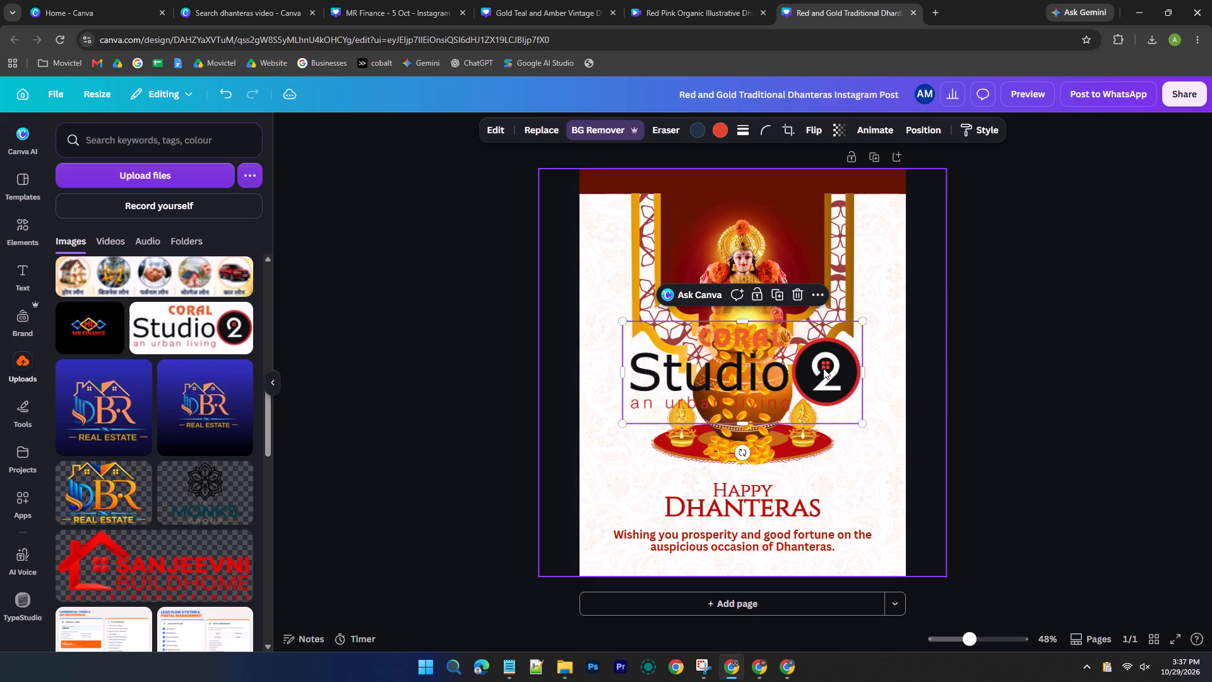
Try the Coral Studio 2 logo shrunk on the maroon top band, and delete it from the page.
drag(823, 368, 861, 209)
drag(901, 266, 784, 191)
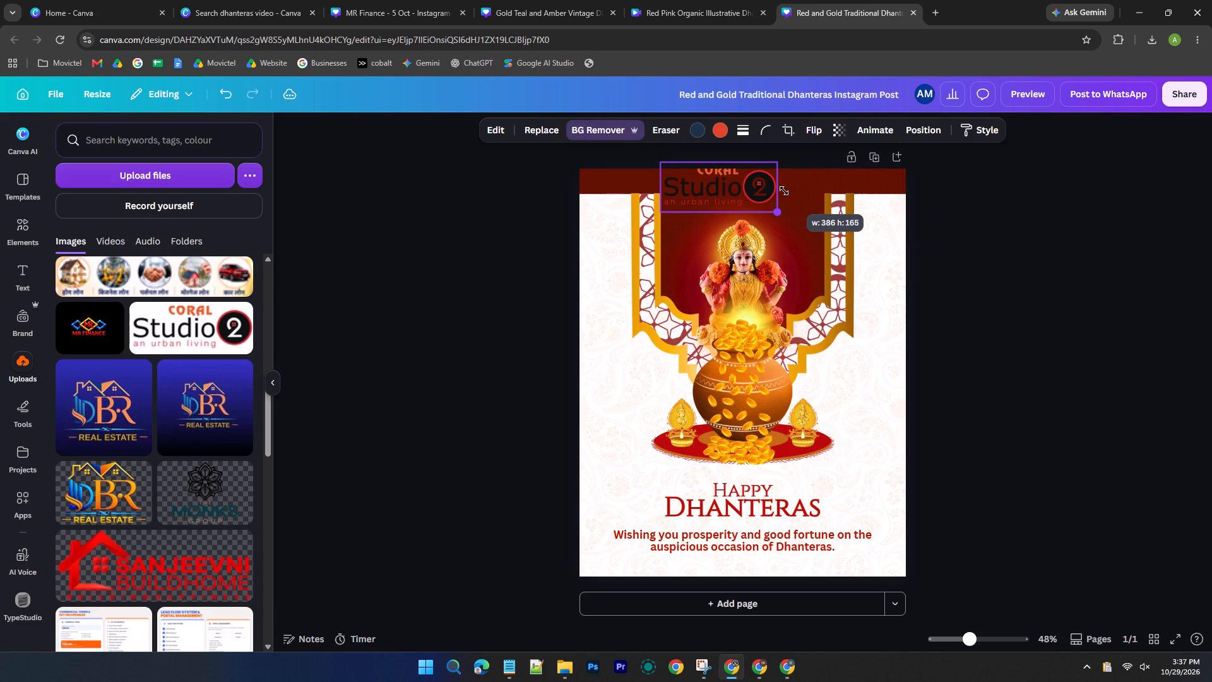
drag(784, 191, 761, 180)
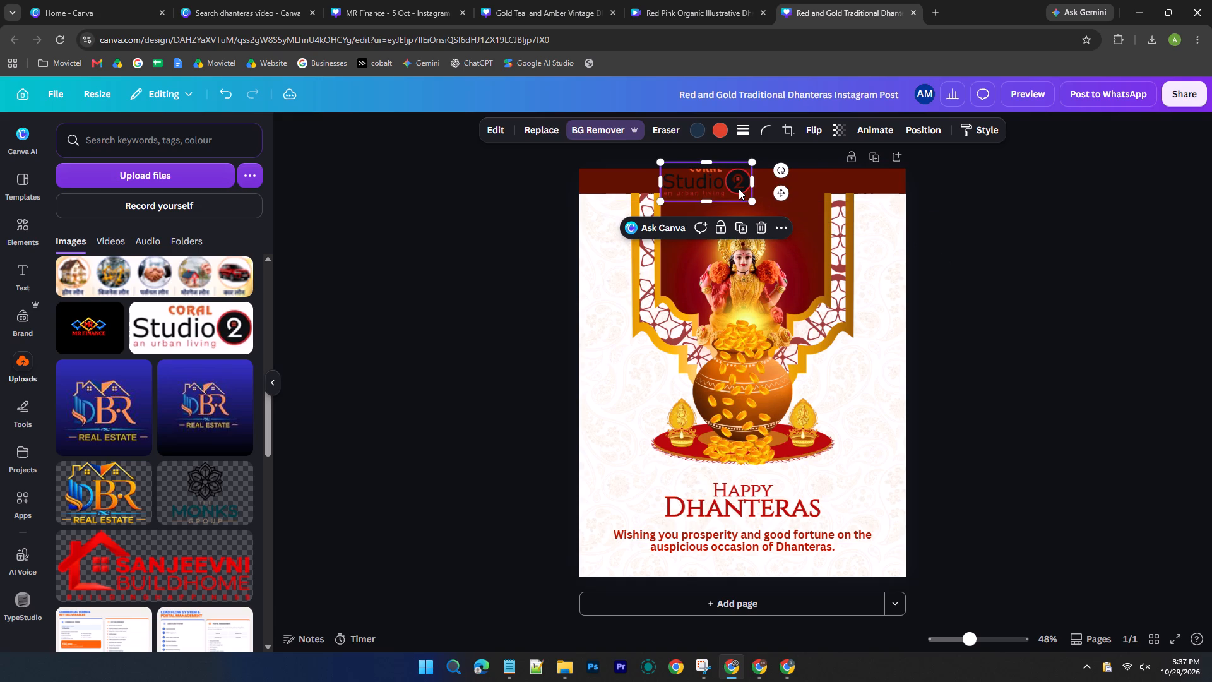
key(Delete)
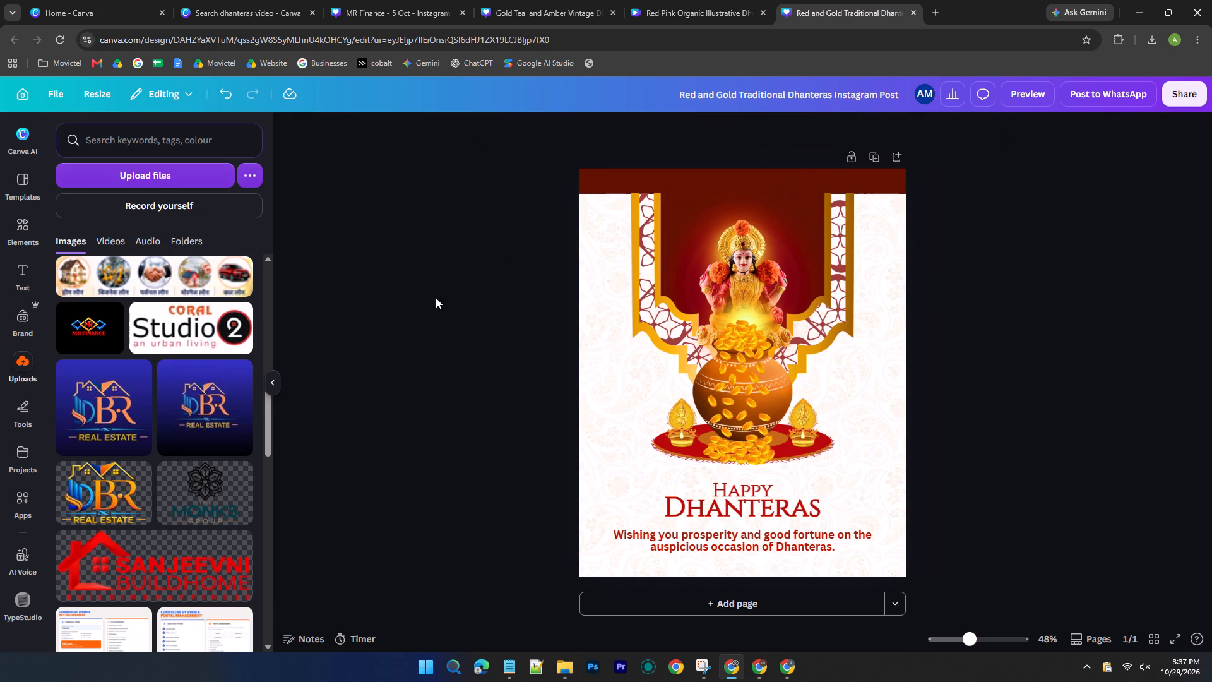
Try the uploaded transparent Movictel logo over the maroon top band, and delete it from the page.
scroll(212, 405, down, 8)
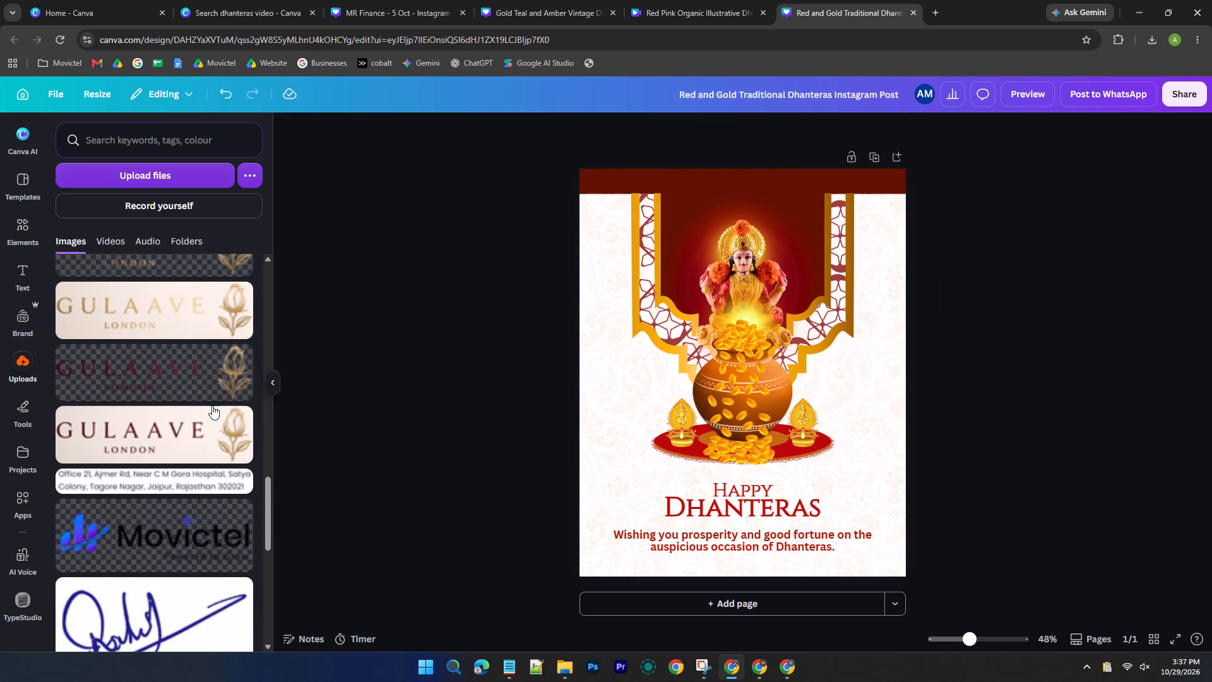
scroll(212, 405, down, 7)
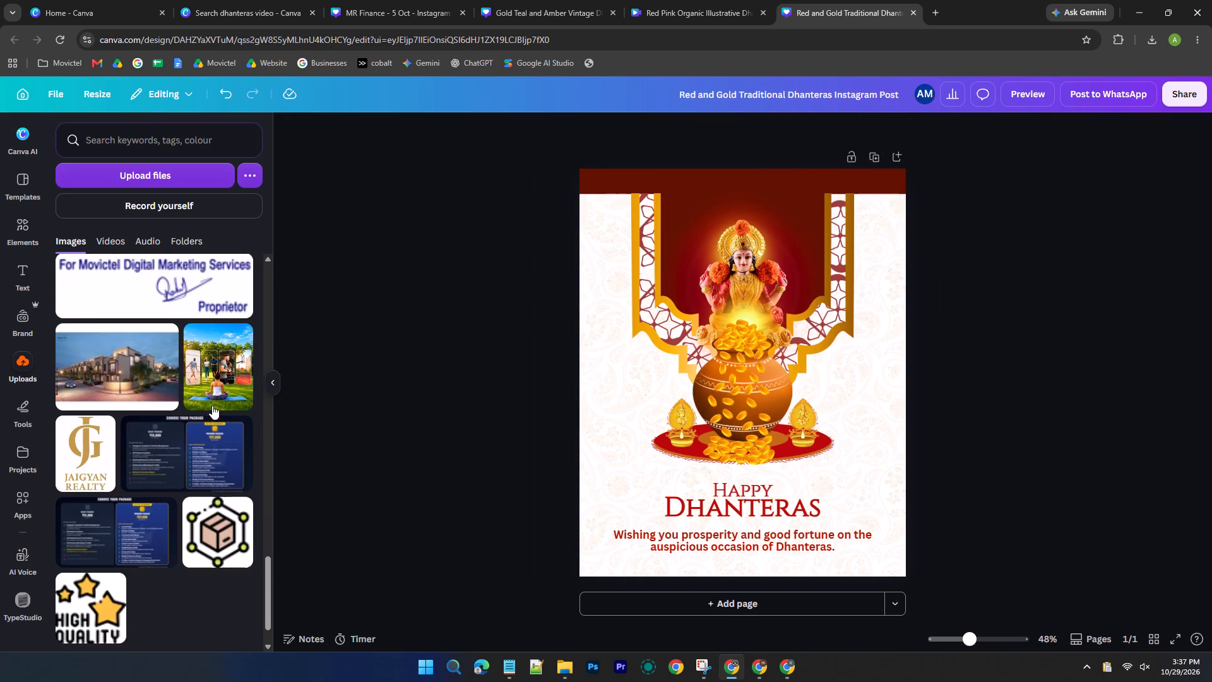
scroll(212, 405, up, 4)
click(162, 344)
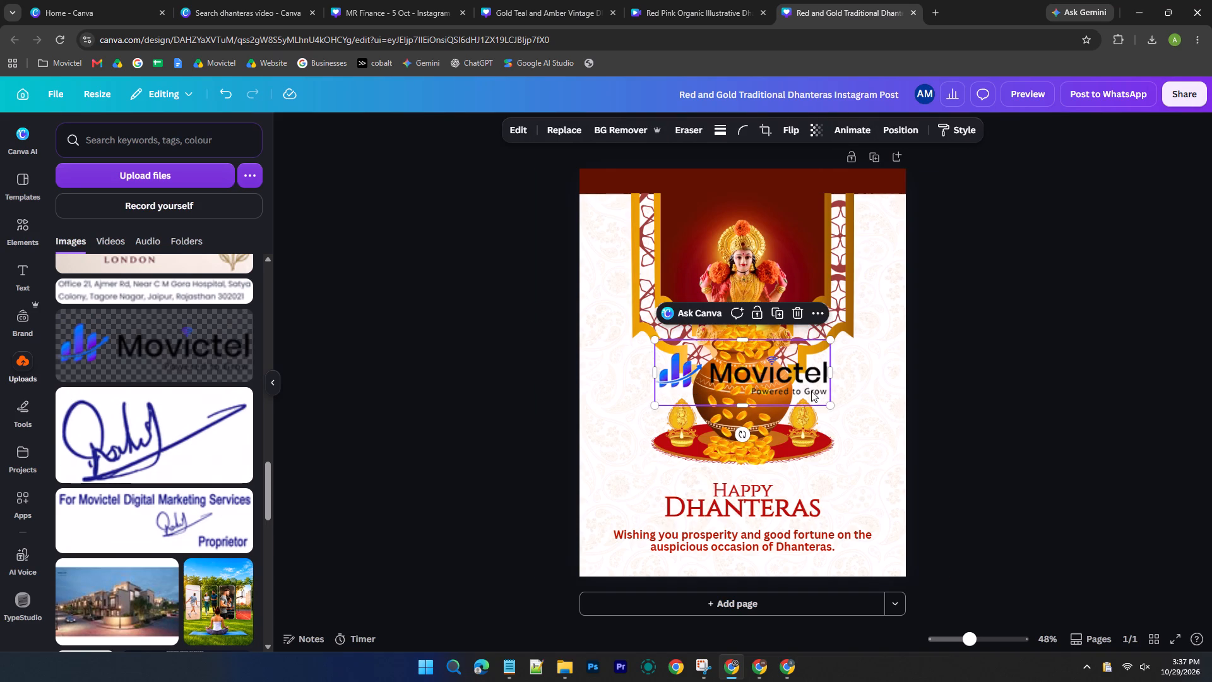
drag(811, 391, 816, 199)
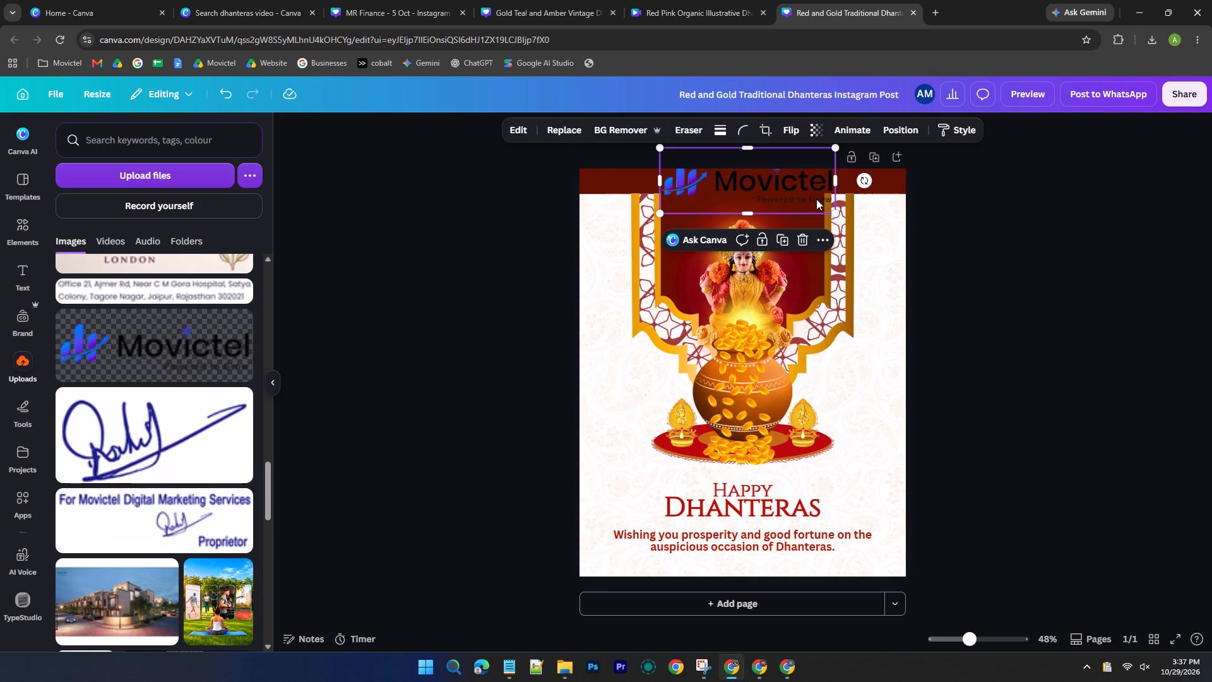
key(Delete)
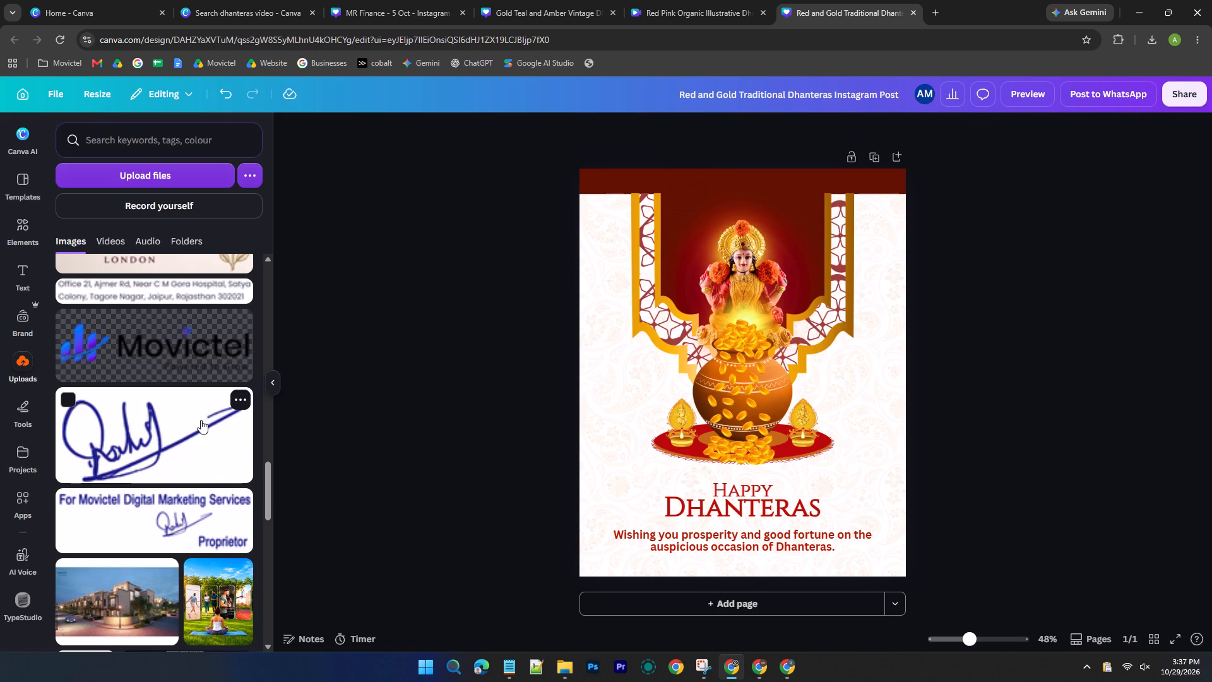
scroll(191, 499, down, 8)
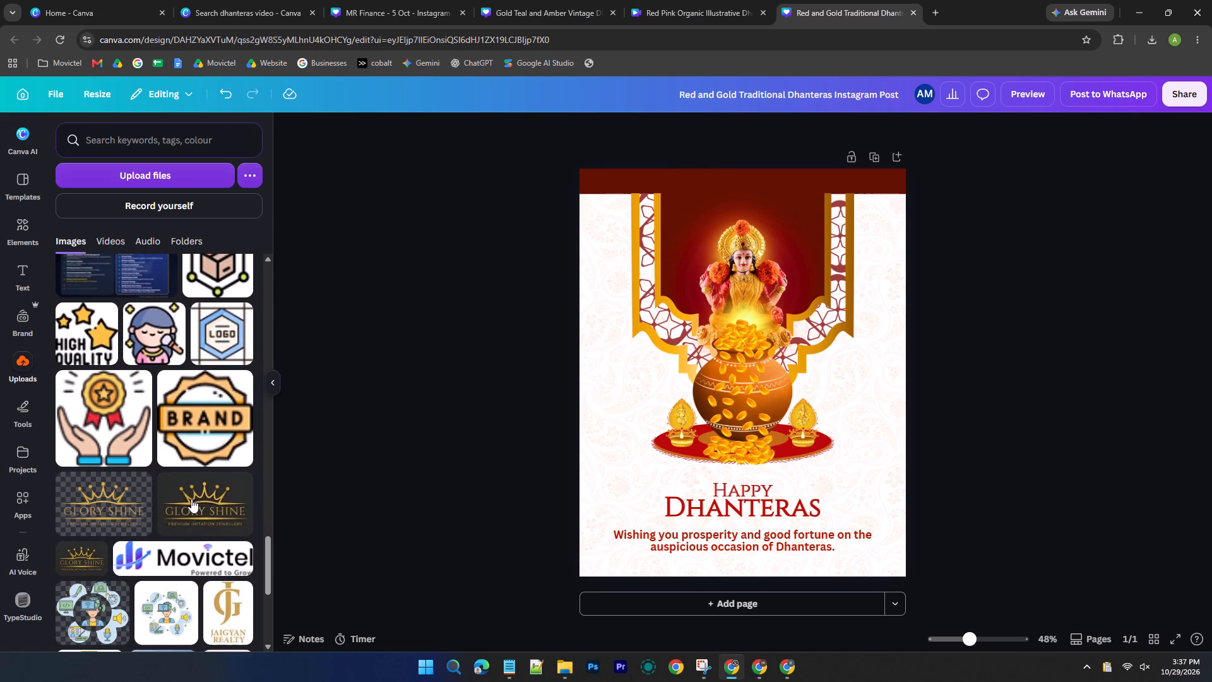
scroll(191, 499, down, 8)
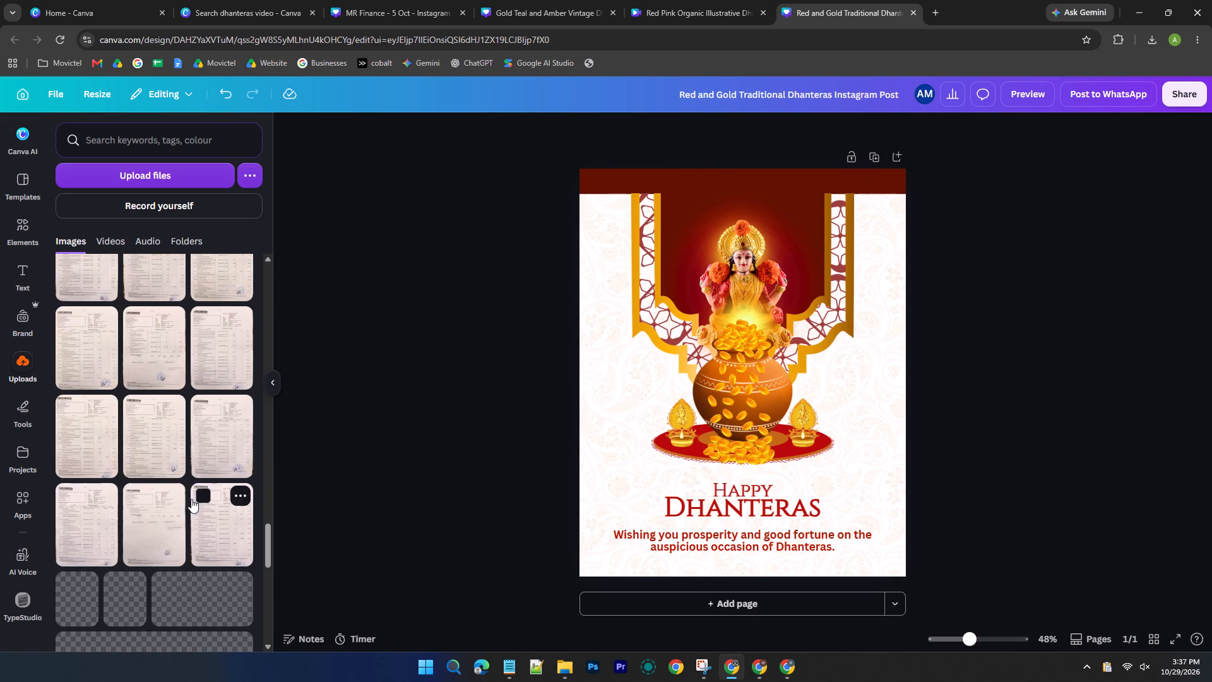
scroll(191, 499, down, 16)
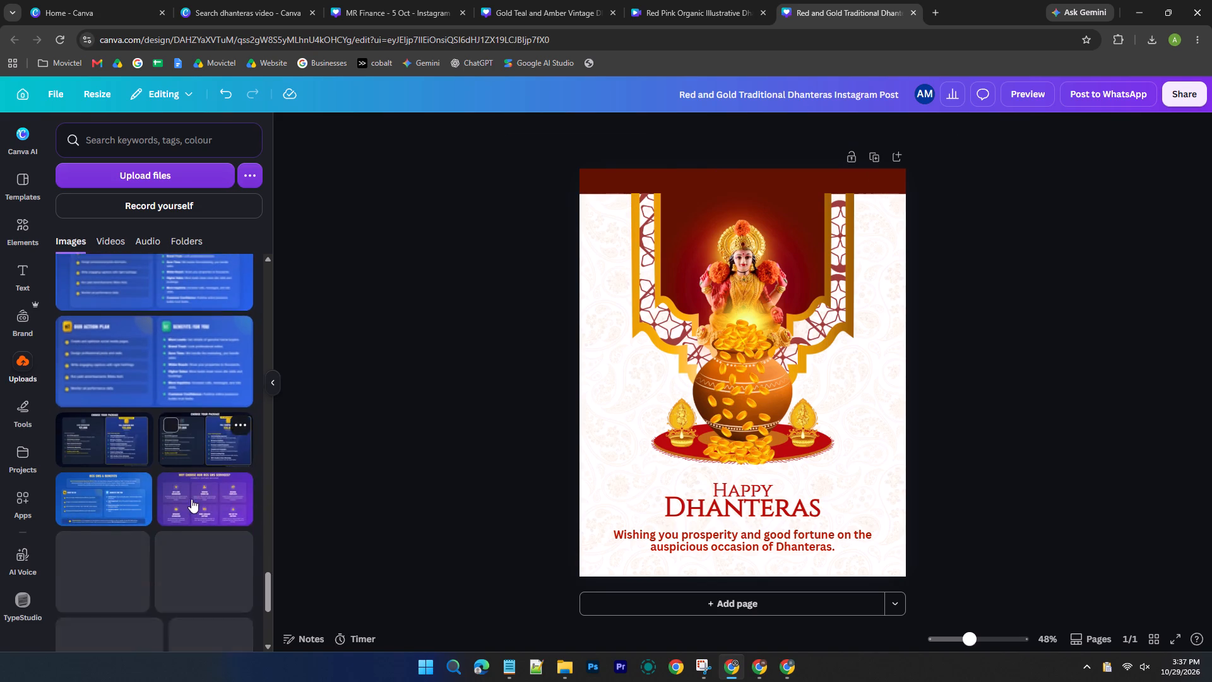
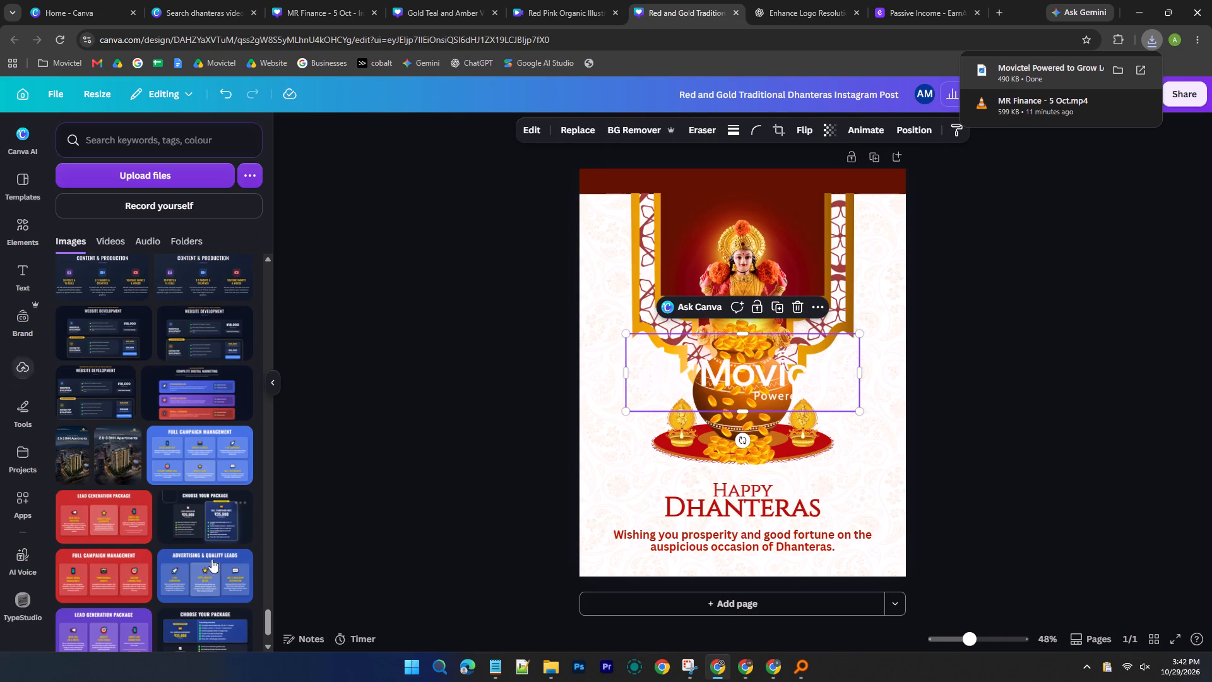
Move the white Movictel logo onto the dark red band across the page's top and shrink it to about half the page width.
drag(269, 620, 287, 259)
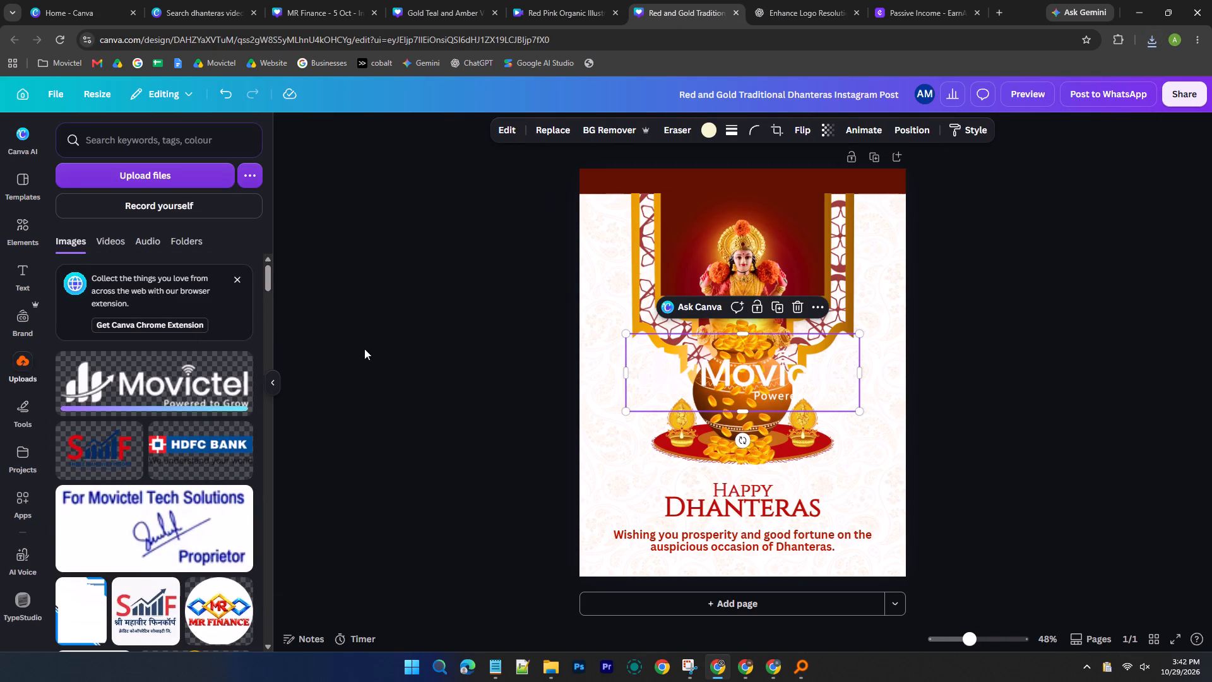
drag(797, 377, 800, 192)
drag(864, 229, 810, 187)
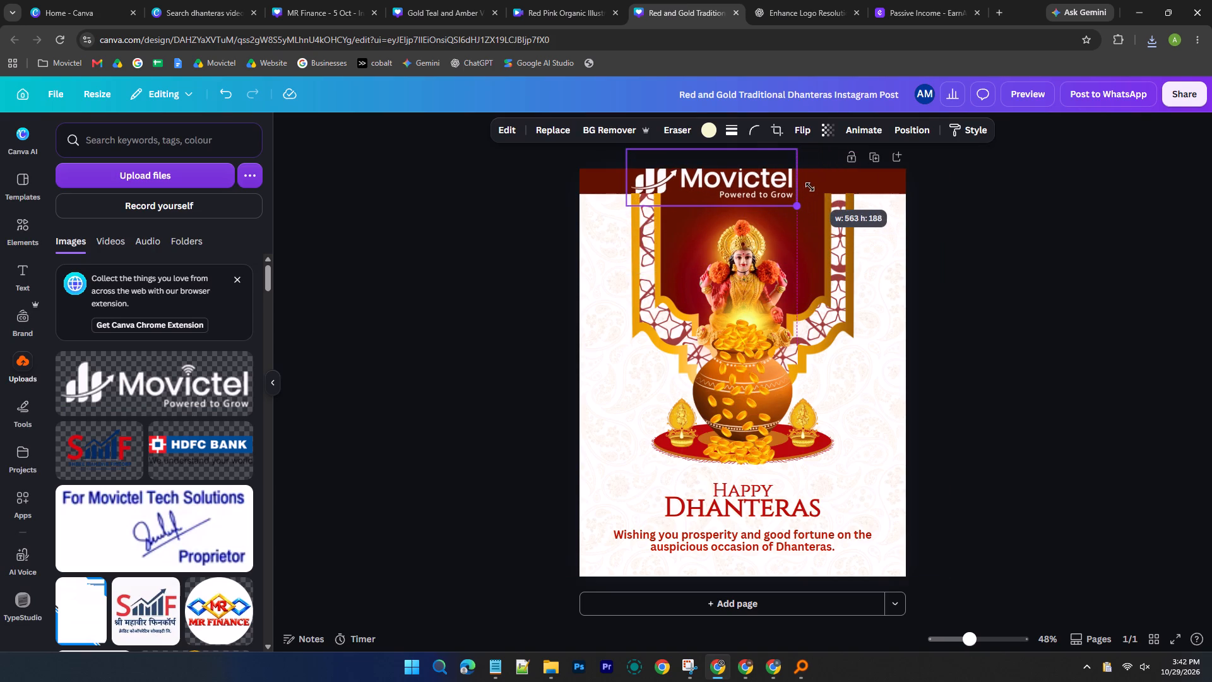
drag(810, 187, 802, 182)
drag(706, 176, 723, 184)
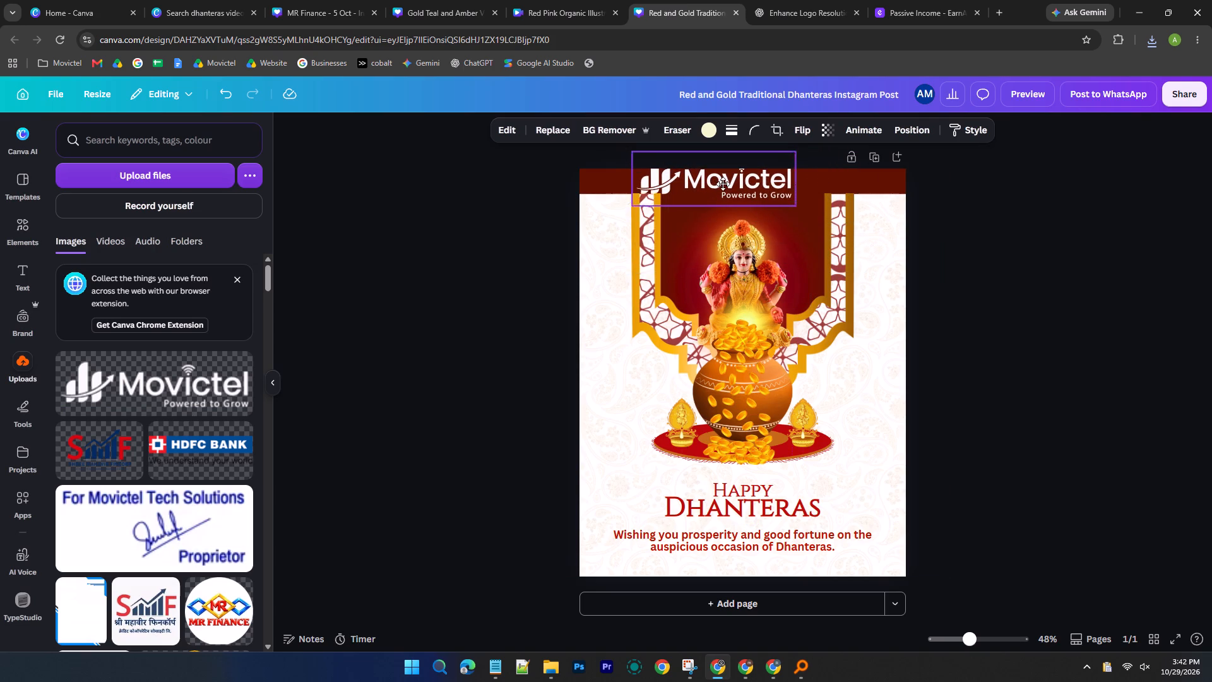
Shrink the white Movictel logo and move it onto the dark red header band.
drag(723, 184, 737, 186)
drag(819, 212, 810, 205)
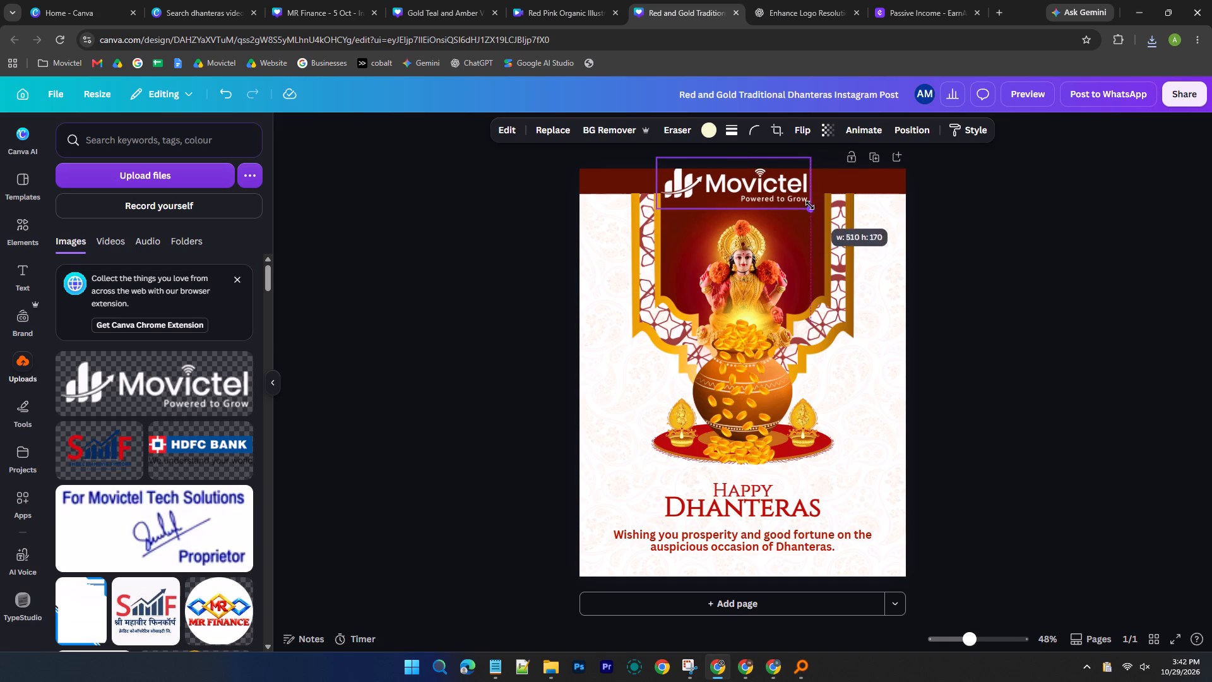
drag(810, 205, 806, 202)
drag(775, 190, 787, 195)
click(1055, 244)
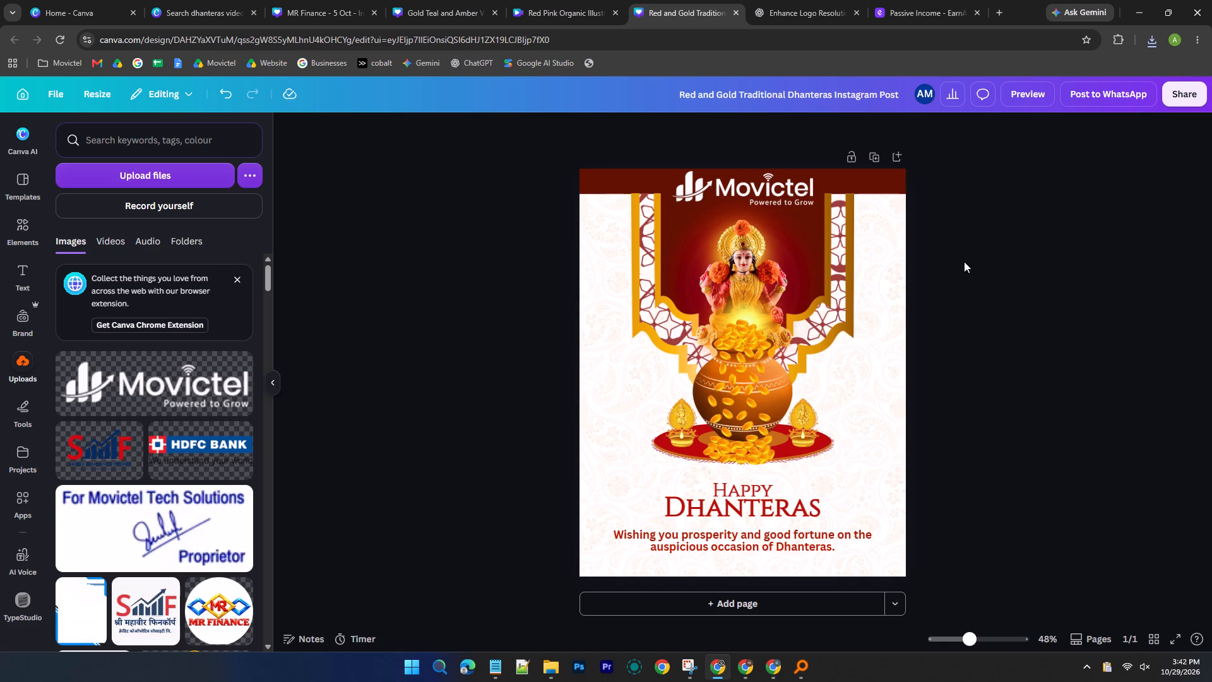
Shrink the Movictel logo further and centre it horizontally in the header above the goddess.
ctrl+scroll(768, 172, up, 9)
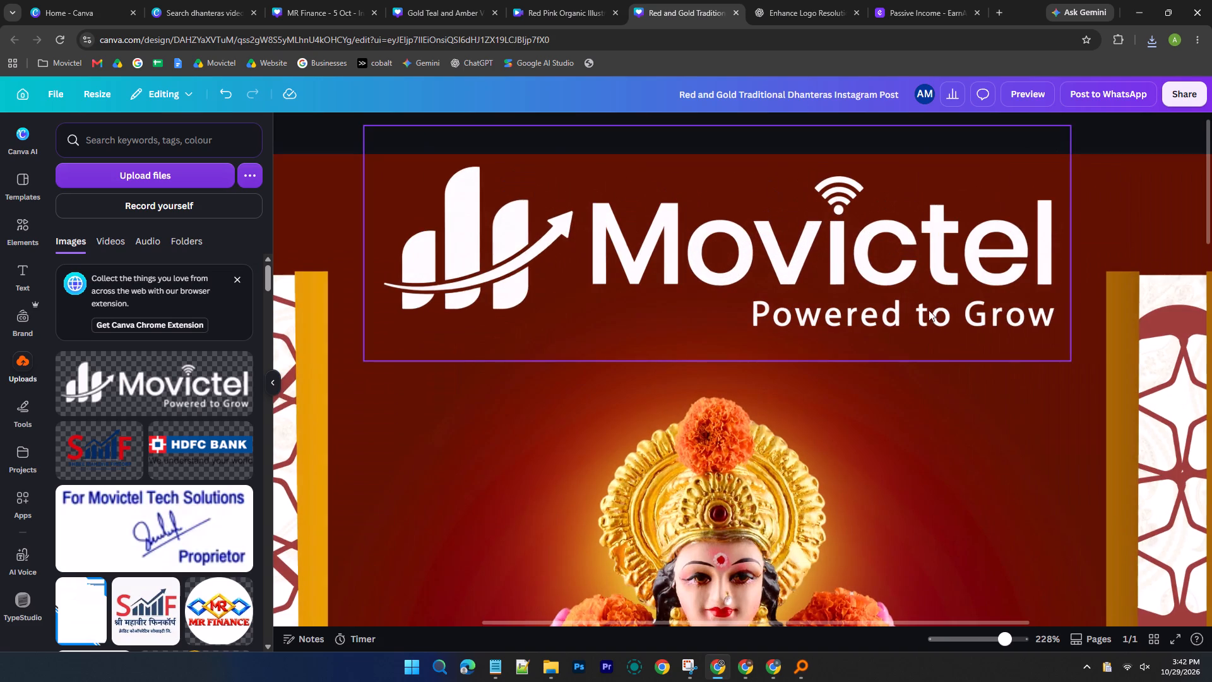
click(1059, 361)
click(990, 229)
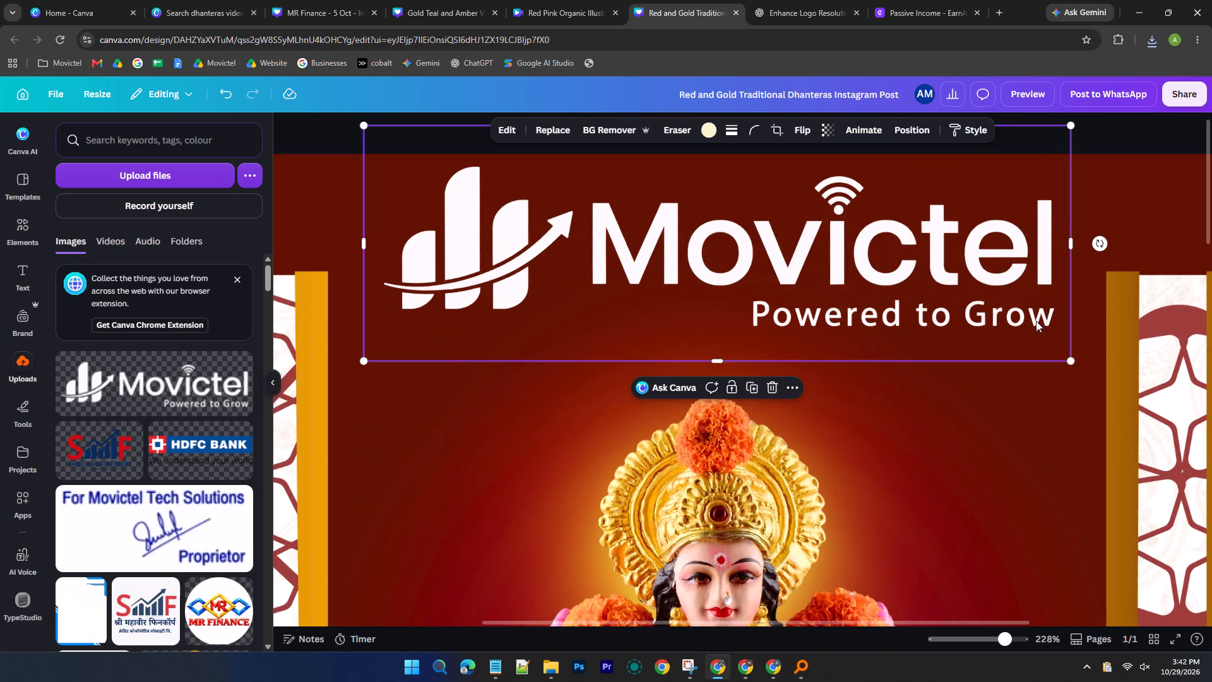
drag(1069, 361, 946, 249)
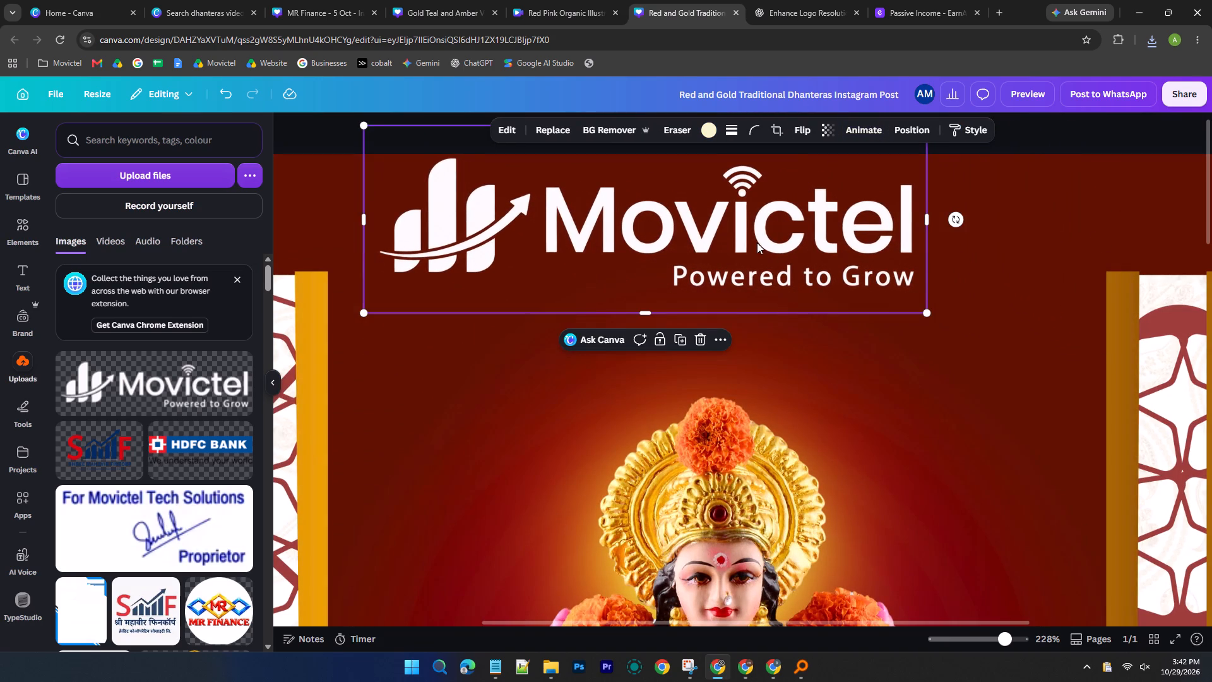
drag(749, 227, 795, 227)
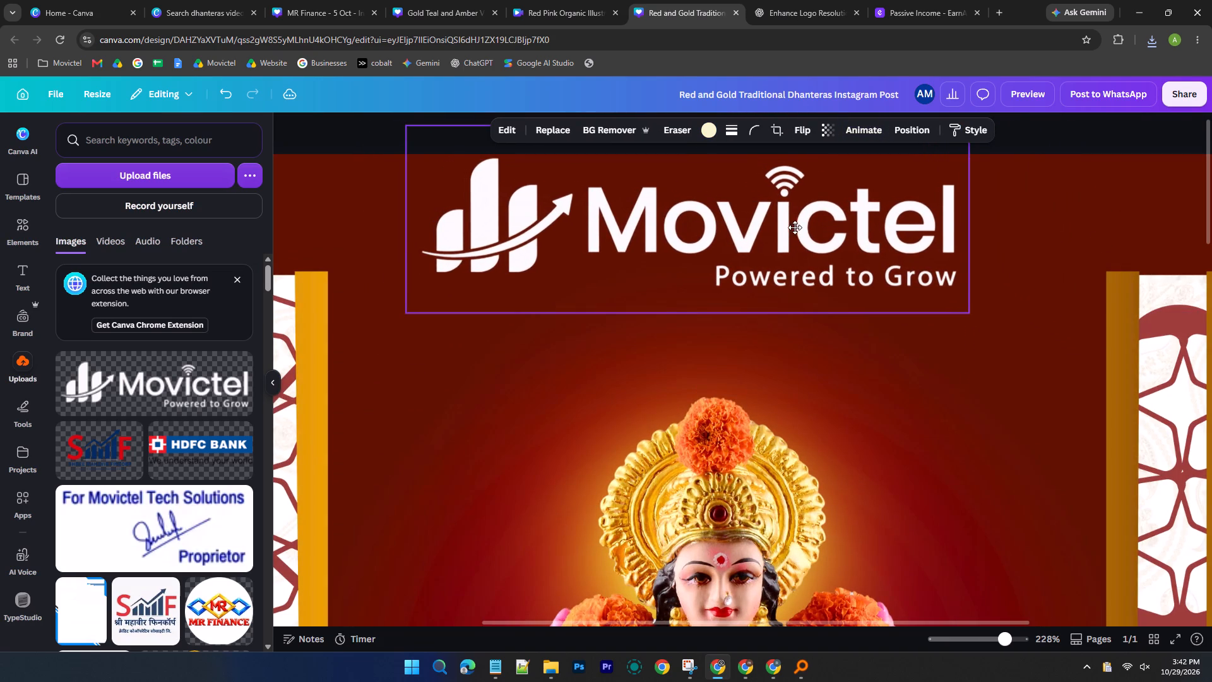
drag(795, 227, 797, 229)
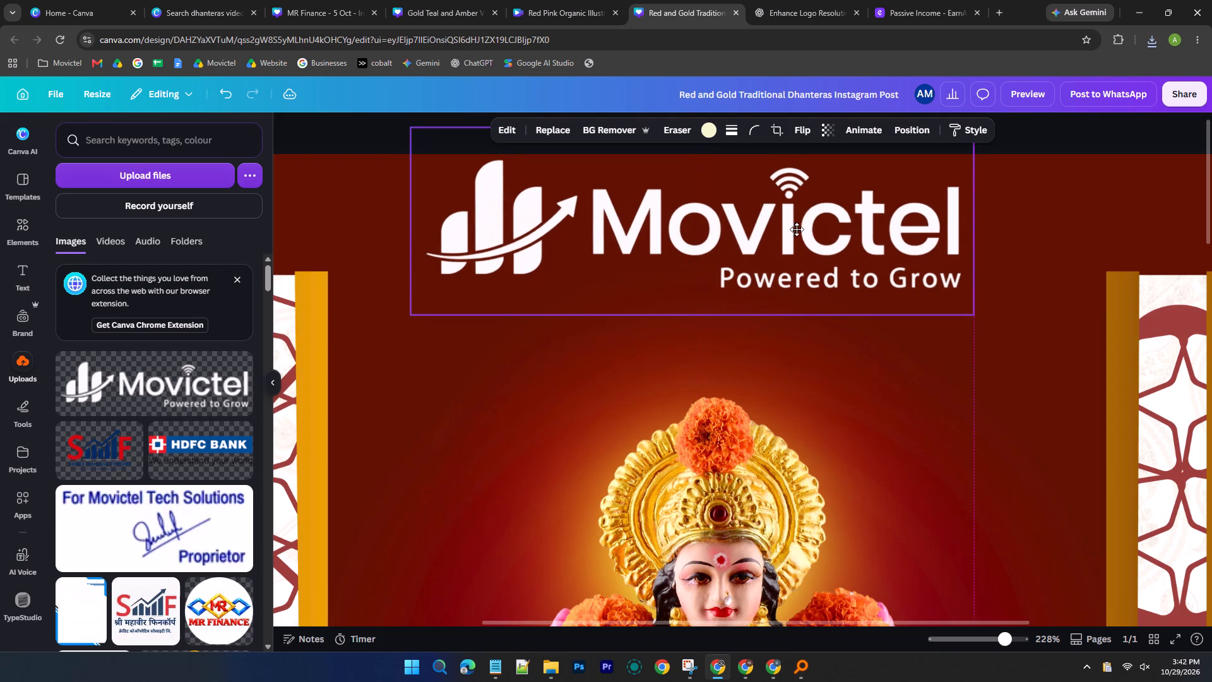
drag(797, 229, 802, 229)
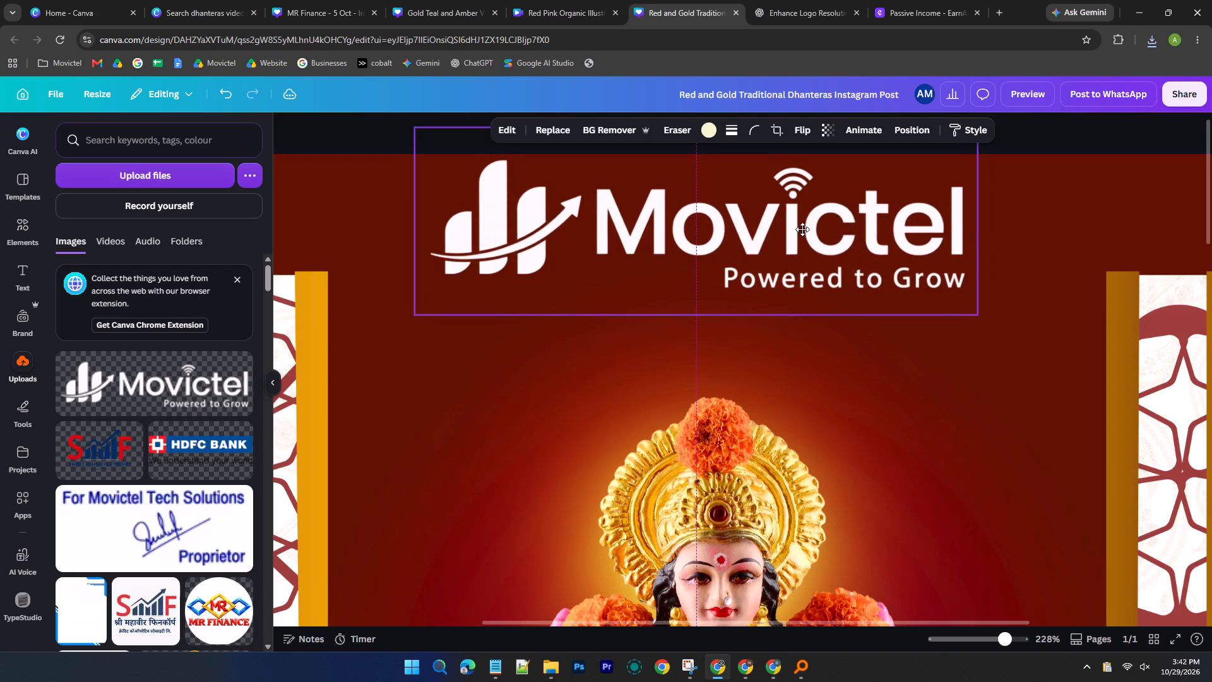
drag(802, 229, 822, 236)
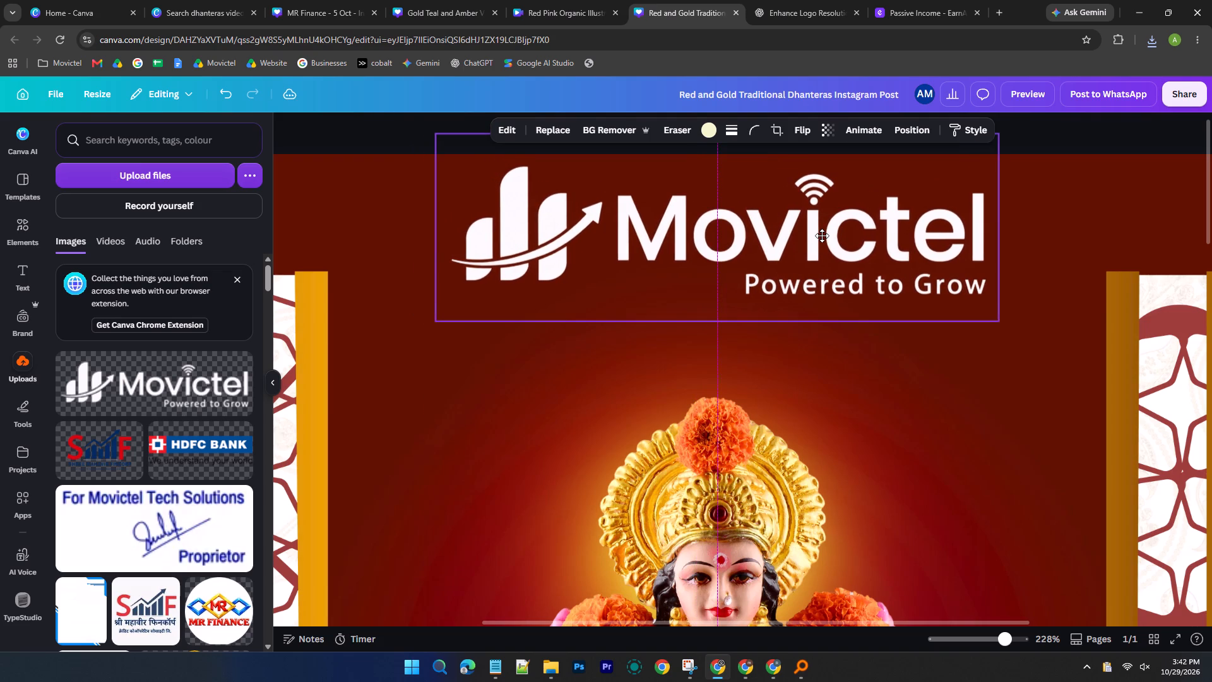
drag(822, 236, 821, 236)
drag(821, 236, 820, 237)
ctrl+scroll(819, 237, down, 8)
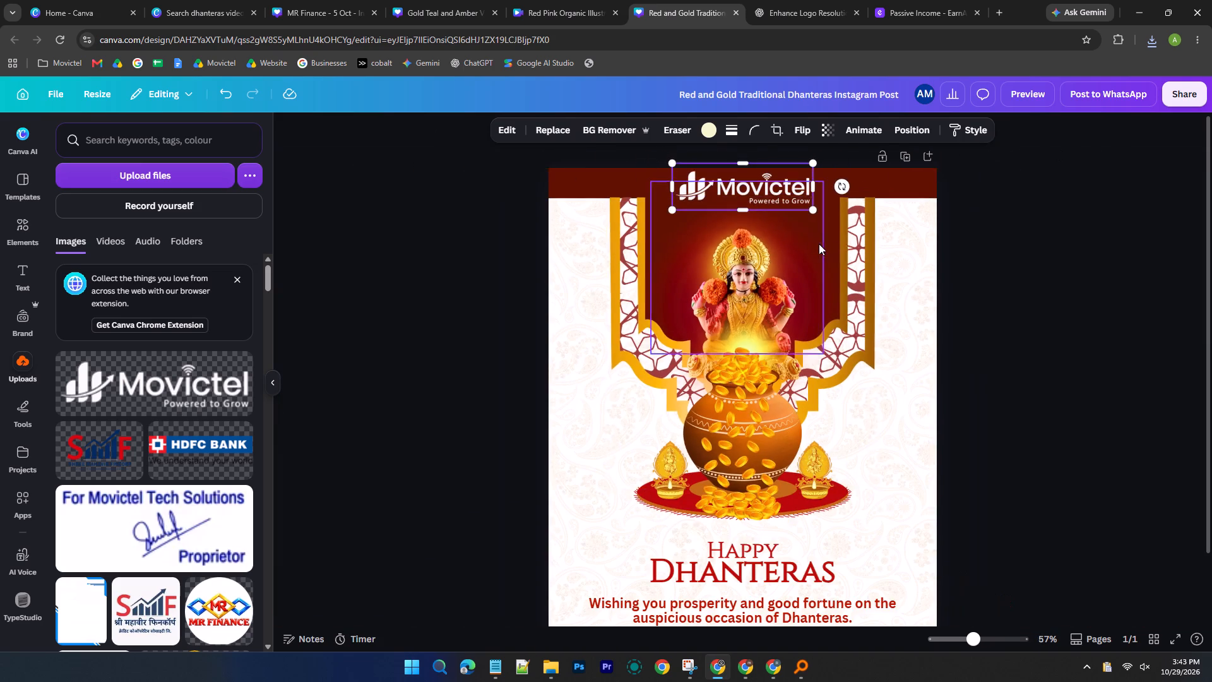
click(1063, 257)
Shorten the dark red header band from its left end to line up with the golden frame's outer left edge.
scroll(1056, 276, down, 3)
ctrl+scroll(1056, 276, down, 2)
scroll(1056, 276, up, 1)
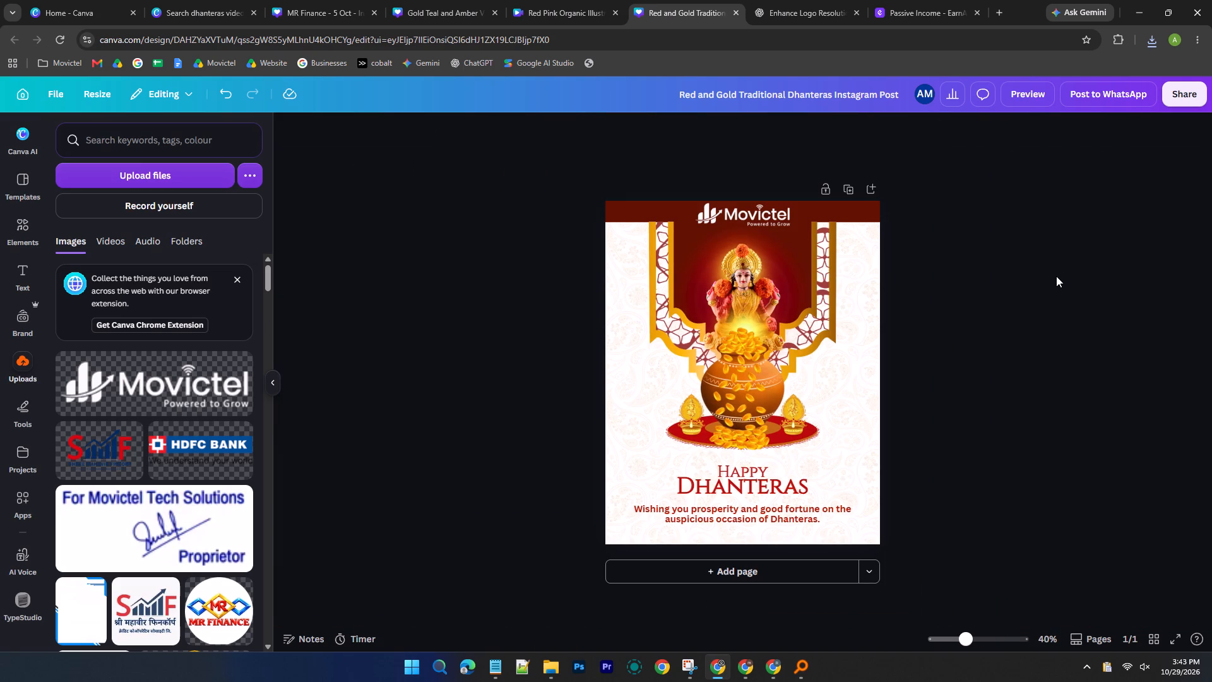
scroll(1056, 276, up, 2)
scroll(1006, 229, up, 2)
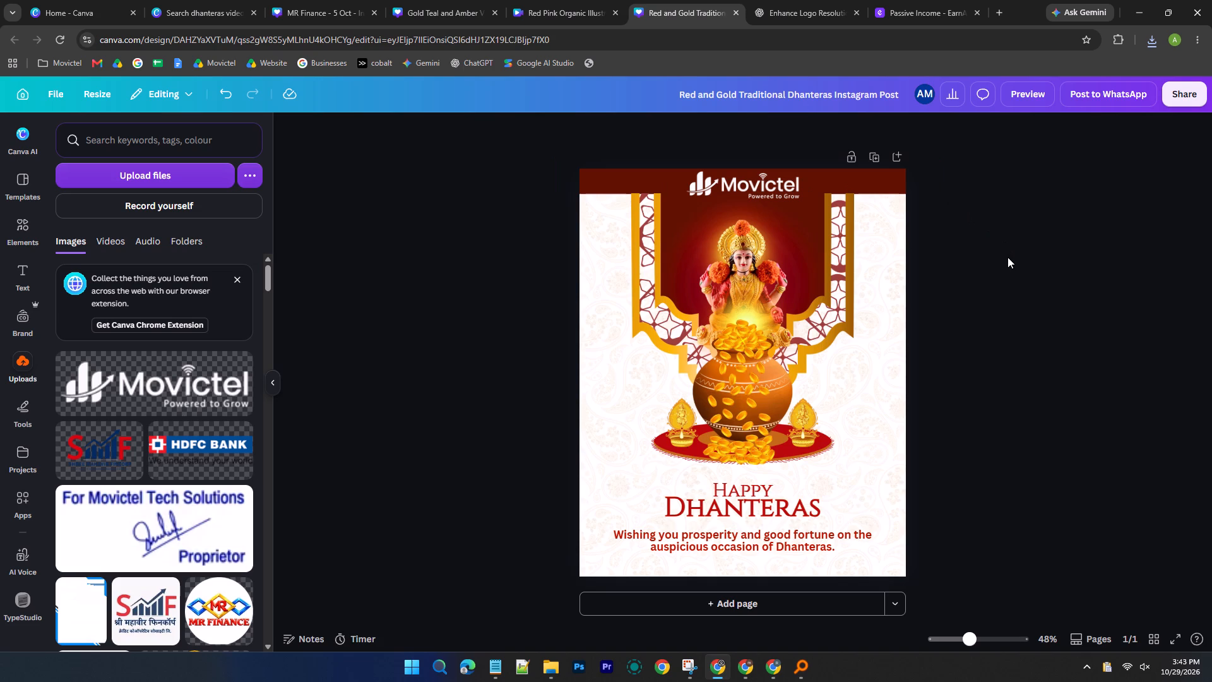
ctrl+scroll(845, 187, up, 4)
click(472, 182)
drag(368, 167, 466, 161)
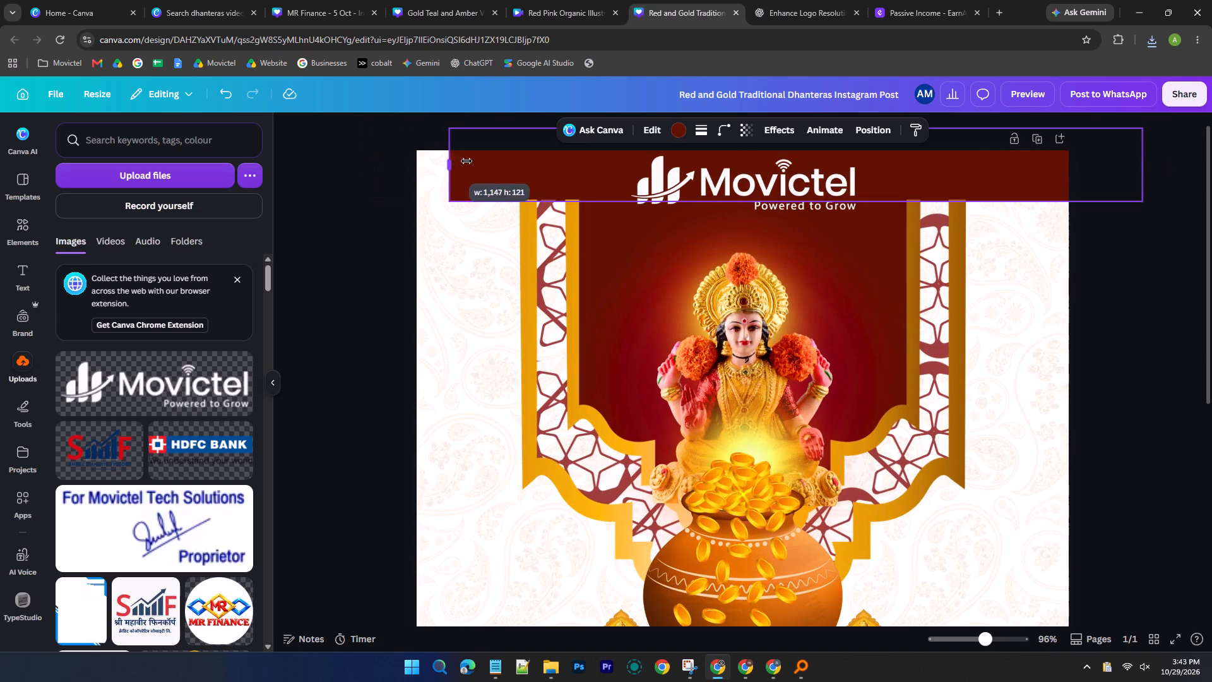
drag(466, 161, 517, 161)
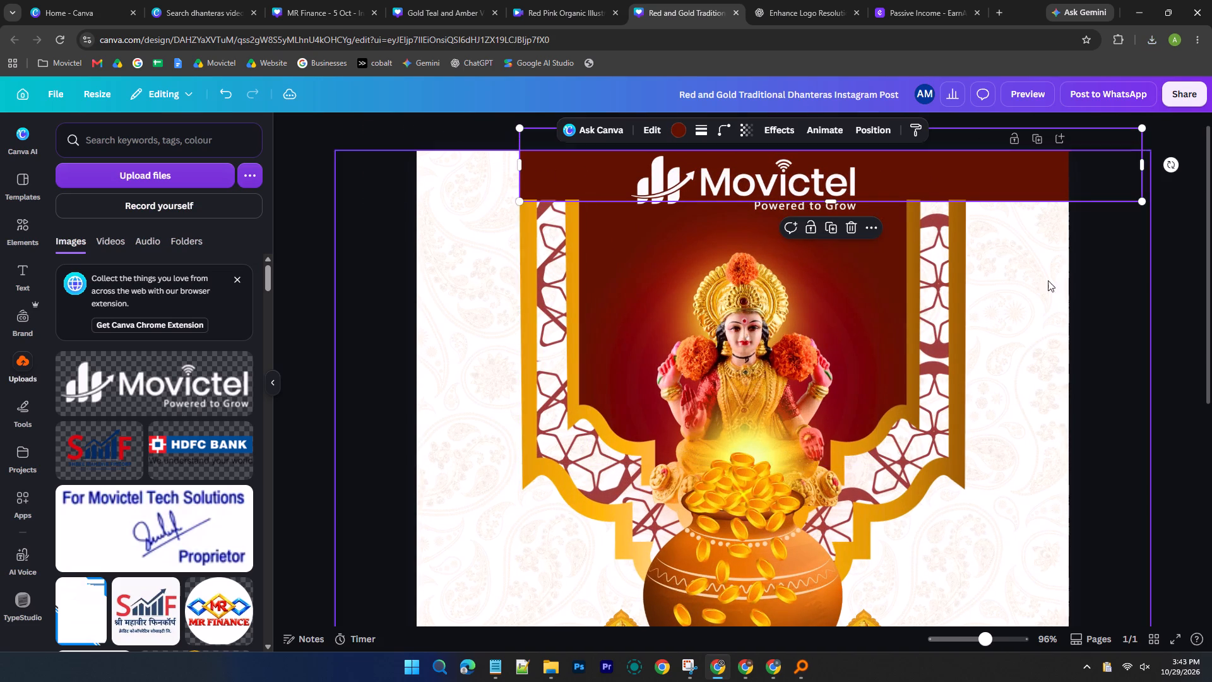
Bring the dark red header band to the front of all layers.
right_click(1024, 173)
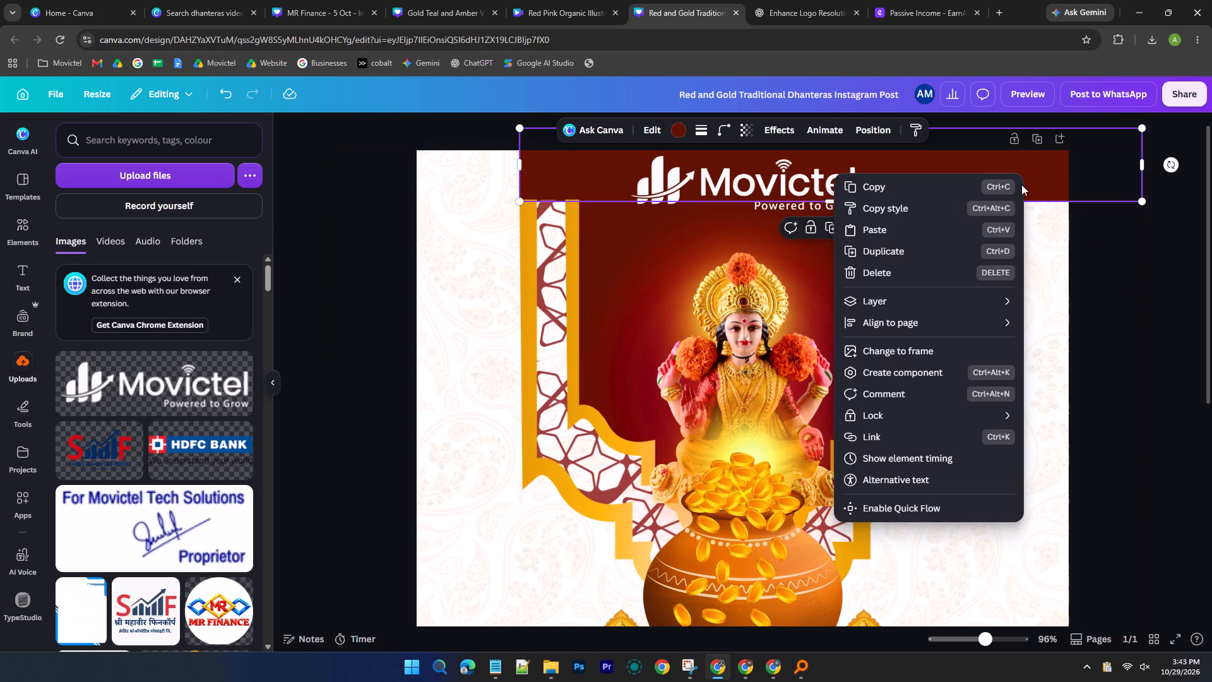
click(985, 307)
click(1049, 299)
click(1159, 224)
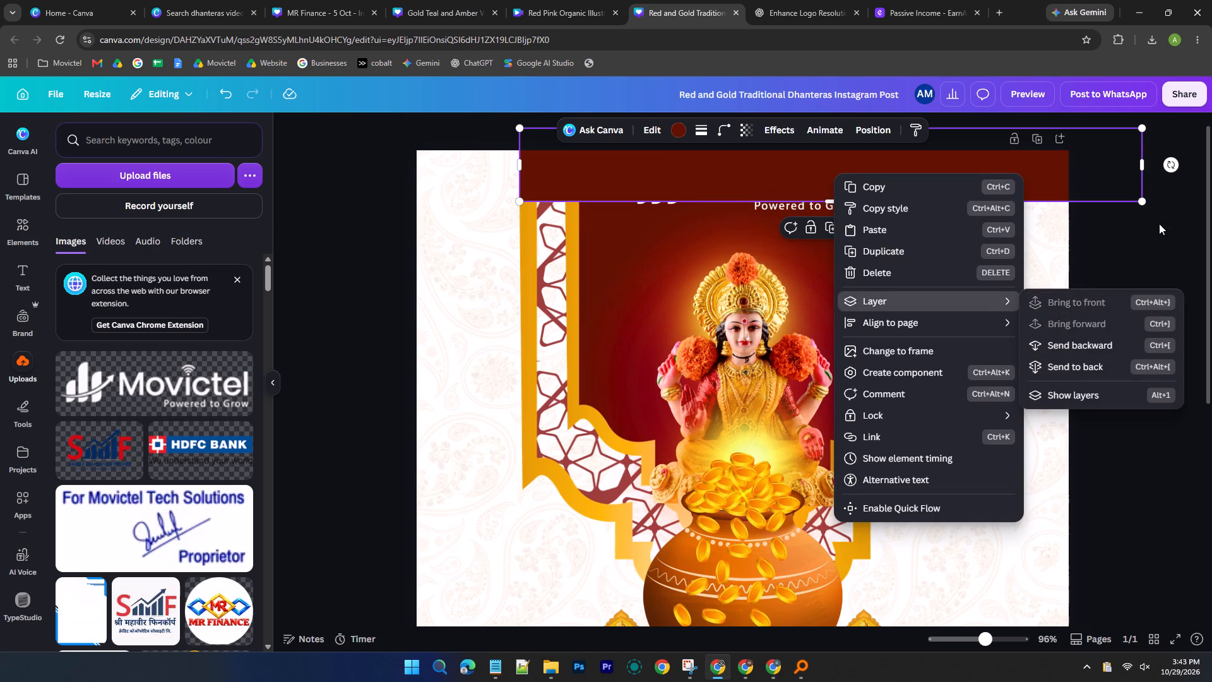
Show the design's layers list, starting from the dark red header band.
right_click(799, 185)
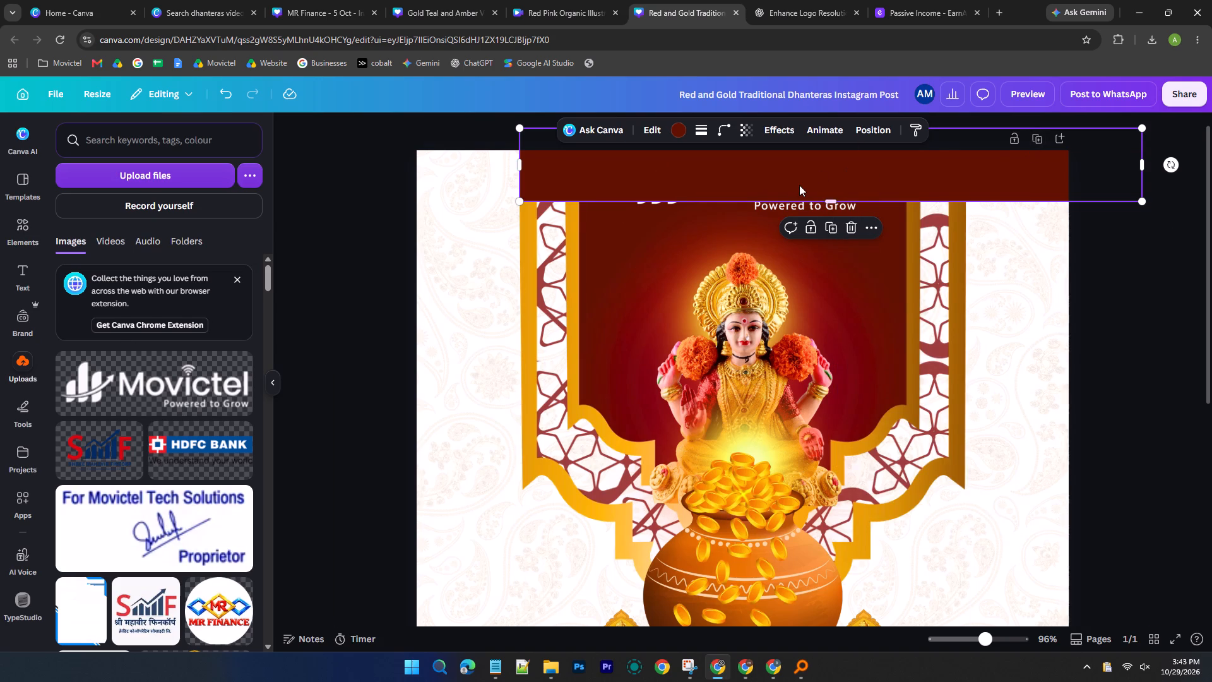
click(940, 313)
click(1056, 414)
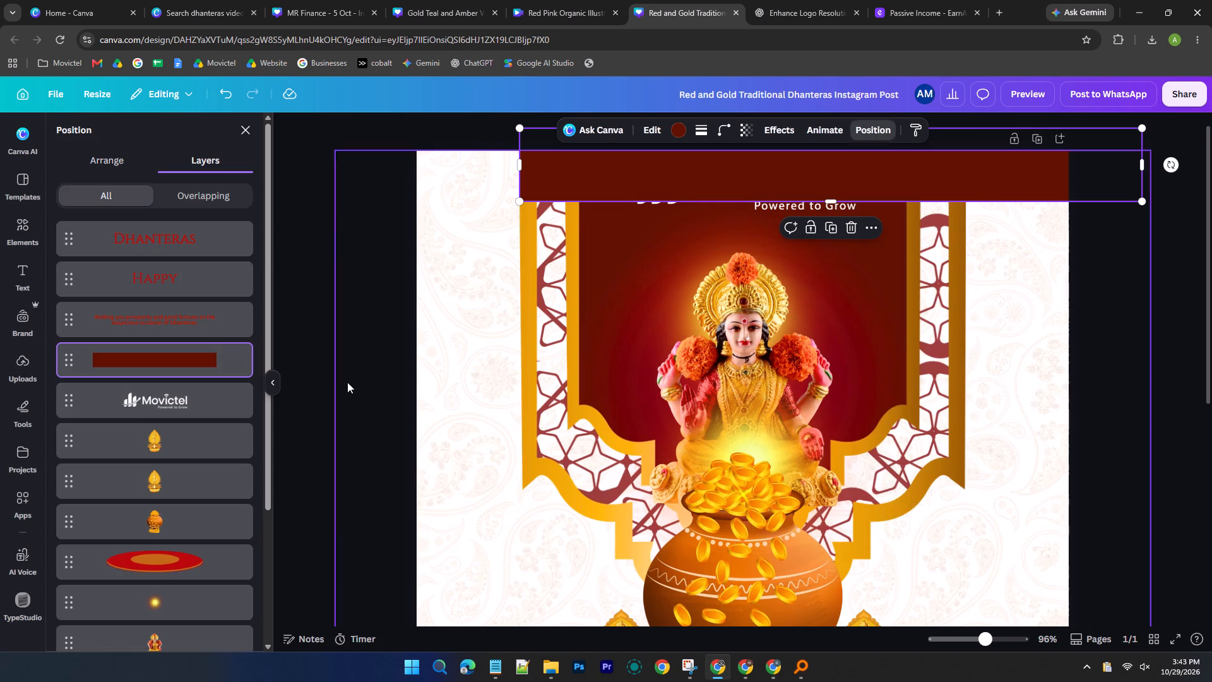
Move the Movictel logo to the top of the layer order, above the dark red header band.
drag(185, 403, 190, 220)
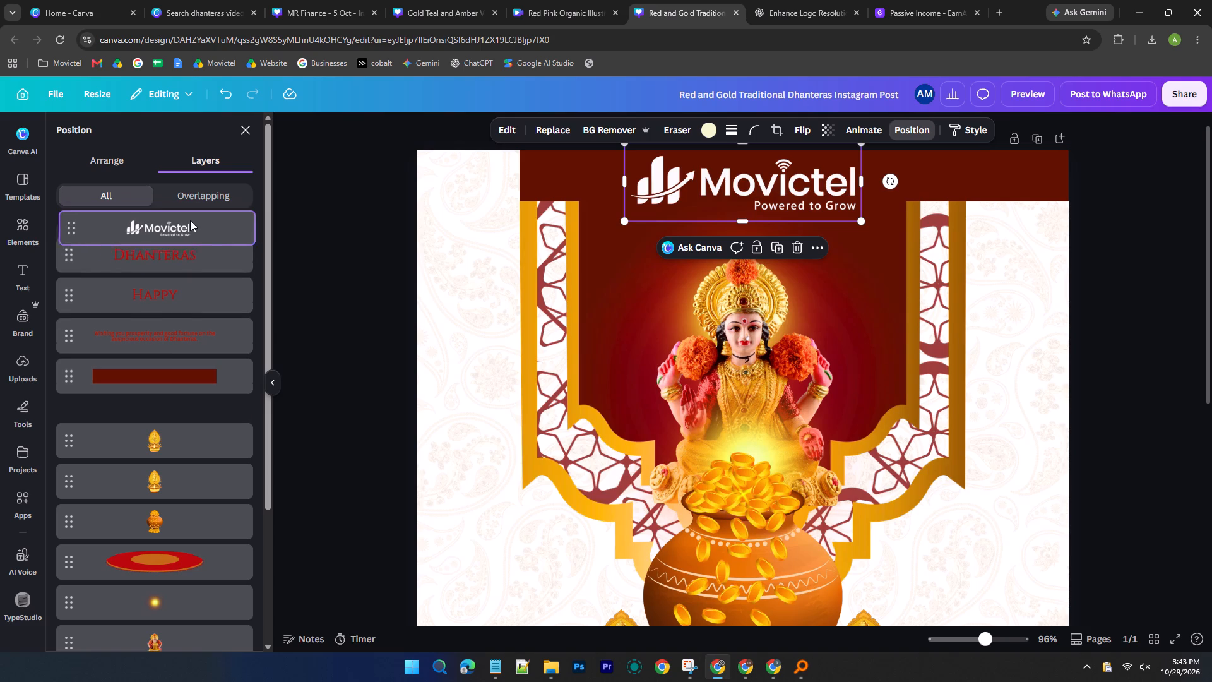
Shorten the dark red header band from its right end to line up with the golden frame's outer right edge.
click(1030, 153)
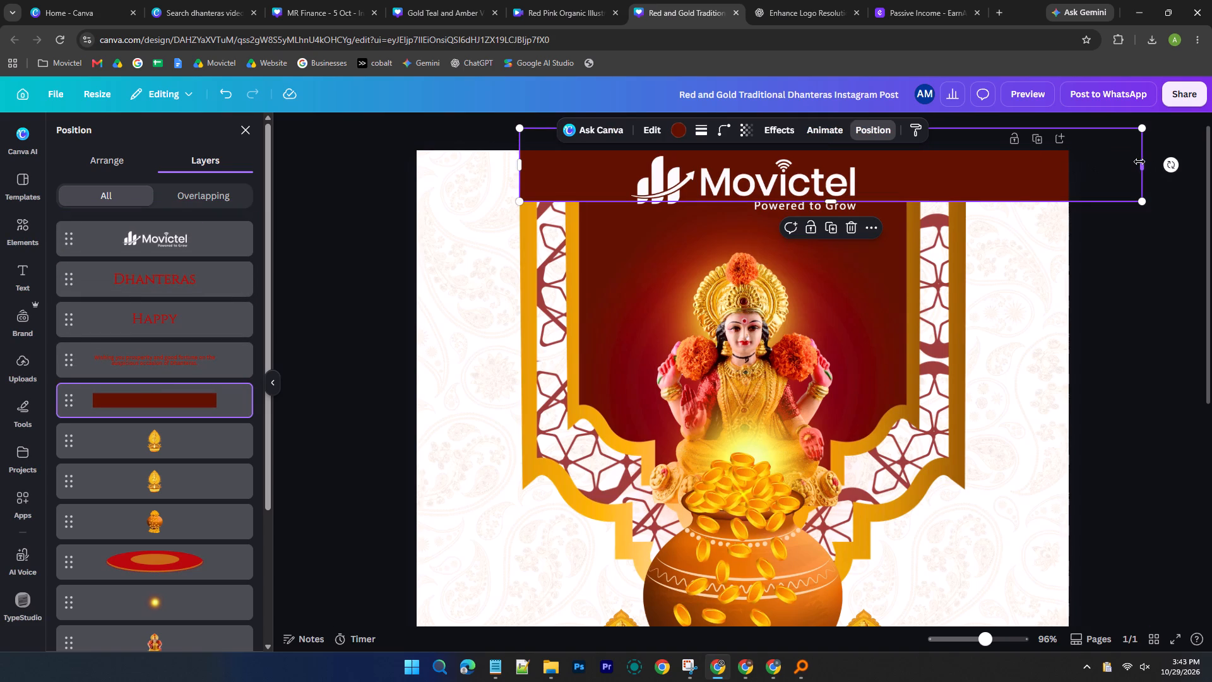
drag(1139, 162, 996, 177)
click(1165, 234)
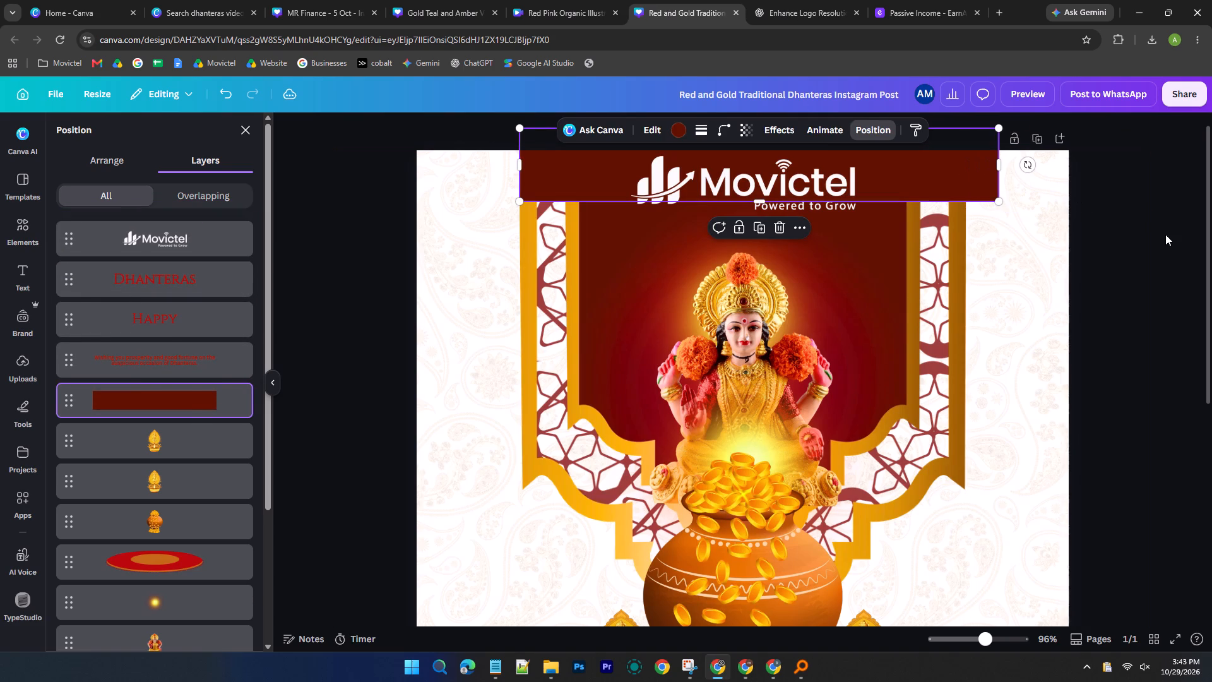
drag(1002, 165, 975, 163)
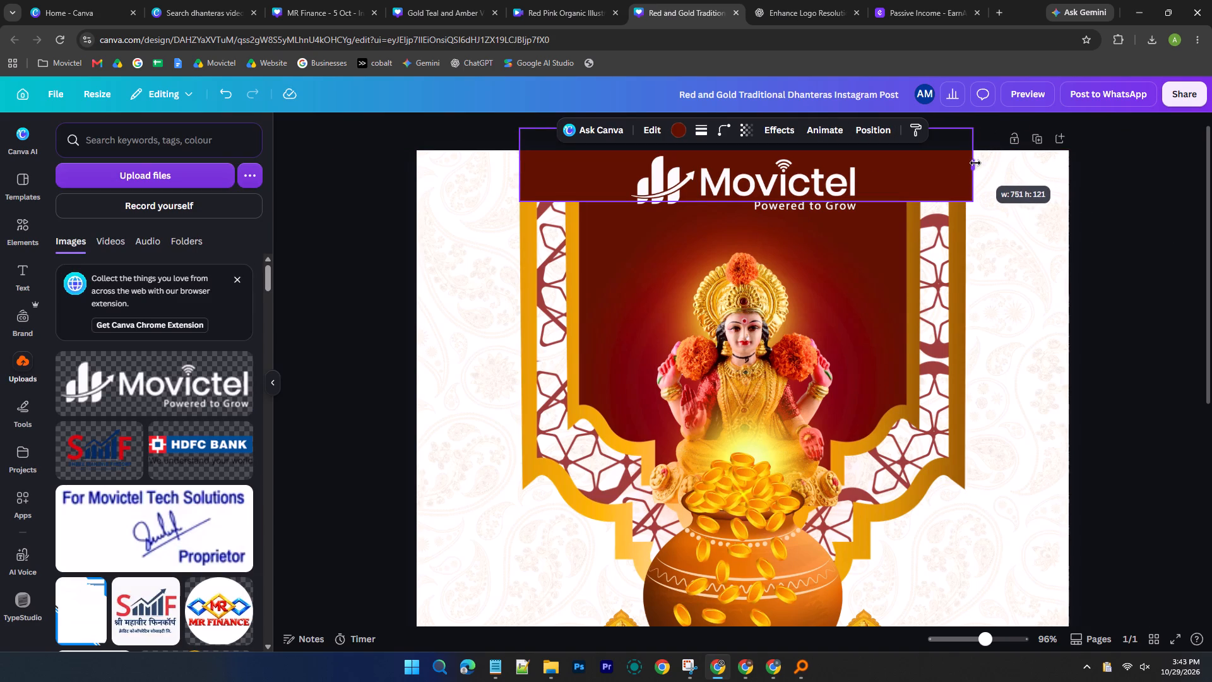
drag(975, 163, 971, 163)
click(1177, 191)
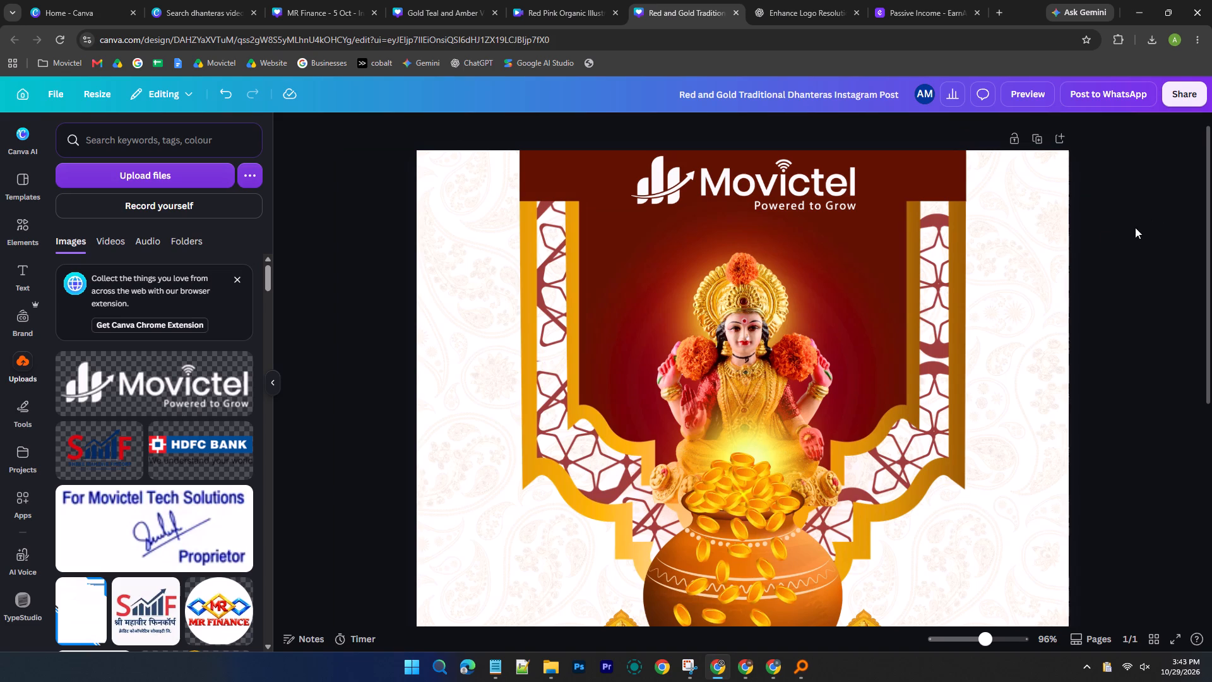
Move the Movictel logo slightly upward within the dark red header band, keeping it horizontally centred.
ctrl+scroll(1107, 230, down, 3)
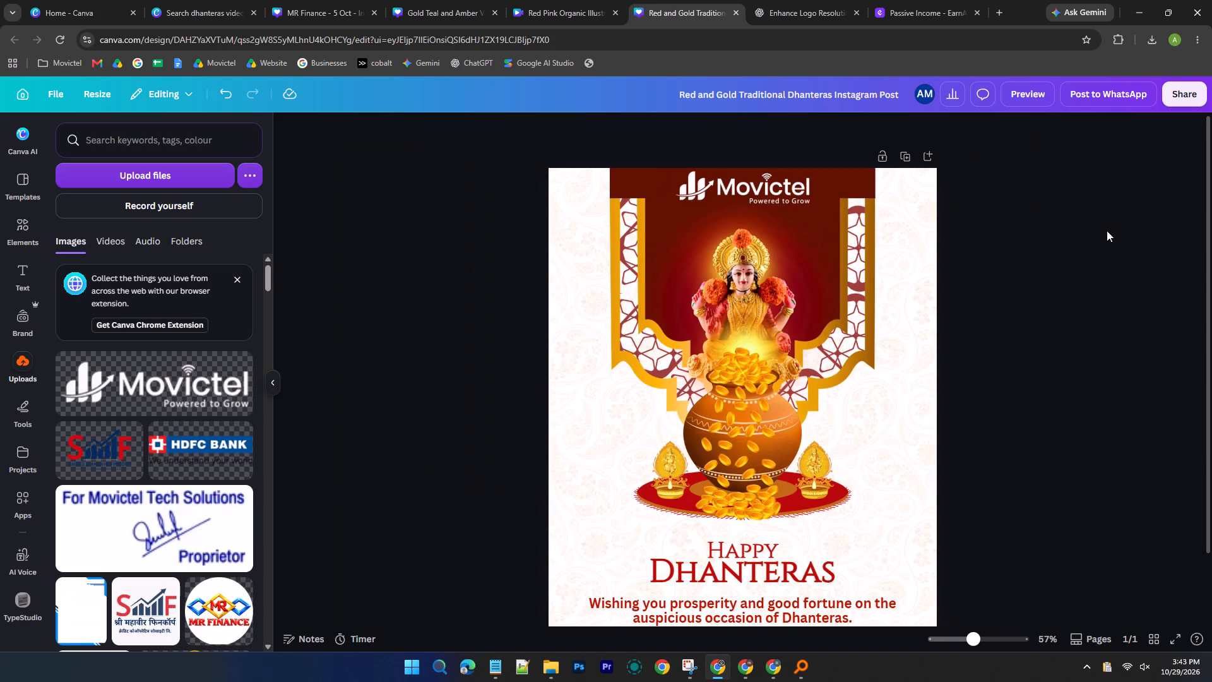
ctrl+scroll(767, 152, up, 6)
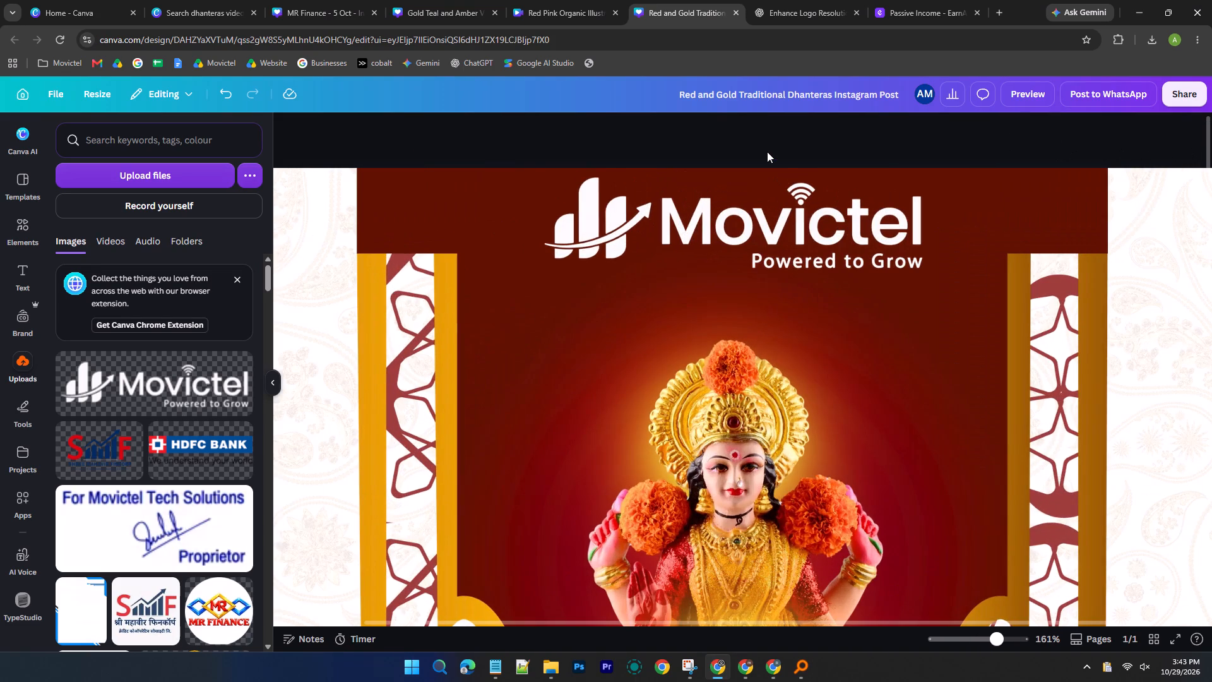
scroll(680, 263, up, 2)
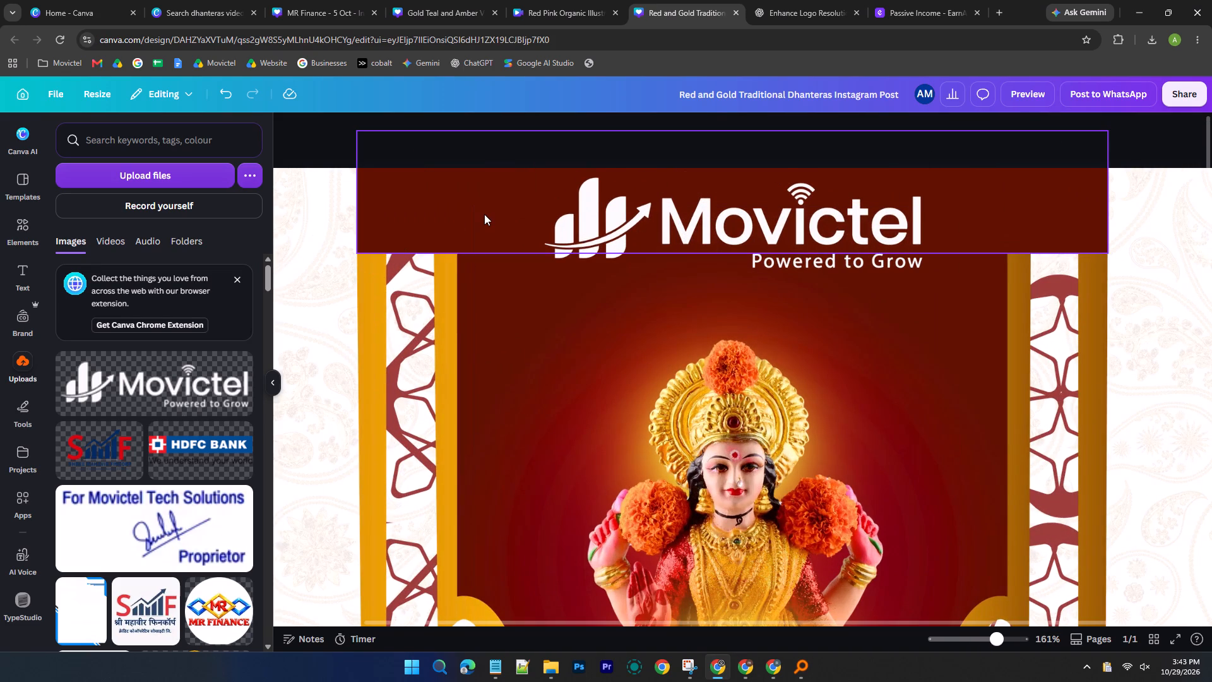
click(716, 222)
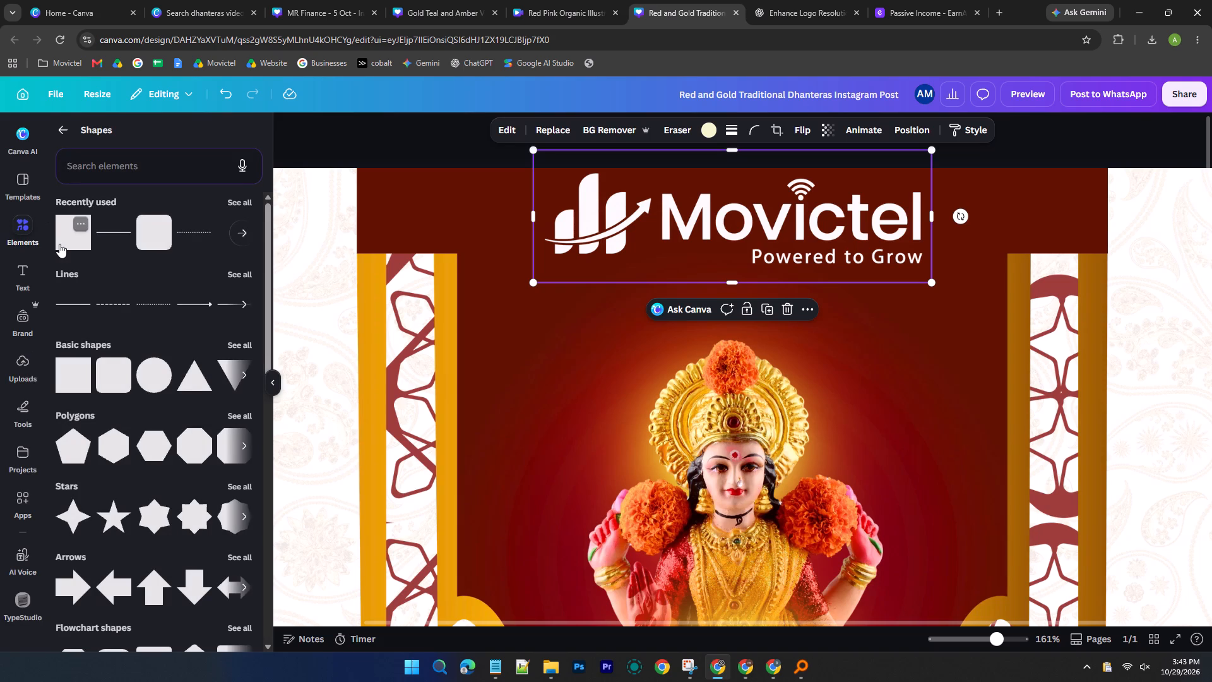
Add a square shape from the recently used shapes and place it over the golden frame's upper-left part.
click(59, 244)
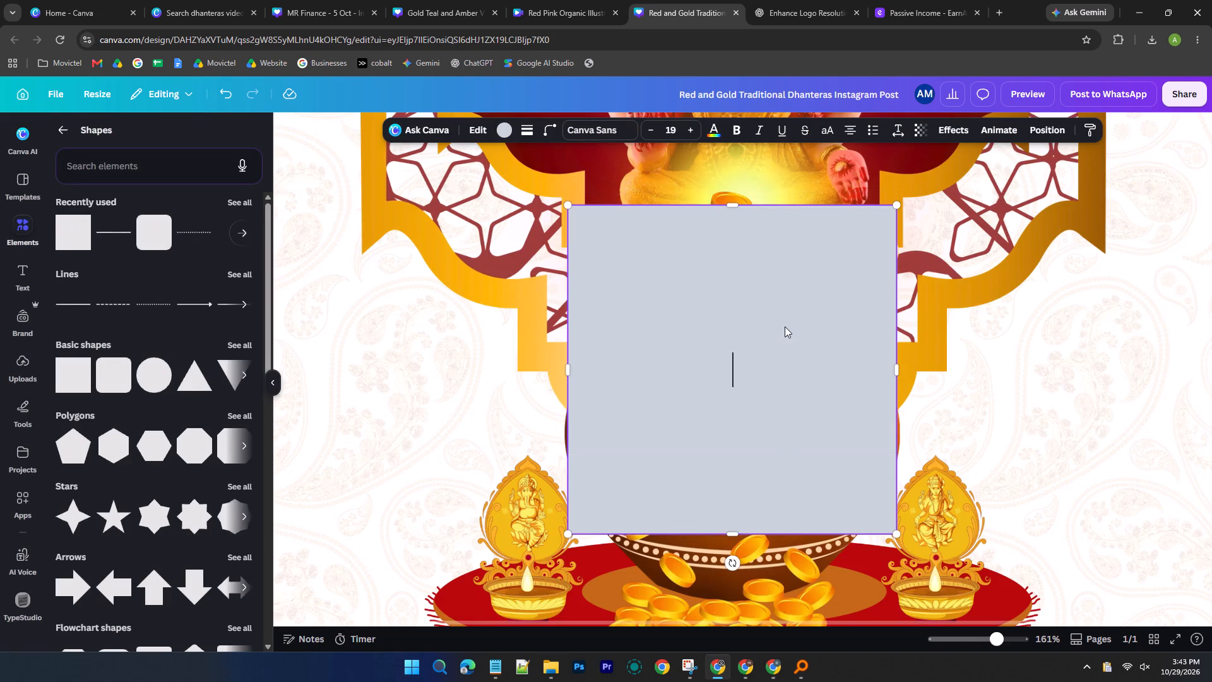
ctrl+scroll(785, 326, down, 7)
scroll(771, 357, up, 1)
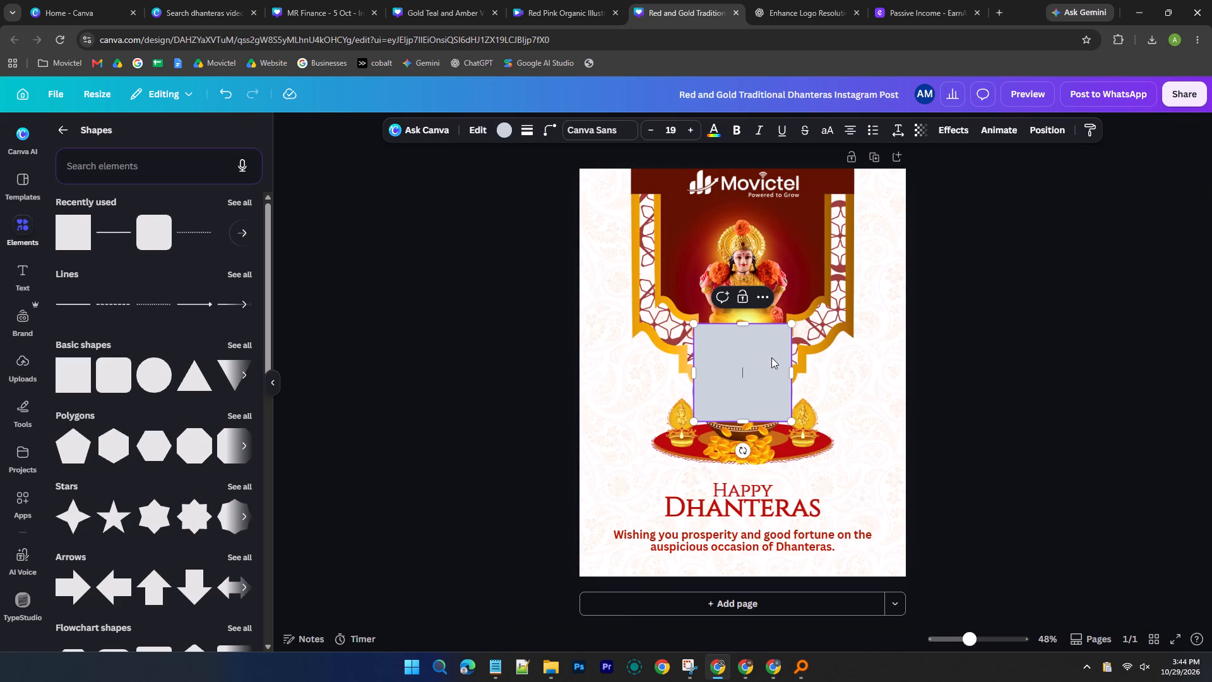
scroll(771, 357, up, 1)
drag(745, 361, 662, 232)
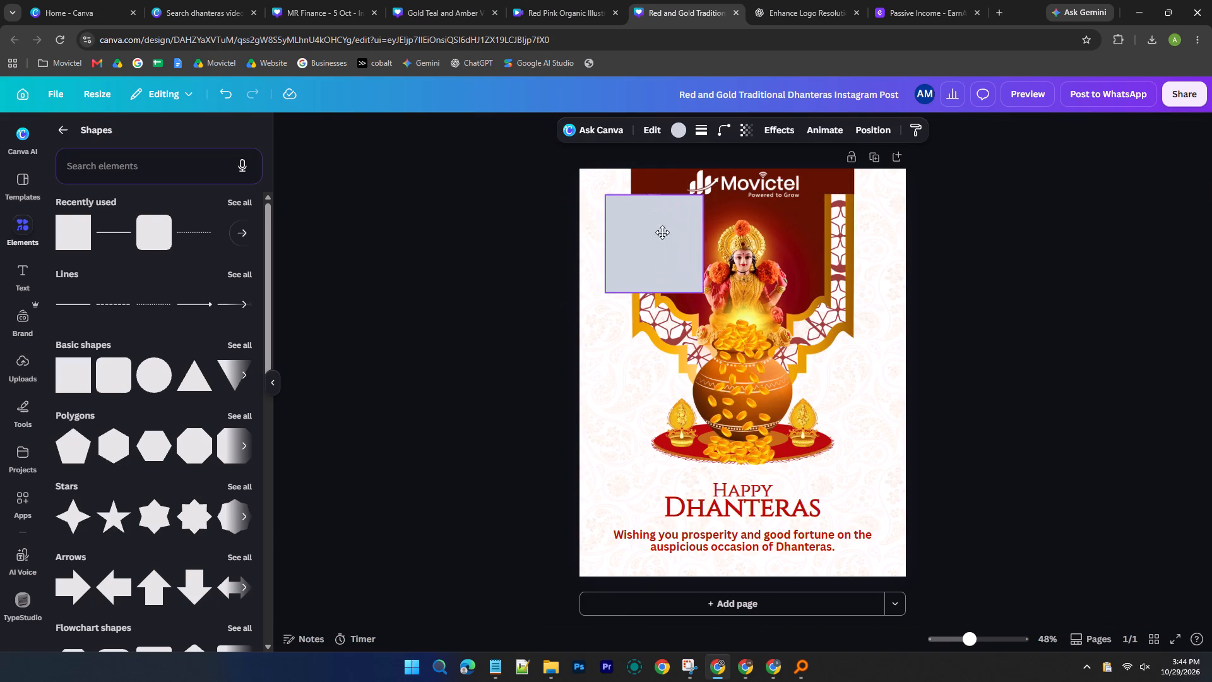
drag(662, 232, 680, 233)
Narrow the square to a slim vertical strip and align its left edge with the frame's outer left pillar.
ctrl+scroll(662, 169, up, 4)
ctrl+scroll(609, 232, up, 3)
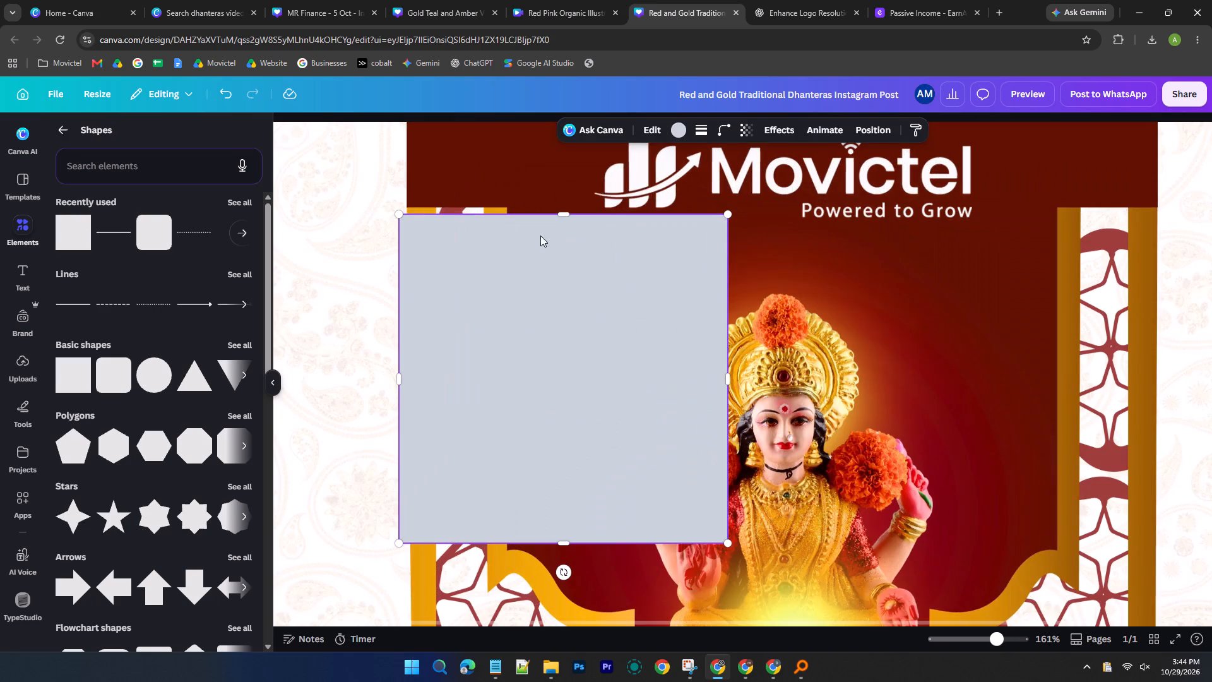
scroll(468, 229, up, 4)
click(679, 393)
drag(728, 419, 524, 374)
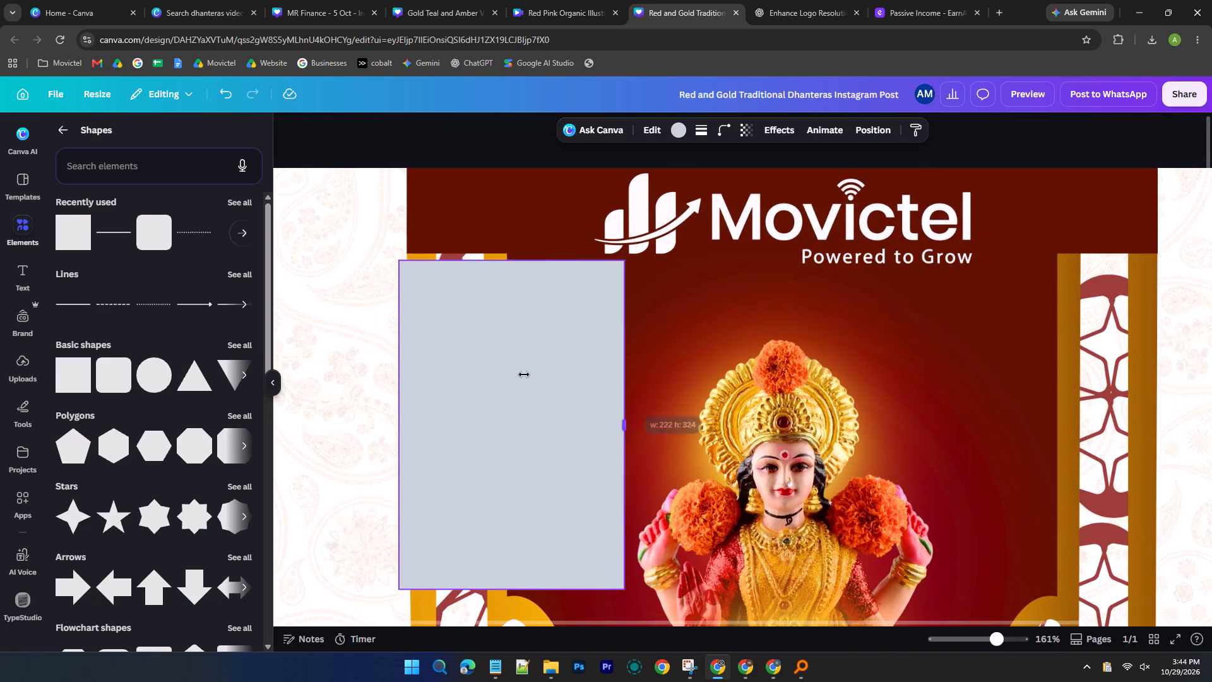
drag(524, 374, 424, 332)
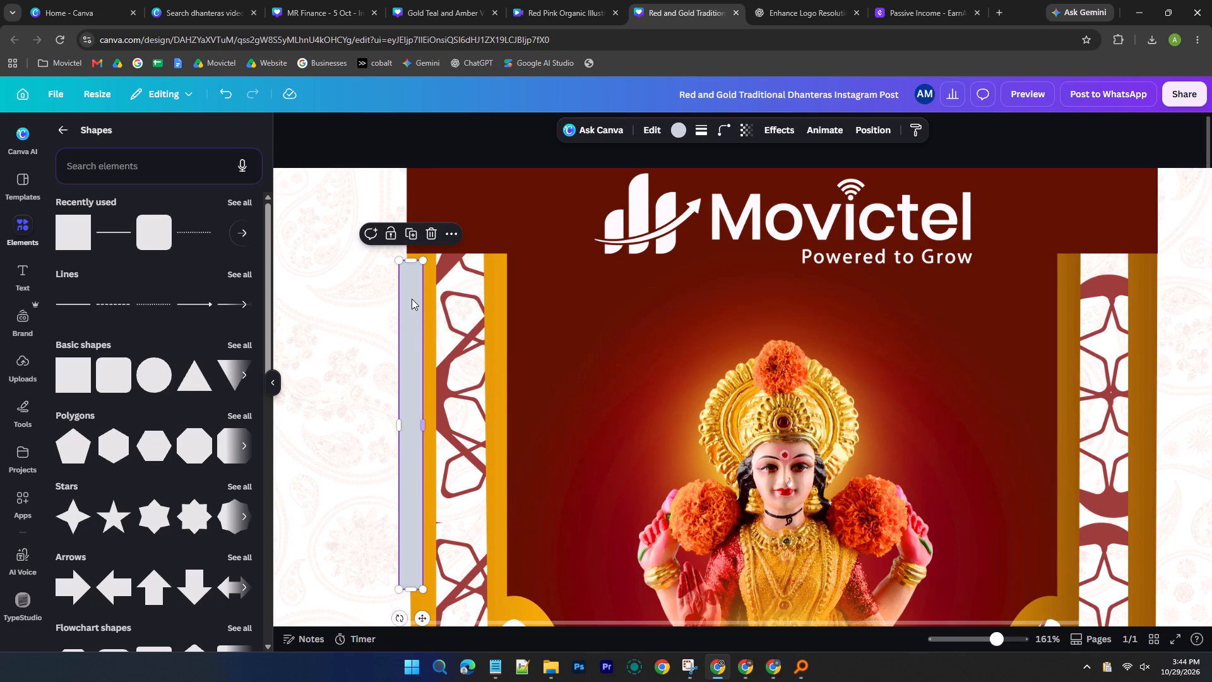
drag(412, 298, 419, 297)
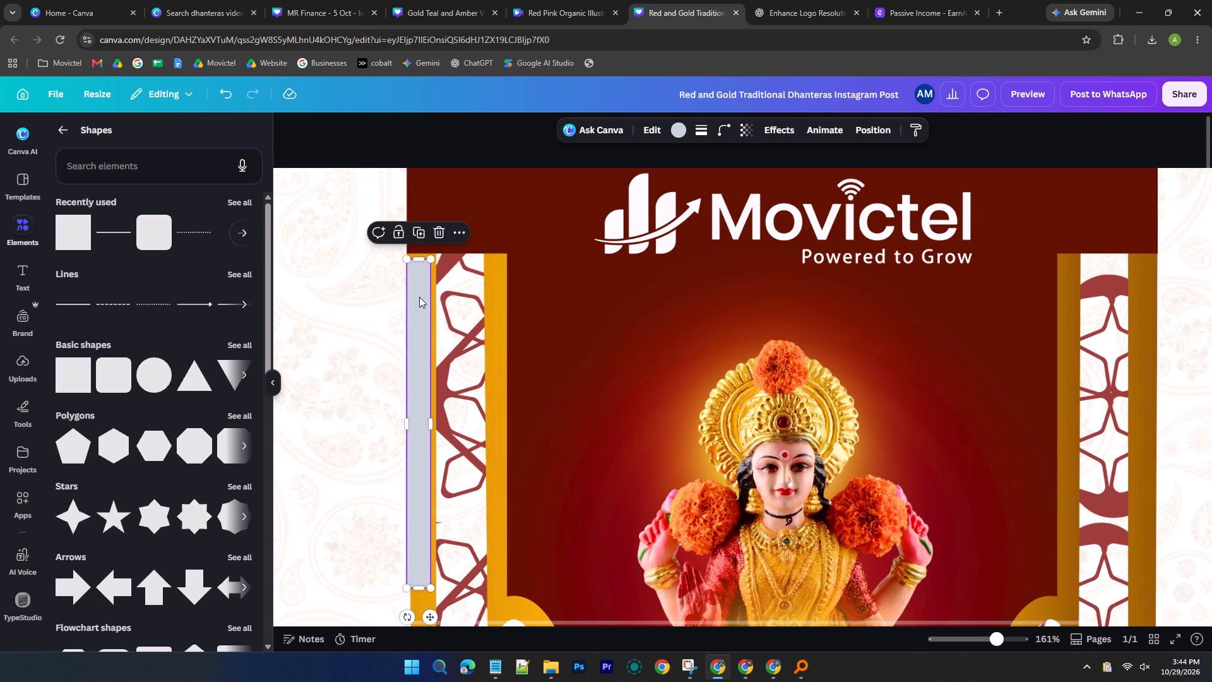
Align the strip's top with the top of the left golden pillar and widen it to 29 to match the pillar.
ctrl+scroll(421, 293, up, 9)
scroll(432, 236, up, 4)
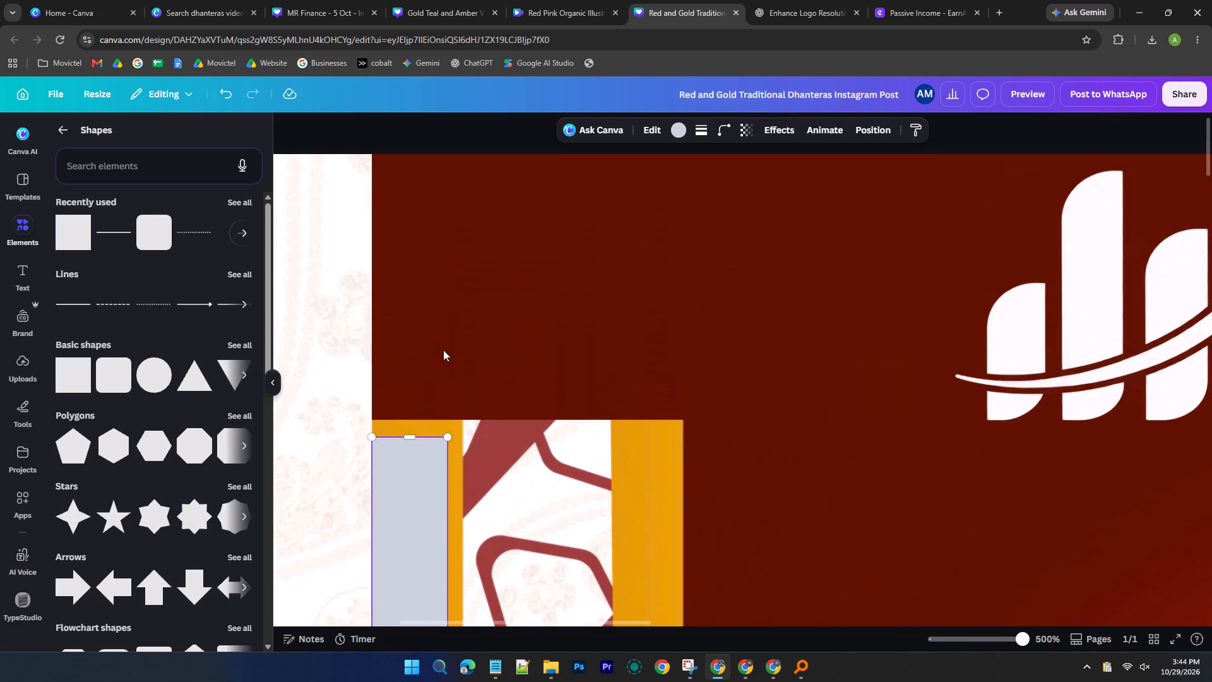
drag(410, 523, 413, 508)
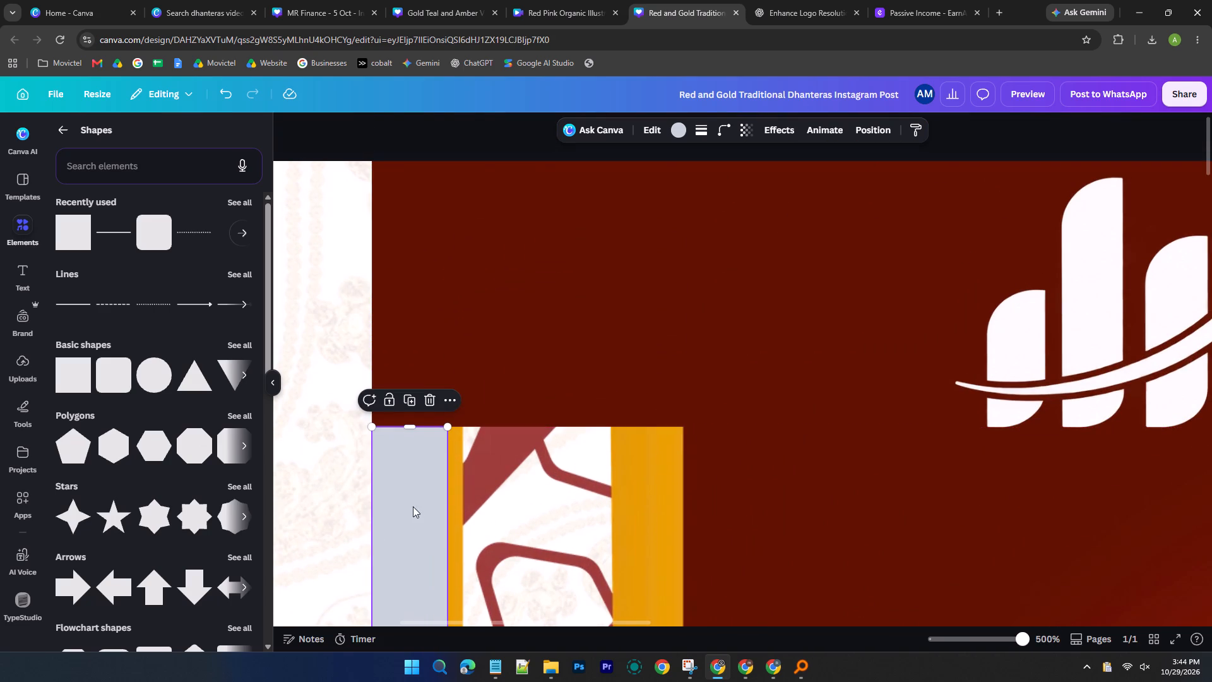
drag(446, 479, 459, 479)
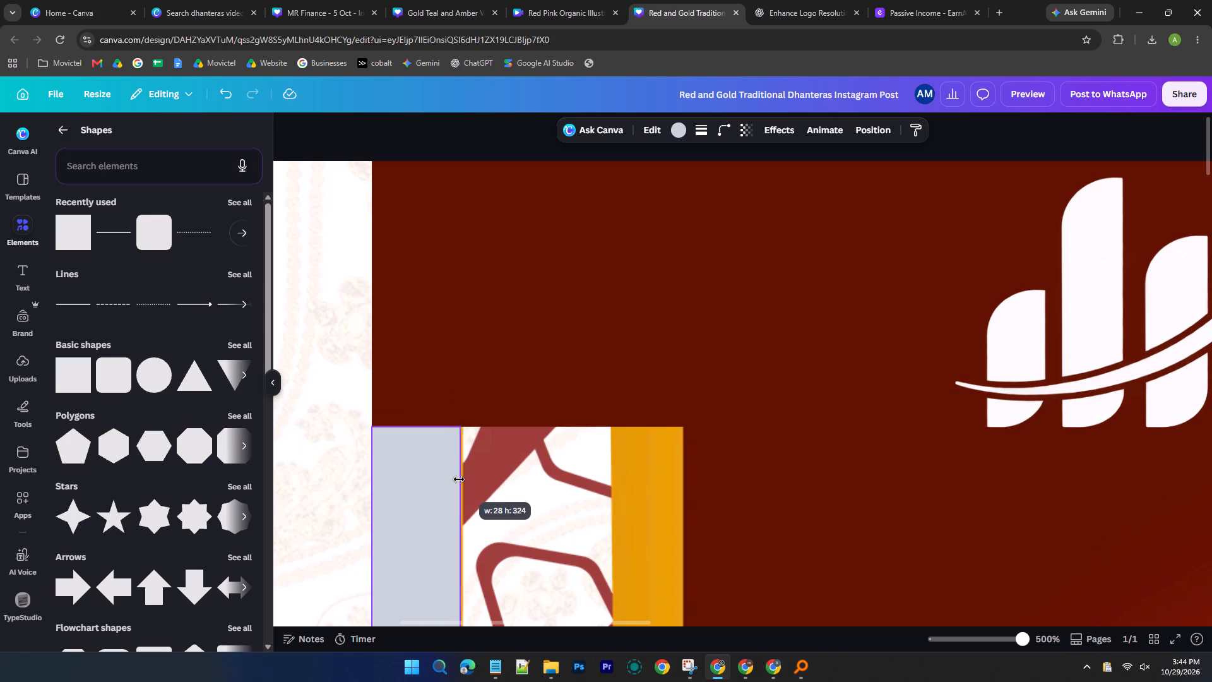
drag(459, 479, 461, 479)
Move the grey strip up over the left end of the red header band and shorten it from both ends.
drag(427, 431, 424, 517)
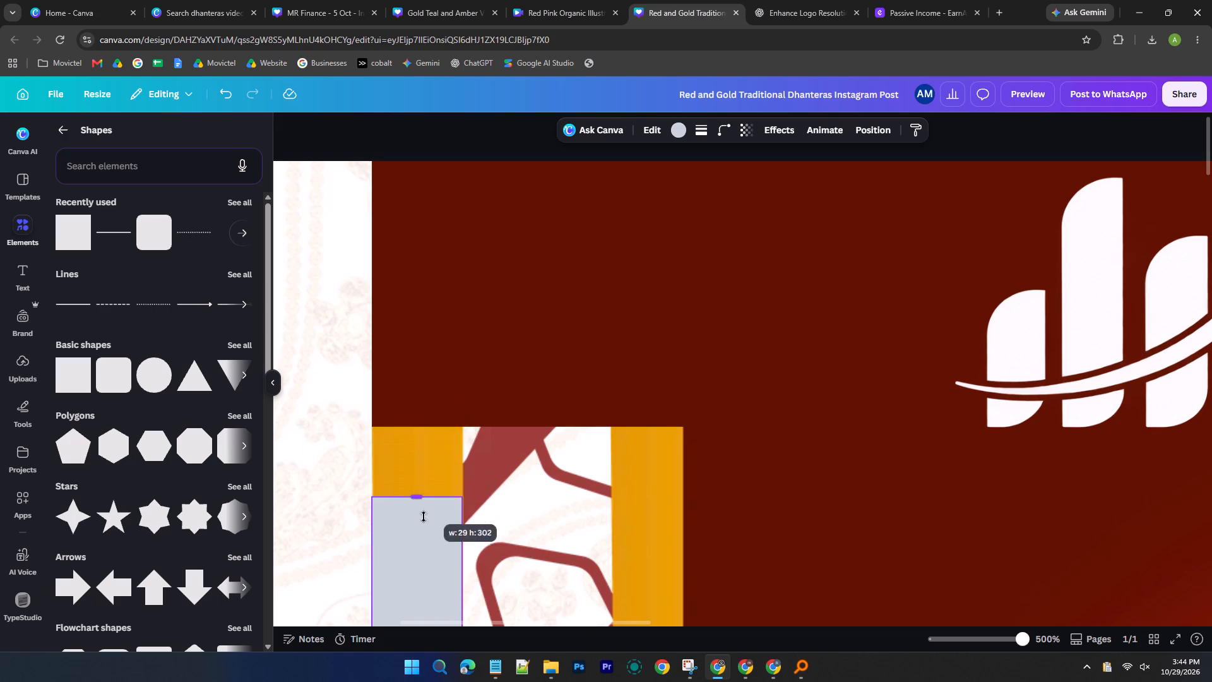
drag(424, 517, 423, 561)
drag(424, 590, 456, 184)
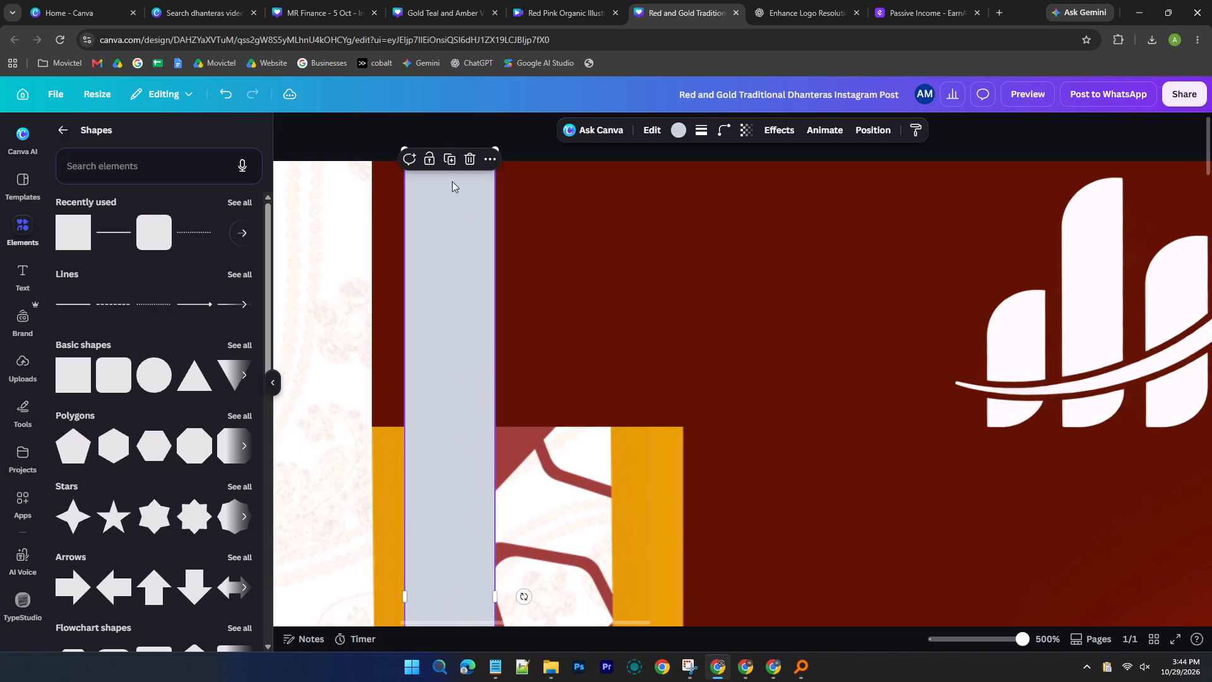
scroll(444, 424, down, 4)
ctrl+scroll(446, 417, down, 6)
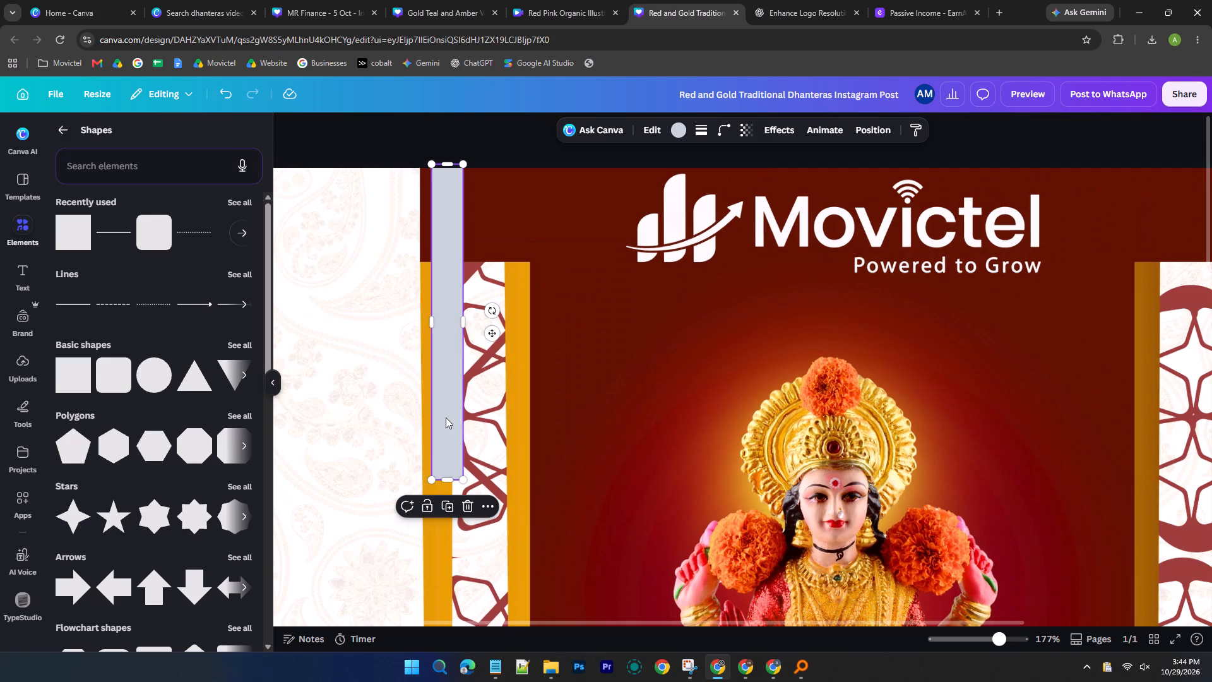
drag(444, 479, 455, 321)
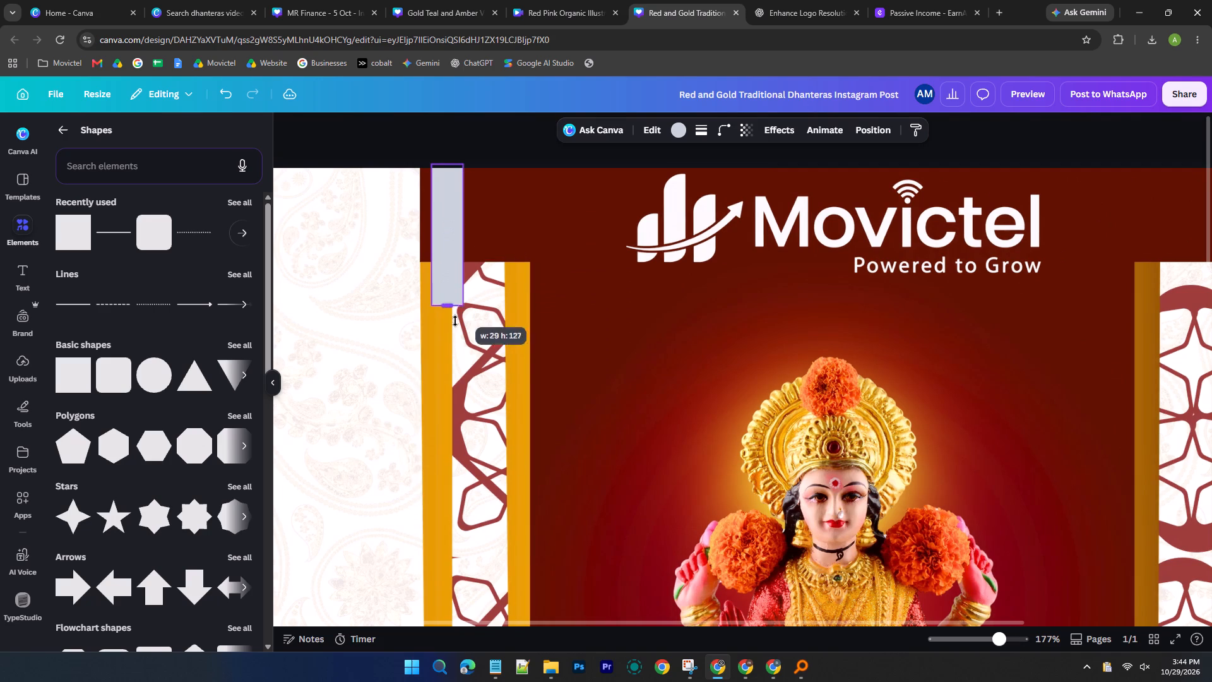
drag(455, 321, 456, 323)
Fit the strip between the page's top edge and the header band's lower edge, making it 29 wide and 84 high.
click(446, 162)
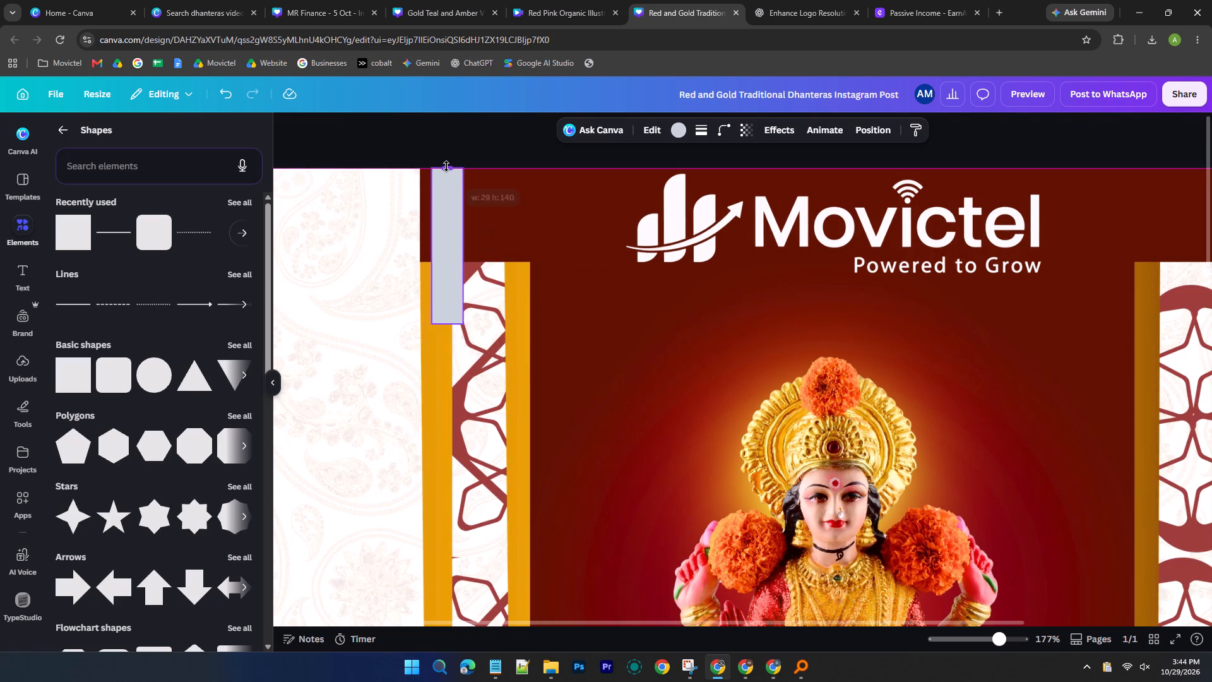
drag(453, 326, 449, 270)
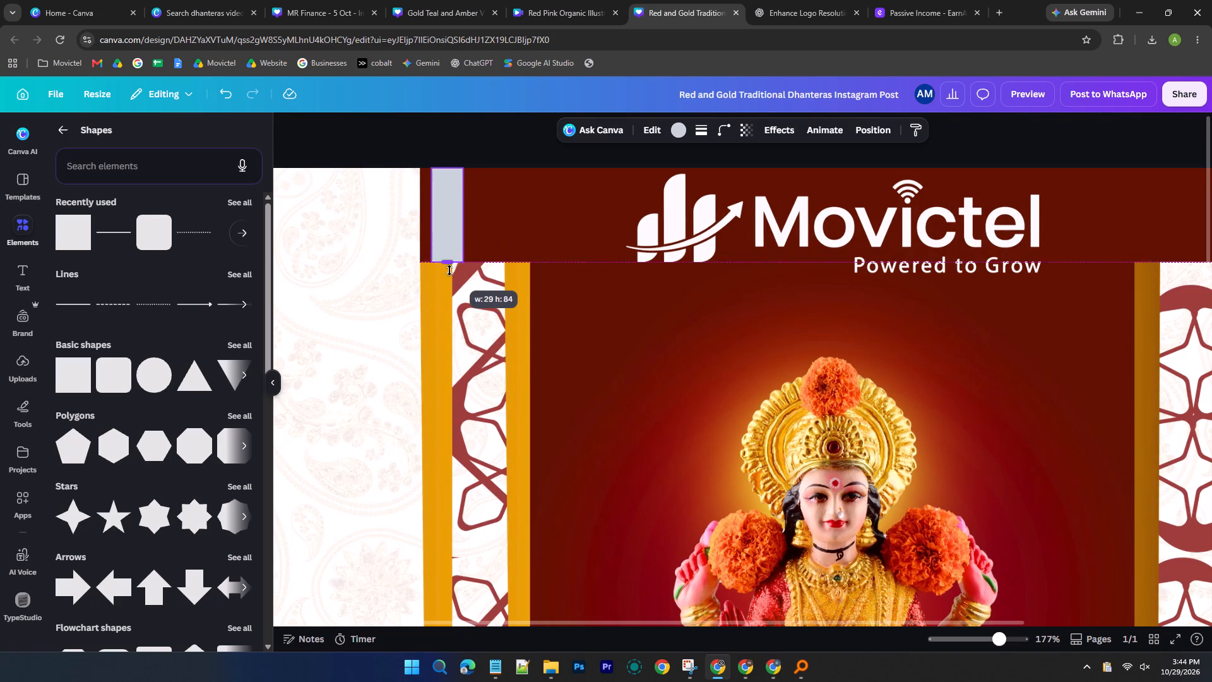
drag(449, 270, 450, 270)
ctrl+scroll(441, 245, up, 14)
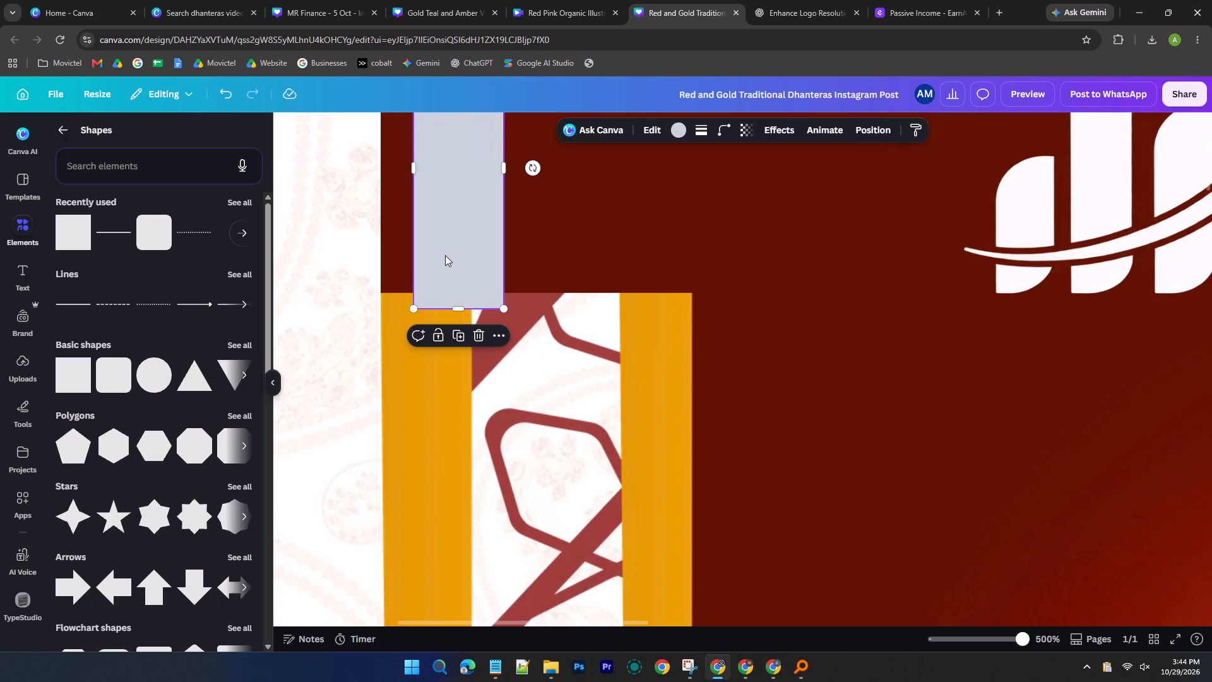
ctrl+scroll(445, 255, up, 1)
drag(459, 309, 458, 301)
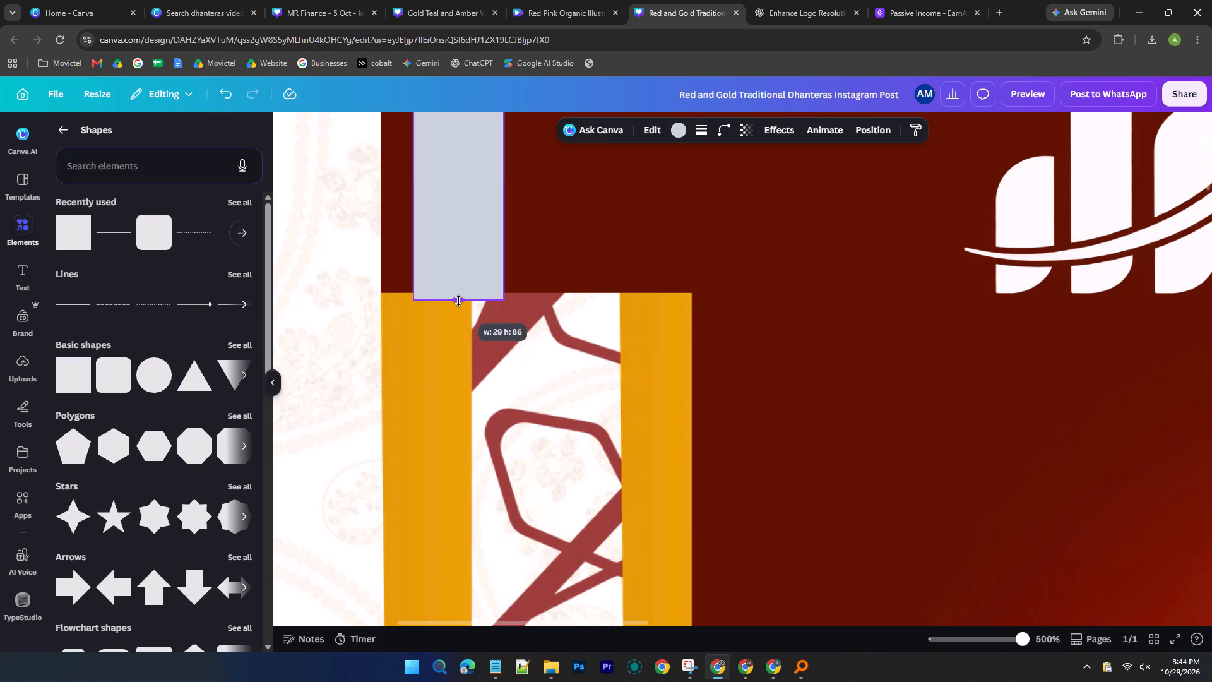
drag(458, 301, 458, 297)
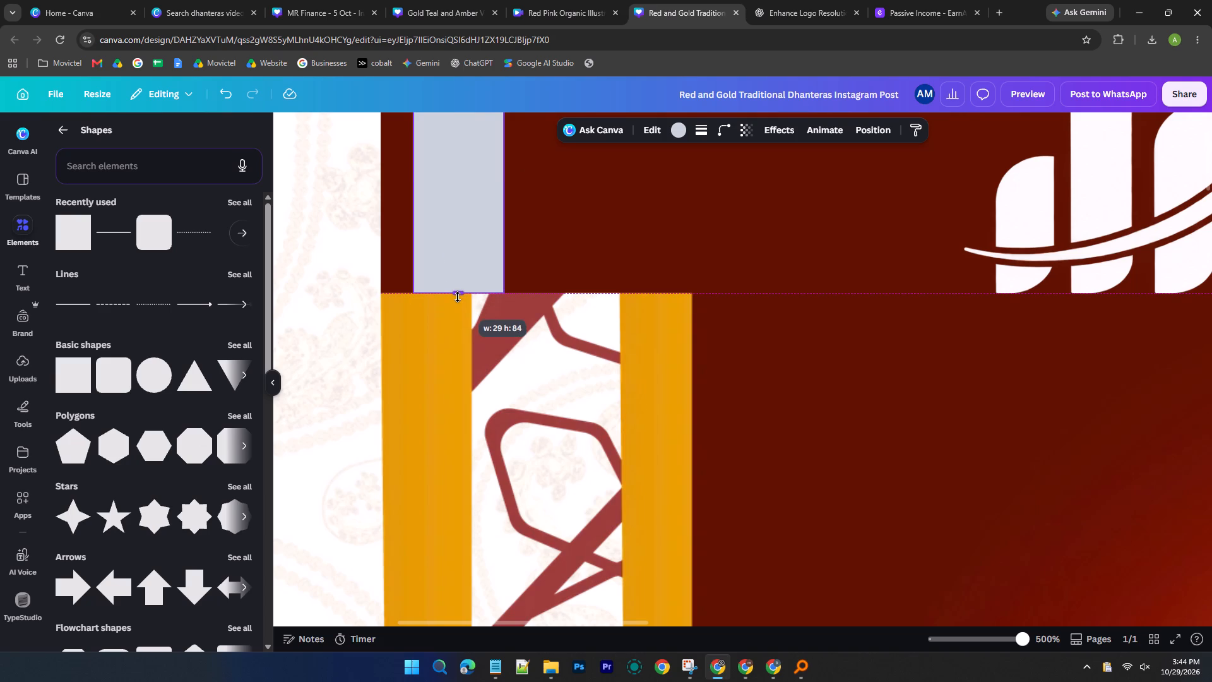
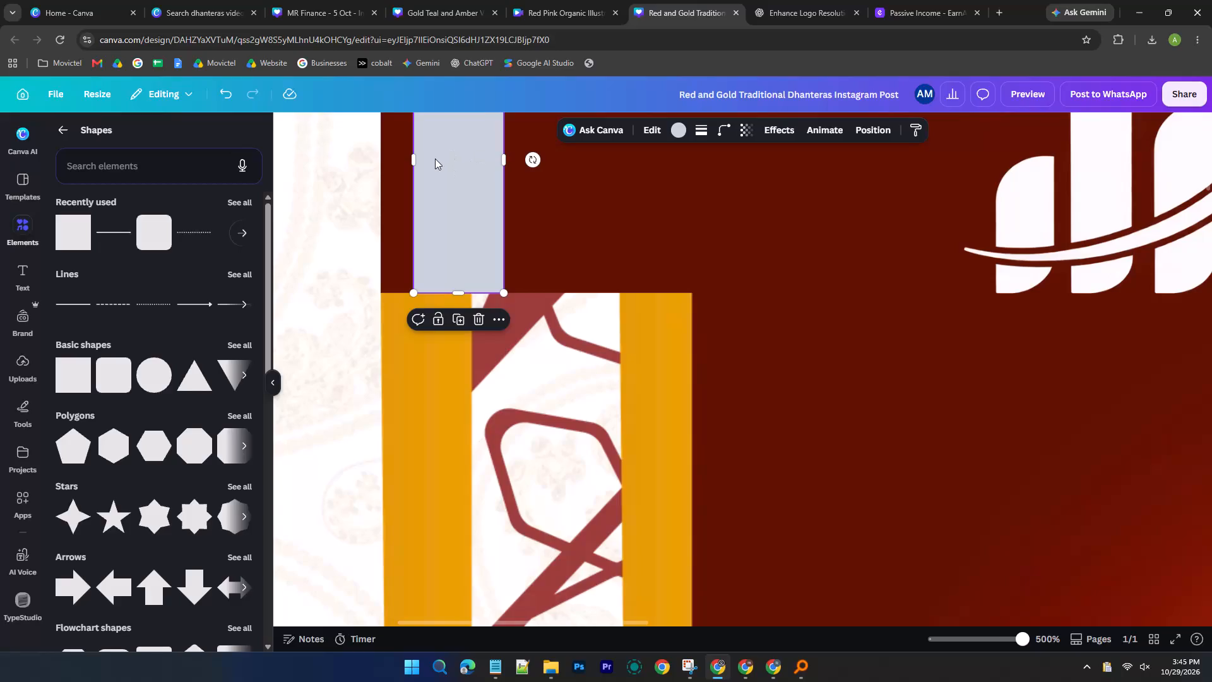
Move the grey strip so it sits directly above the outer left golden pillar, flush with the pillar's outer edge.
ctrl+scroll(435, 159, down, 2)
scroll(443, 185, up, 3)
drag(461, 234, 460, 234)
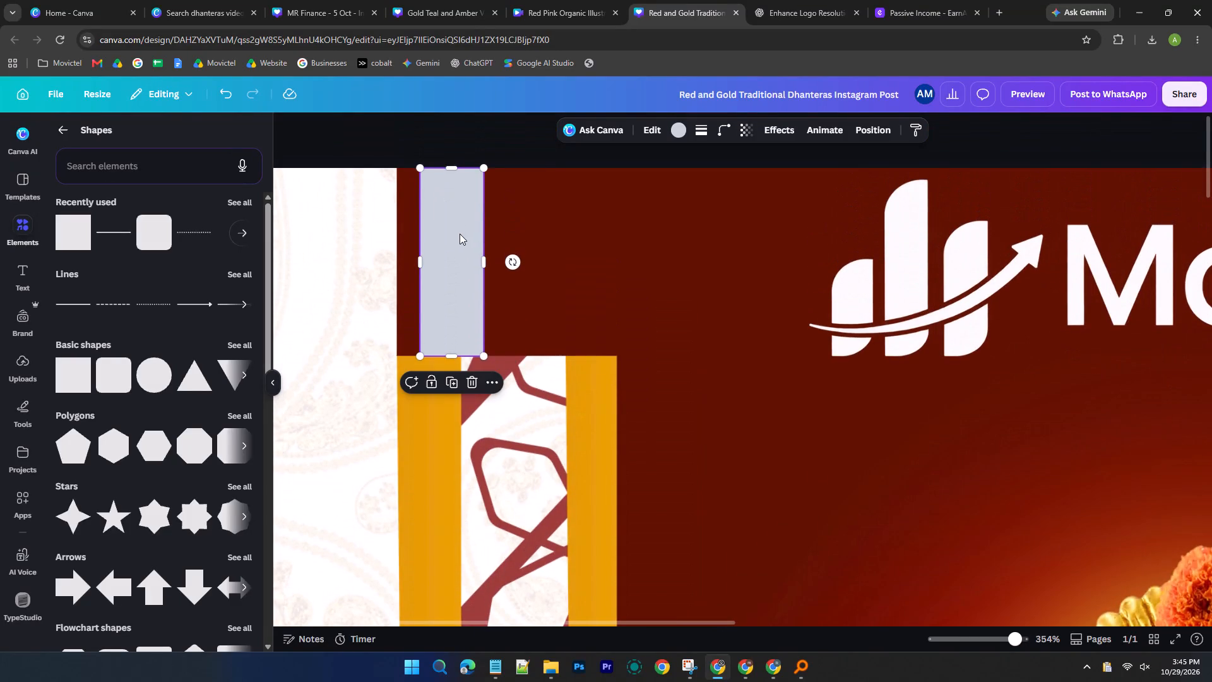
drag(460, 234, 439, 234)
click(344, 328)
Recolour the grey strip with the golden orange sampled from the outer left pillar.
click(448, 275)
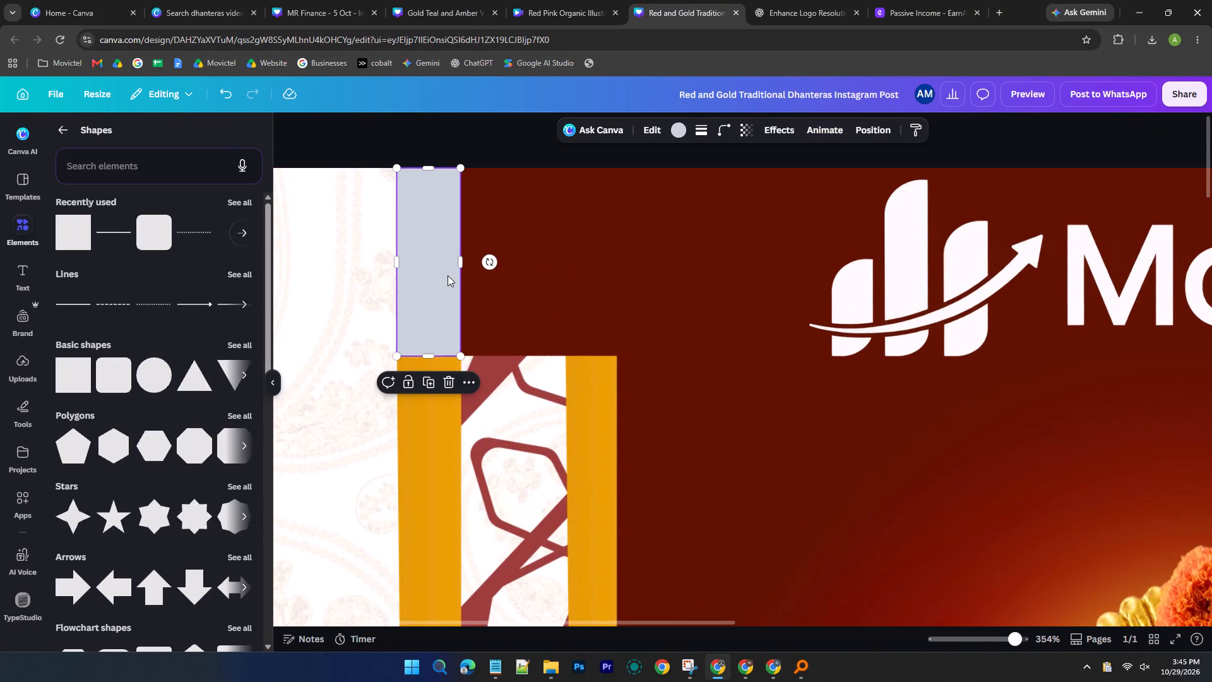
click(680, 135)
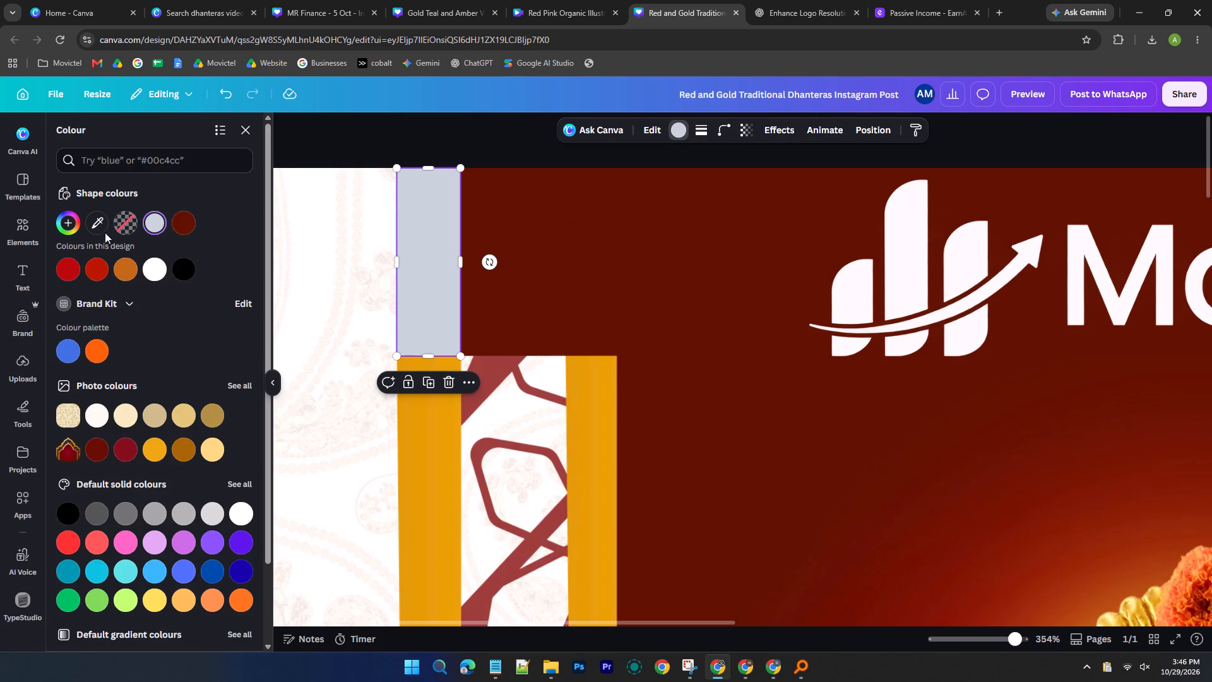
click(102, 225)
click(431, 434)
click(348, 402)
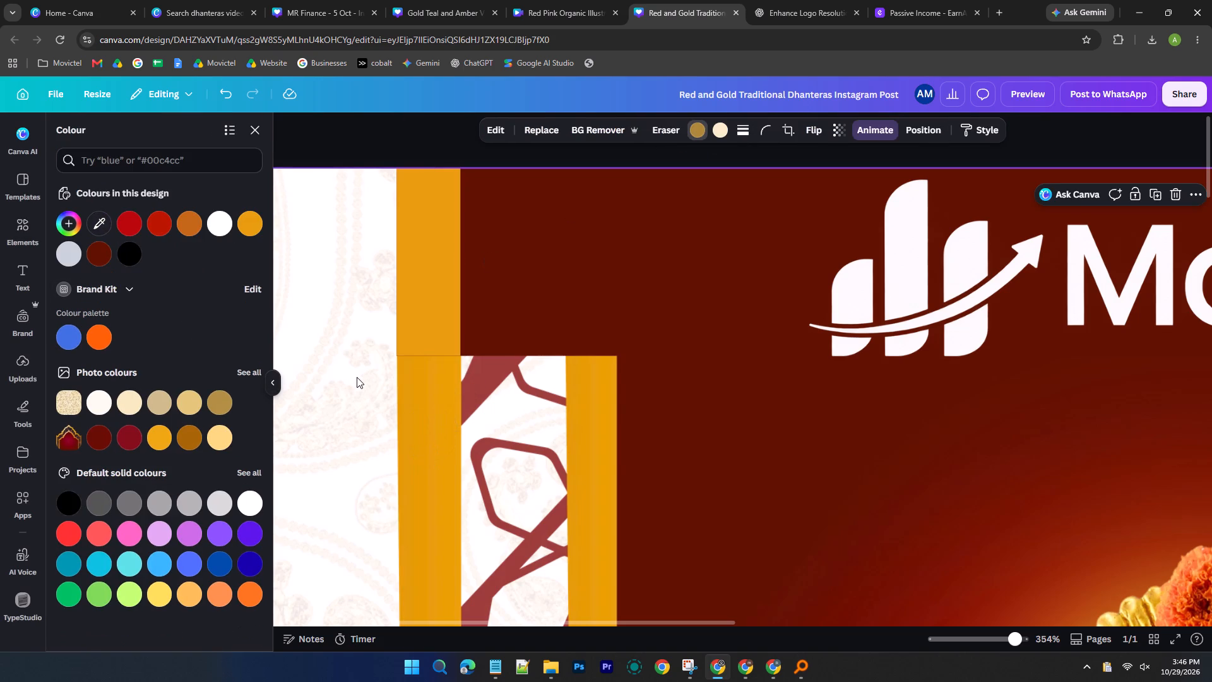
Extend the golden strip's lower edge to overlap the top of the outer left pillar, about 90 high.
ctrl+scroll(405, 368, up, 6)
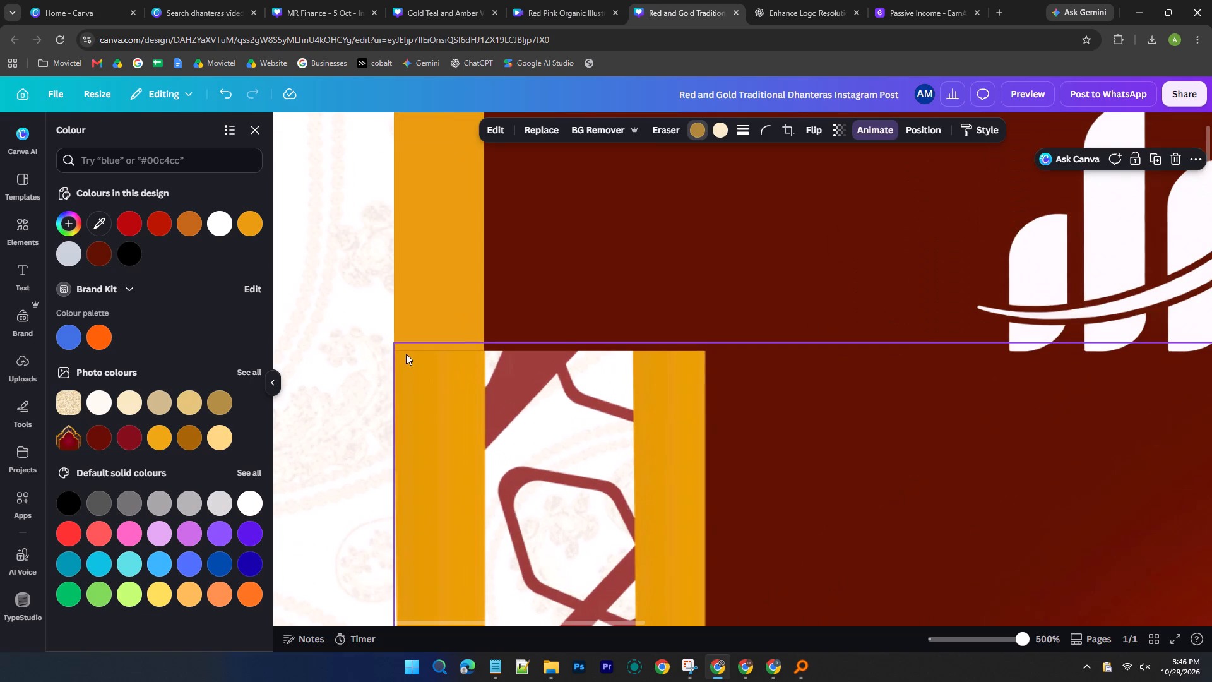
ctrl+scroll(406, 354, up, 14)
click(436, 290)
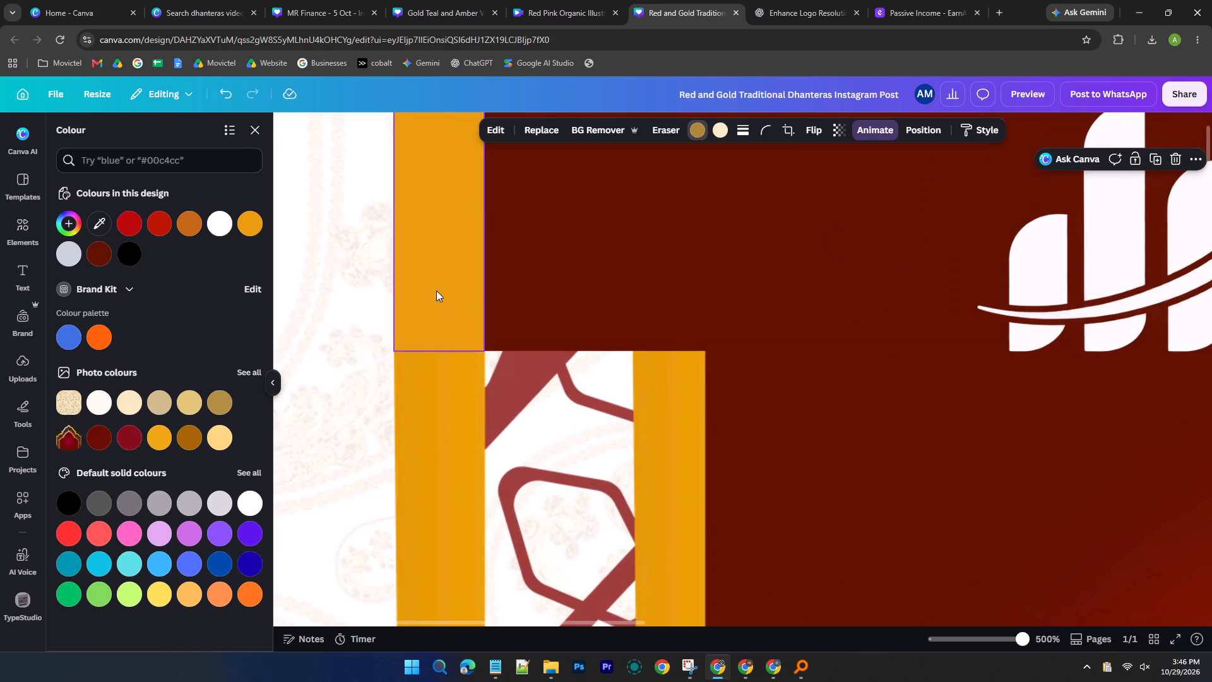
drag(435, 352, 435, 369)
click(369, 371)
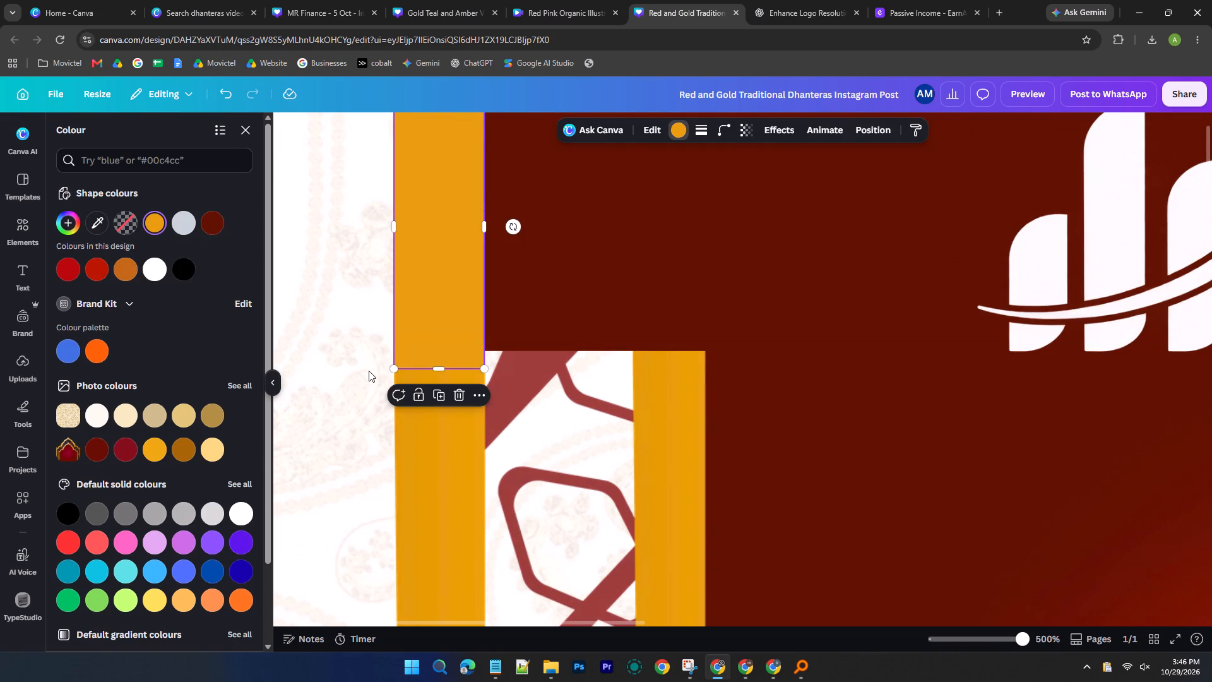
Duplicate the golden strip and place the copy above the inner left pillar, flush with the page's top edge.
ctrl+scroll(368, 371, down, 2)
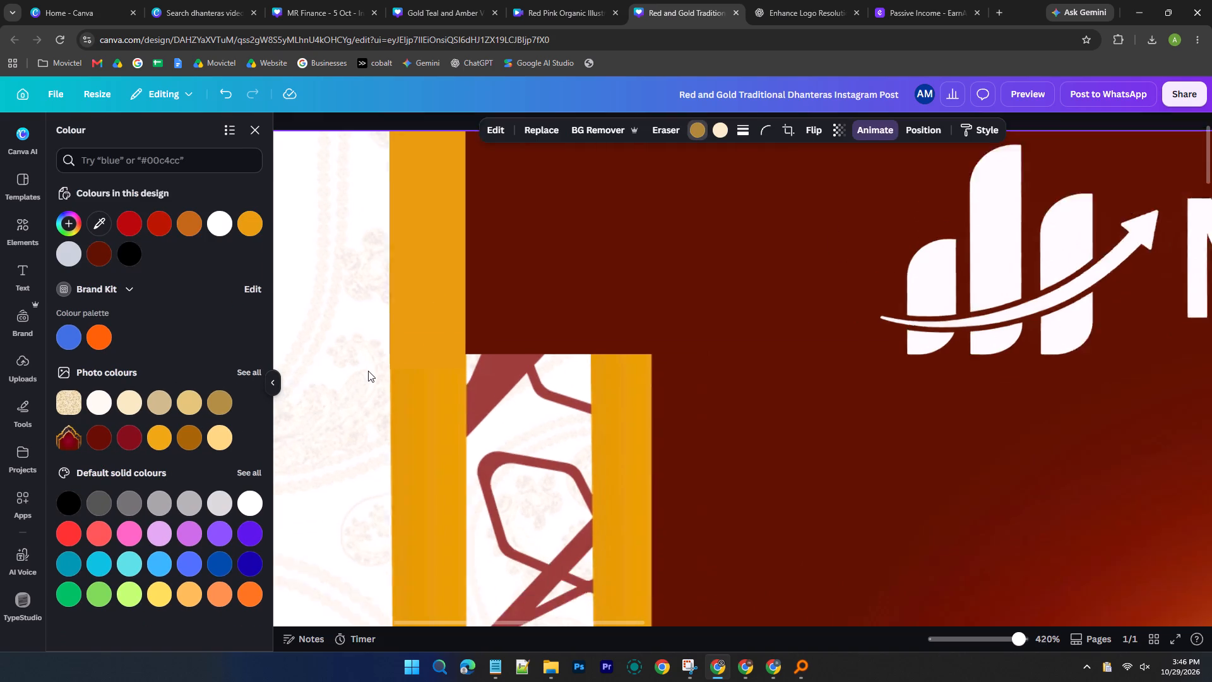
ctrl+scroll(368, 371, down, 5)
scroll(367, 368, up, 4)
click(383, 212)
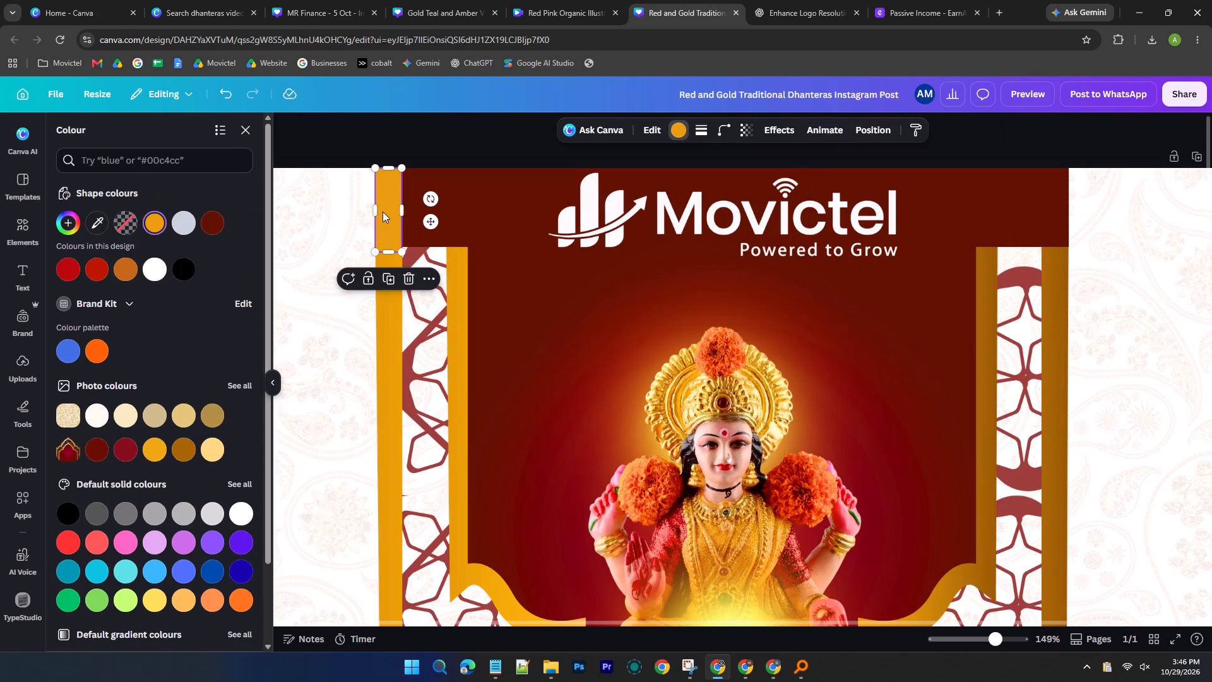
key(ctrl+c)
key(ctrl+v)
drag(405, 222, 467, 210)
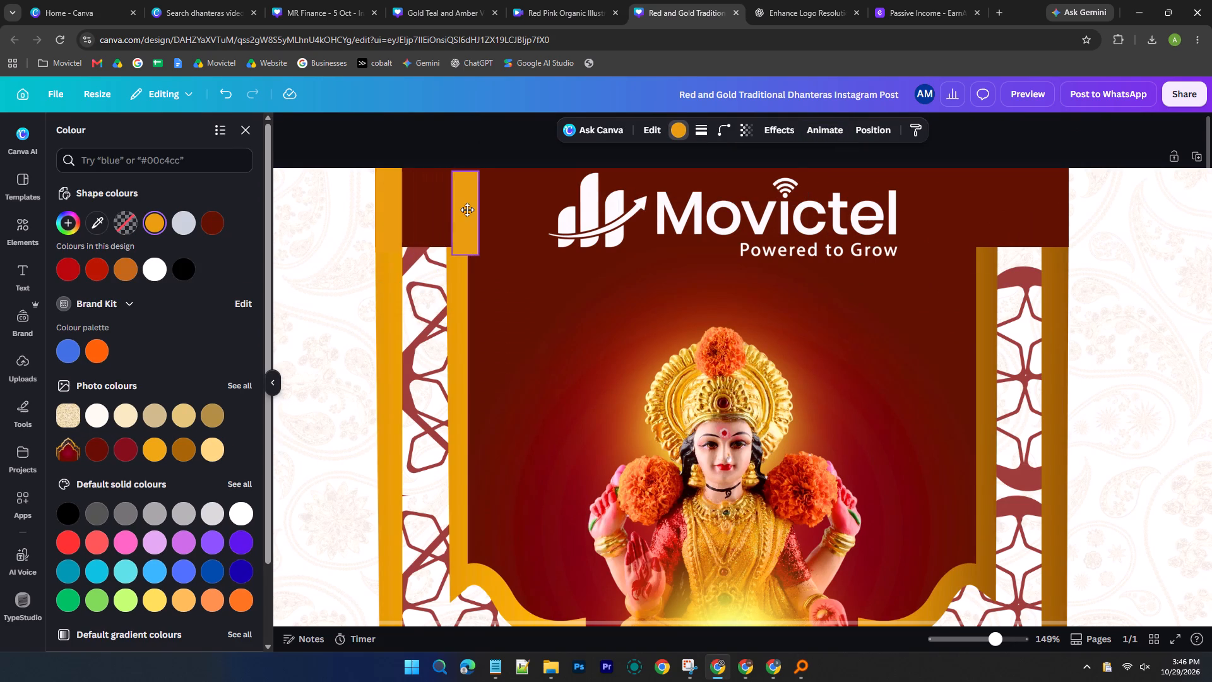
drag(467, 210, 460, 205)
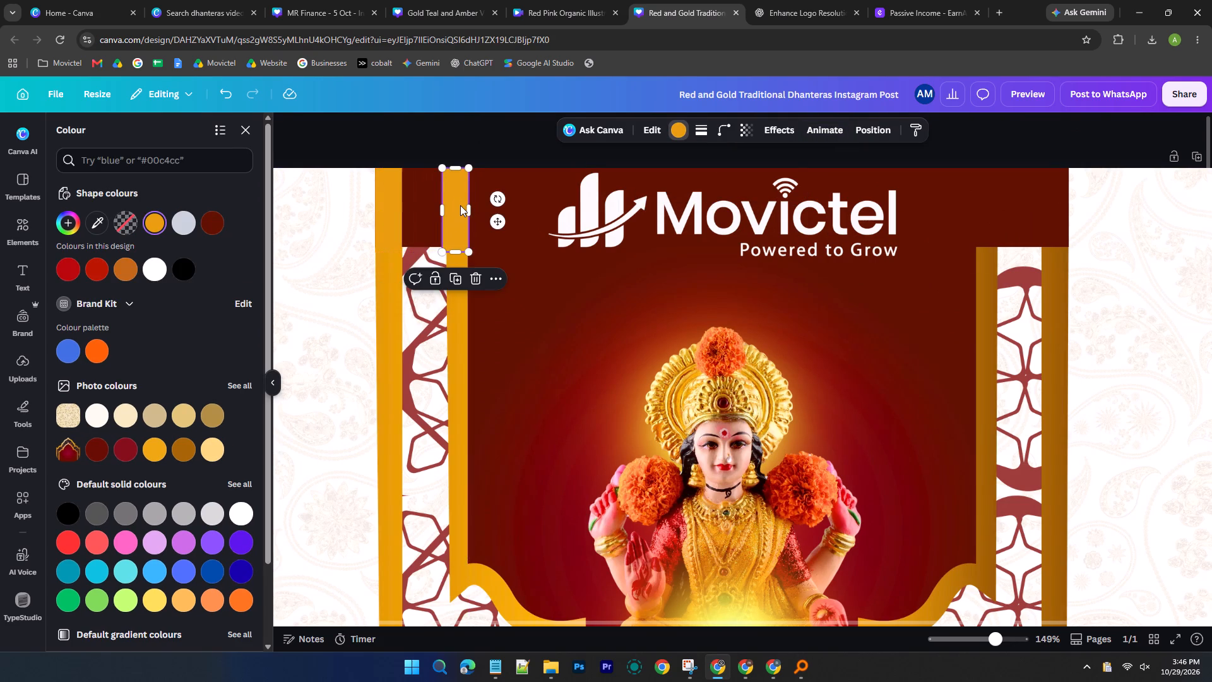
Narrow the copied strip from both sides so its edges match the inner left pillar.
ctrl+scroll(460, 205, up, 8)
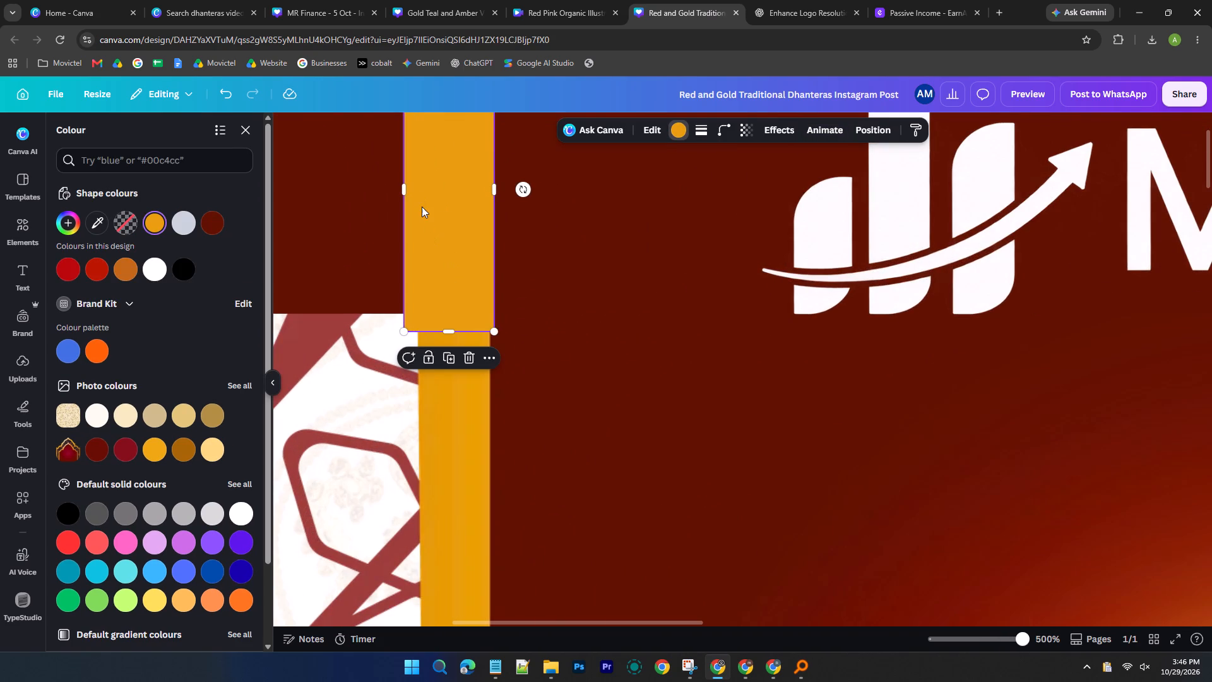
ctrl+scroll(422, 206, up, 4)
click(497, 192)
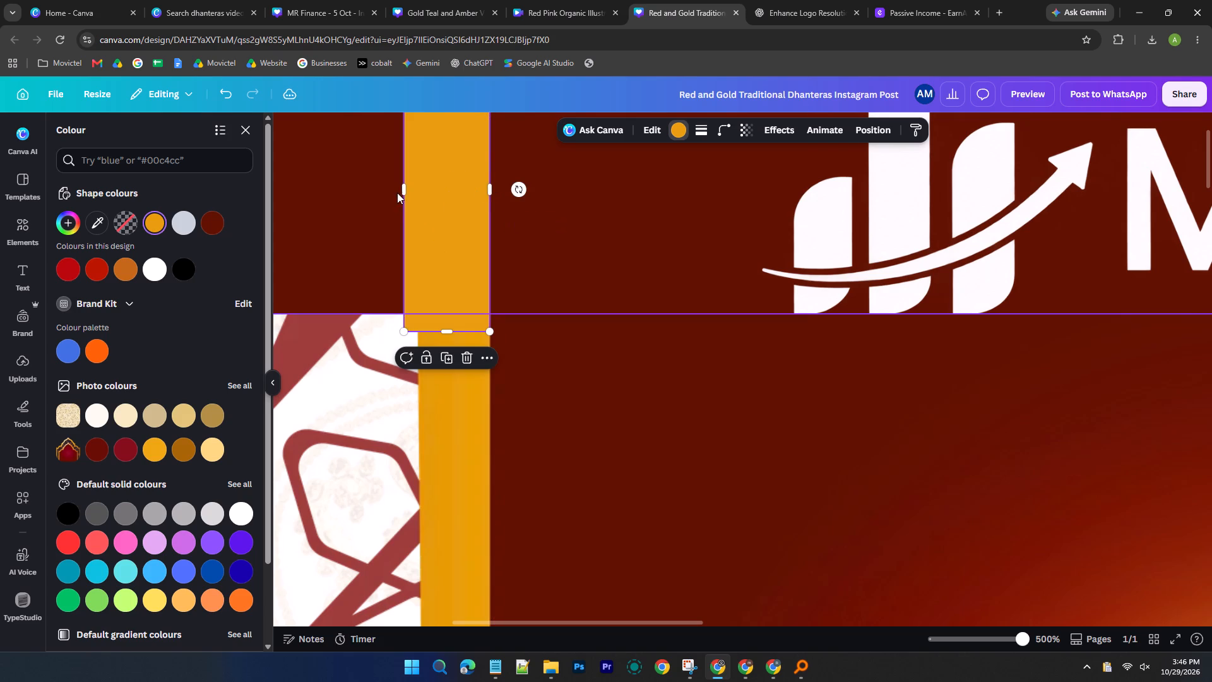
drag(403, 193, 417, 193)
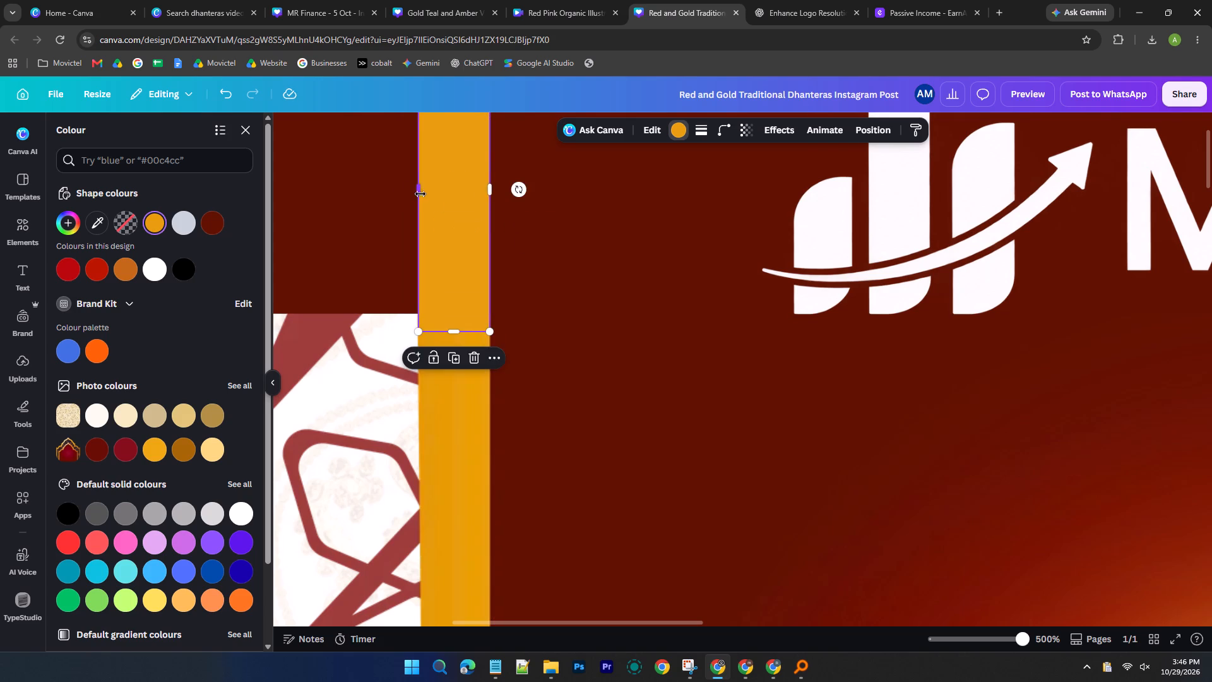
click(561, 252)
Examine how the two golden strips blend with the left pillars and the overall frame.
ctrl+scroll(561, 252, down, 3)
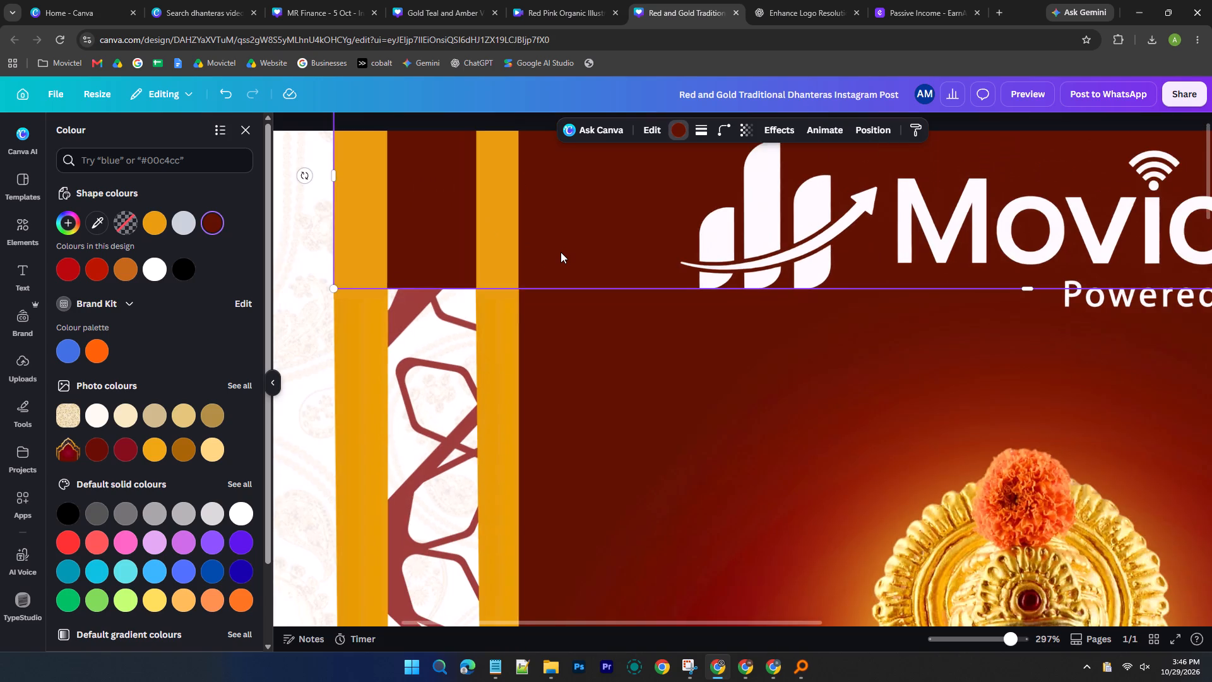
ctrl+scroll(352, 285, down, 1)
click(304, 241)
scroll(304, 241, down, 1)
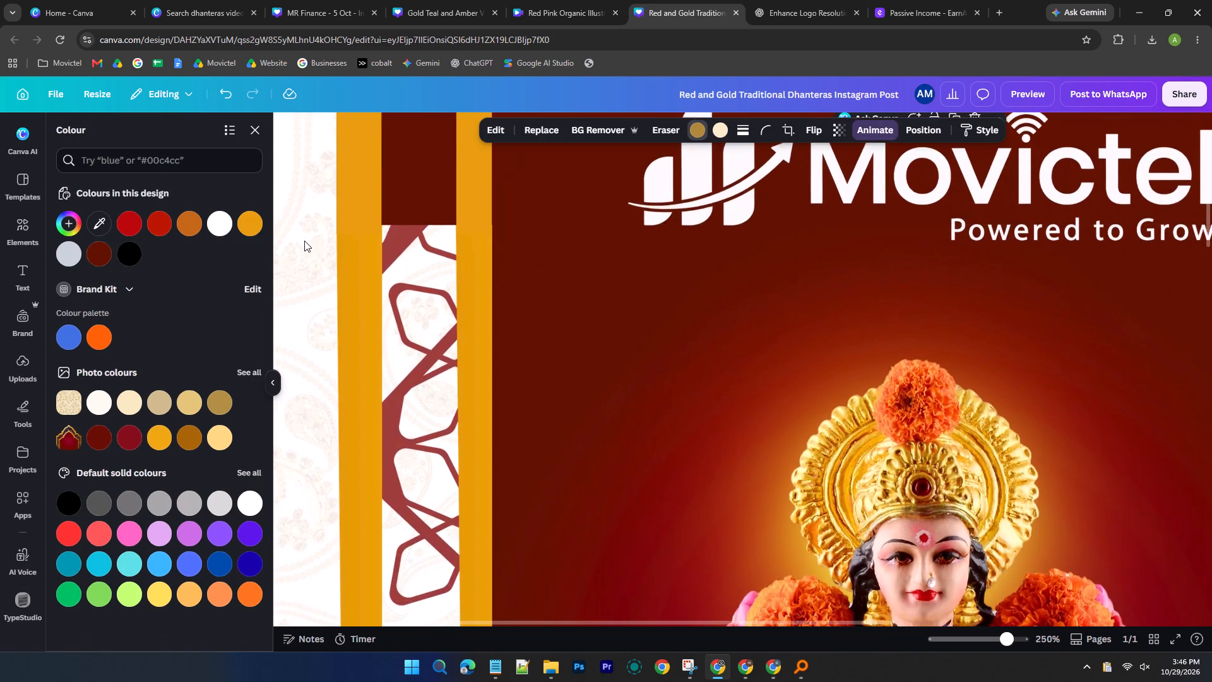
ctrl+scroll(304, 241, up, 2)
ctrl+scroll(304, 241, down, 3)
scroll(307, 252, down, 2)
scroll(314, 250, up, 3)
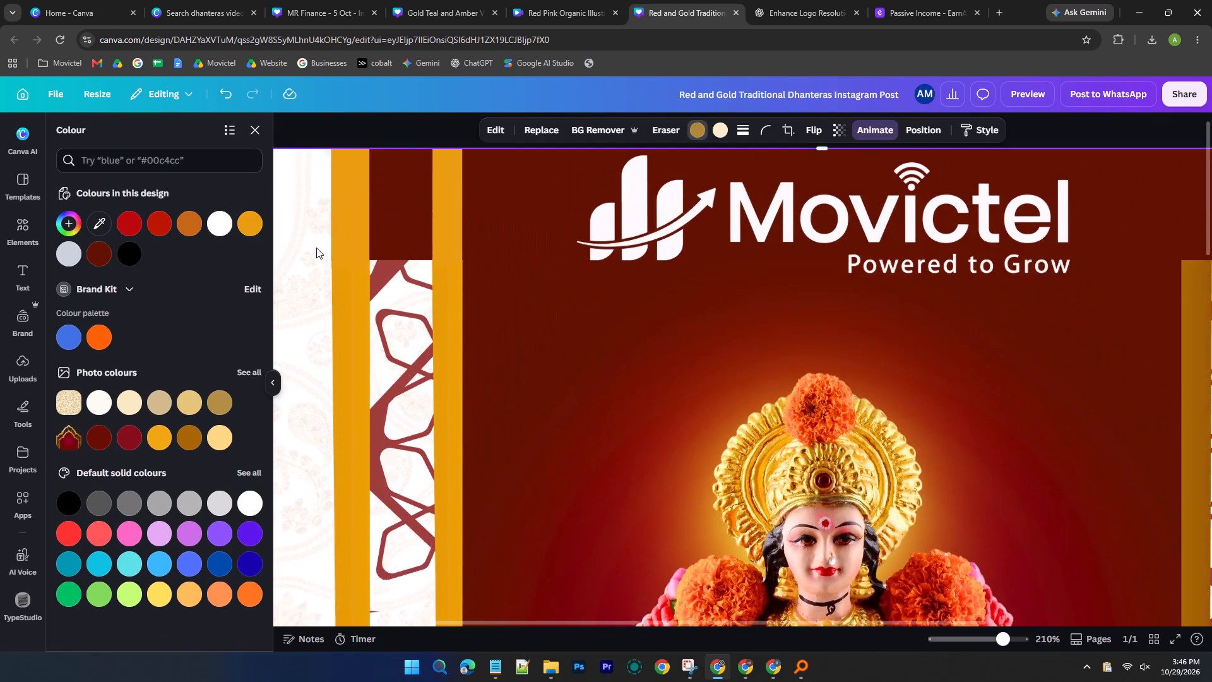
scroll(316, 248, up, 3)
ctrl+scroll(316, 248, down, 3)
scroll(316, 248, down, 1)
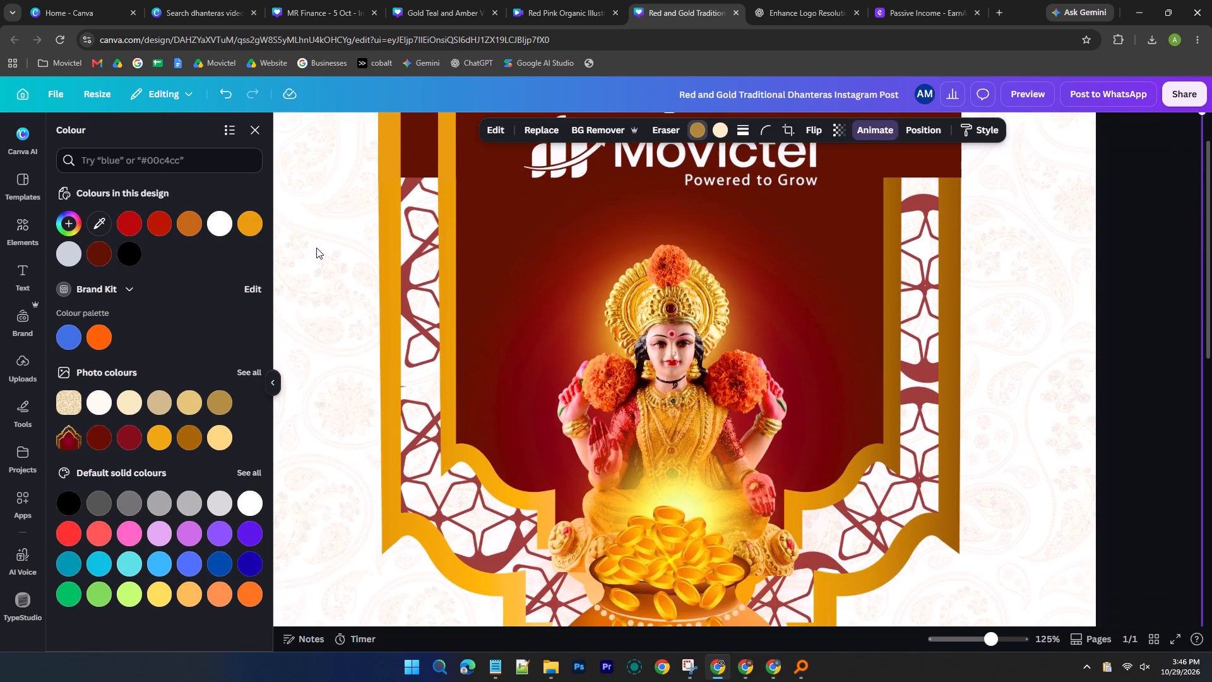
Duplicate both golden strips together and place the copies above the right pillars, undoing any move of the original outer left strip.
scroll(316, 248, up, 4)
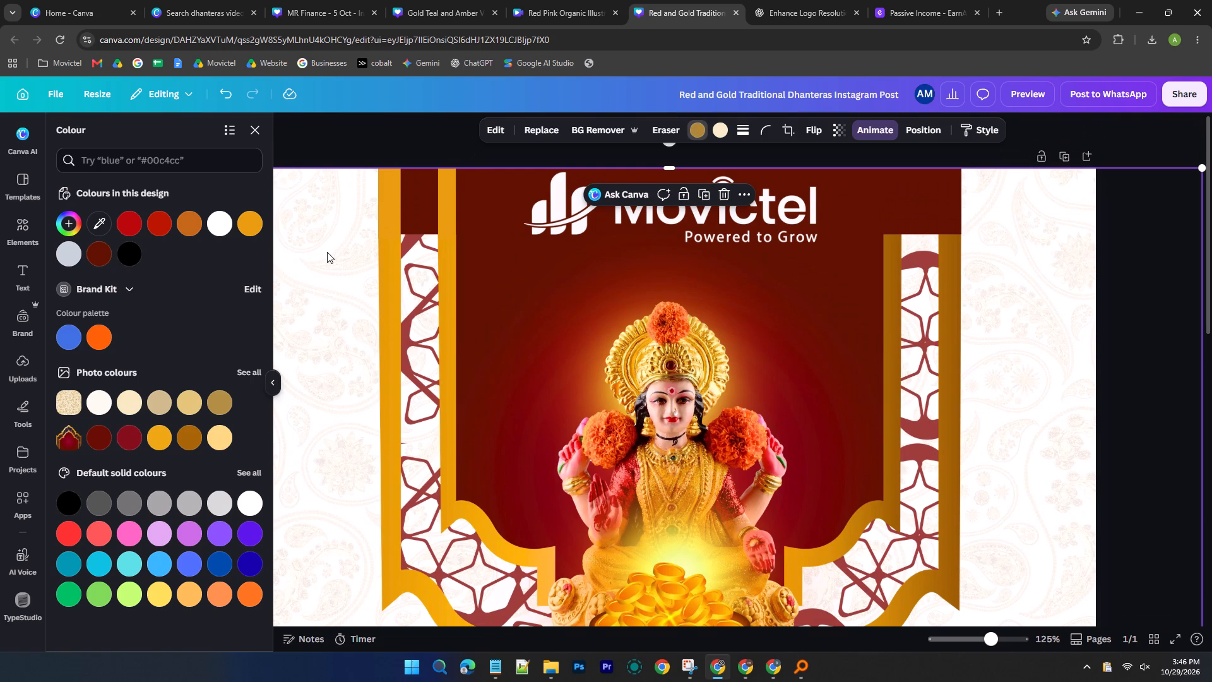
click(395, 200)
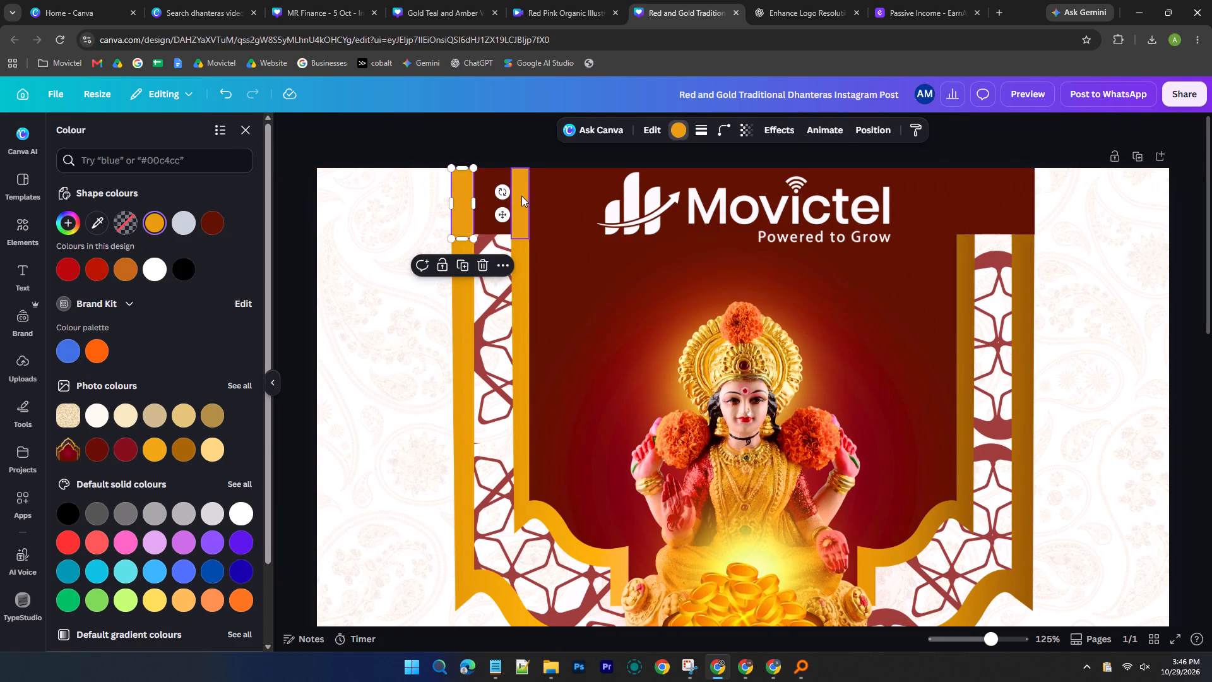
ctrl+click(521, 196)
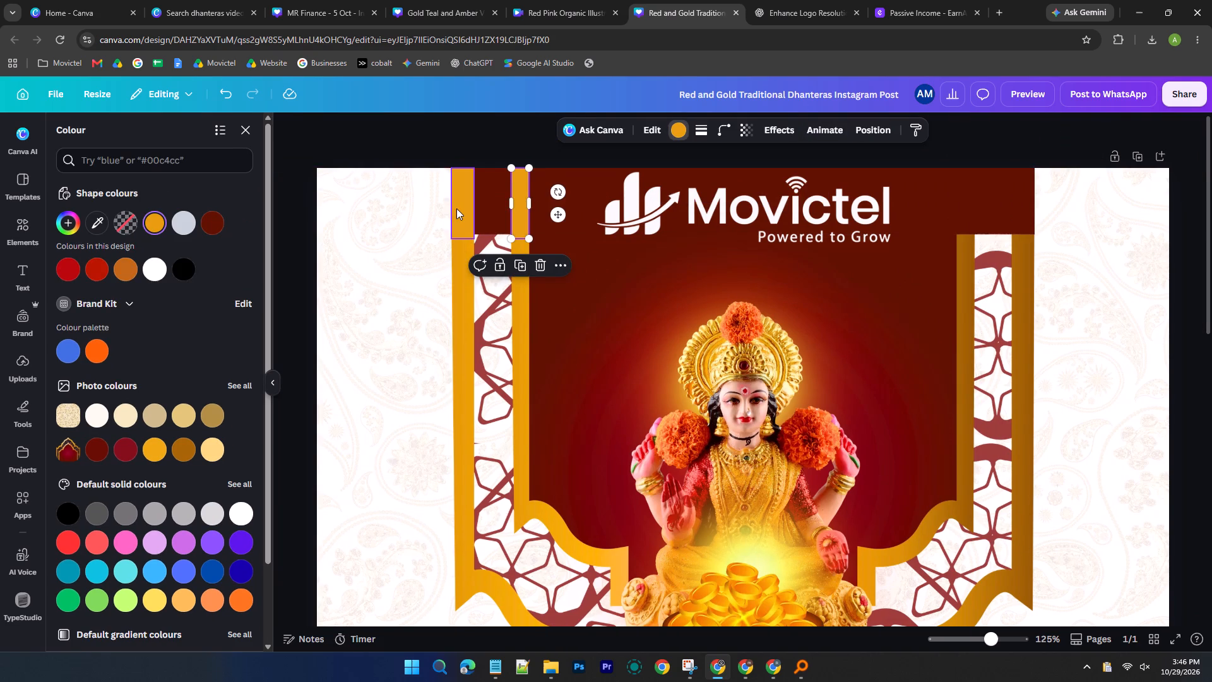
shift+click(456, 208)
key(ctrl+c)
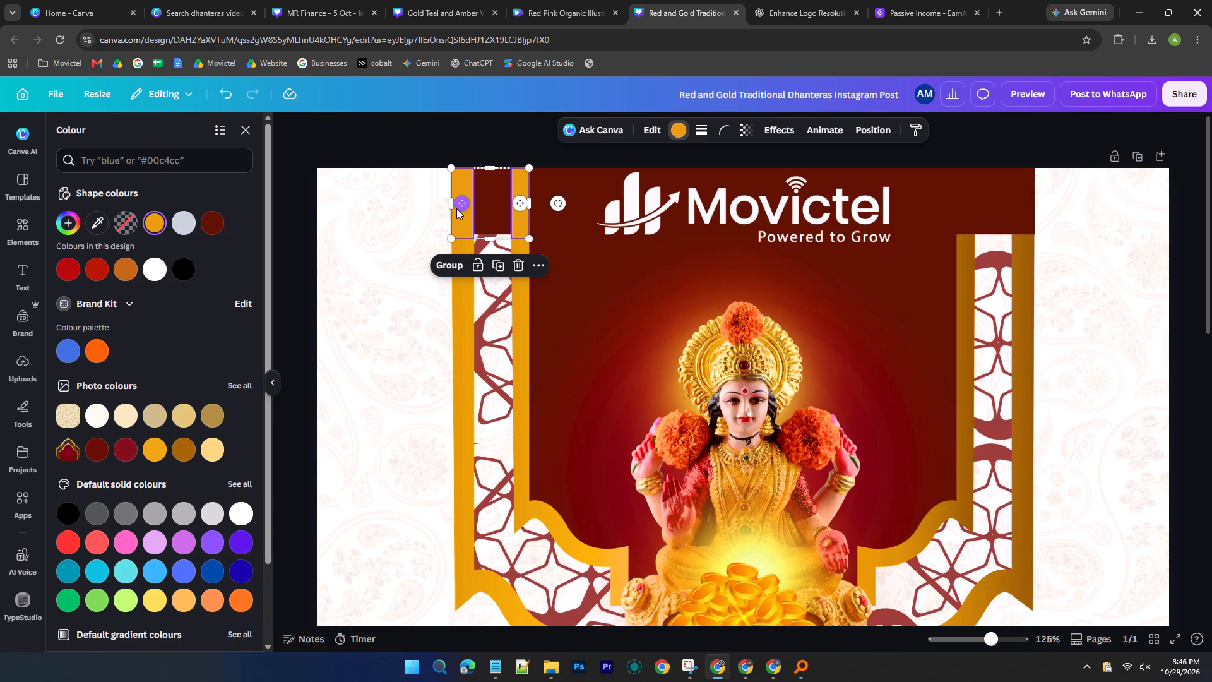
key(ctrl+v)
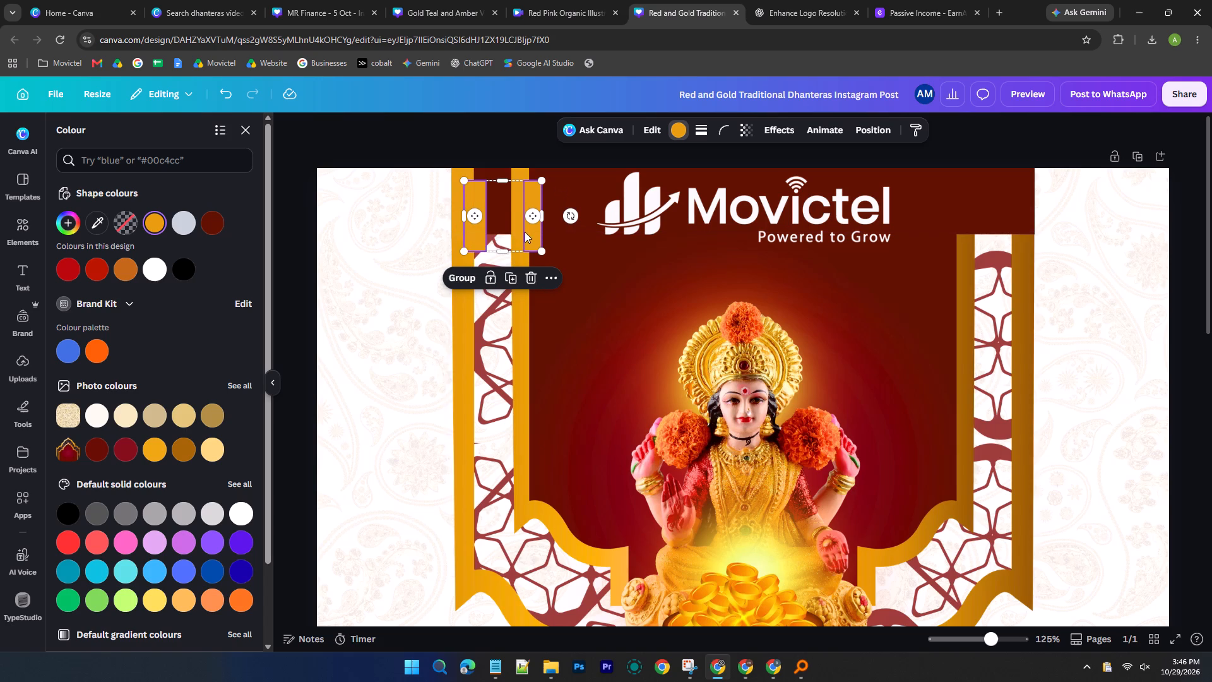
drag(530, 218, 1019, 200)
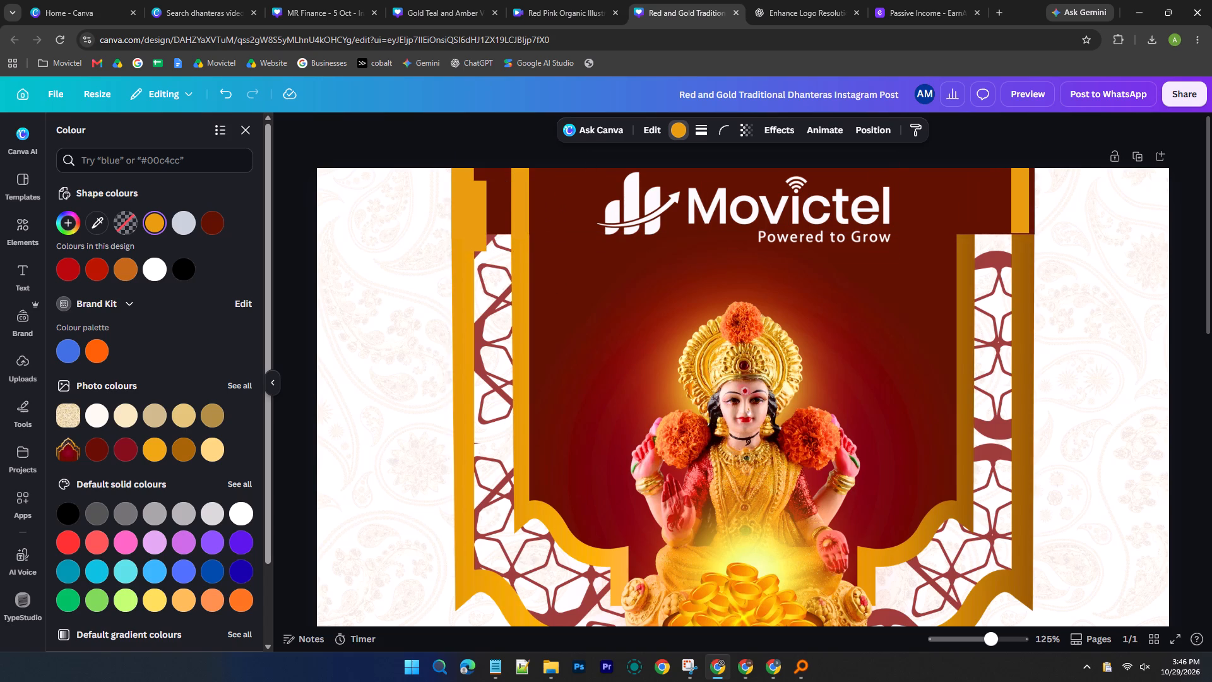
drag(1019, 200, 1023, 201)
drag(464, 208, 925, 201)
key(ctrl+z)
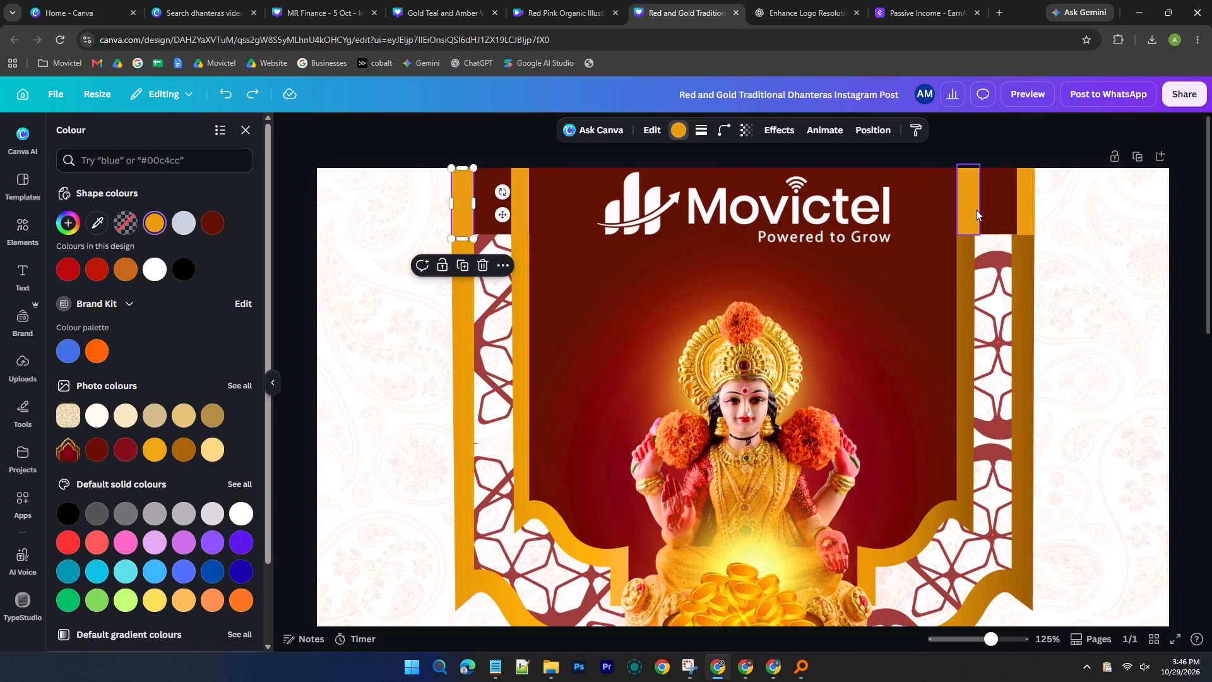
Narrow the golden strip above the inner right pillar to 23 wide, aligning both edges with the pillar.
ctrl+scroll(1028, 218, up, 3)
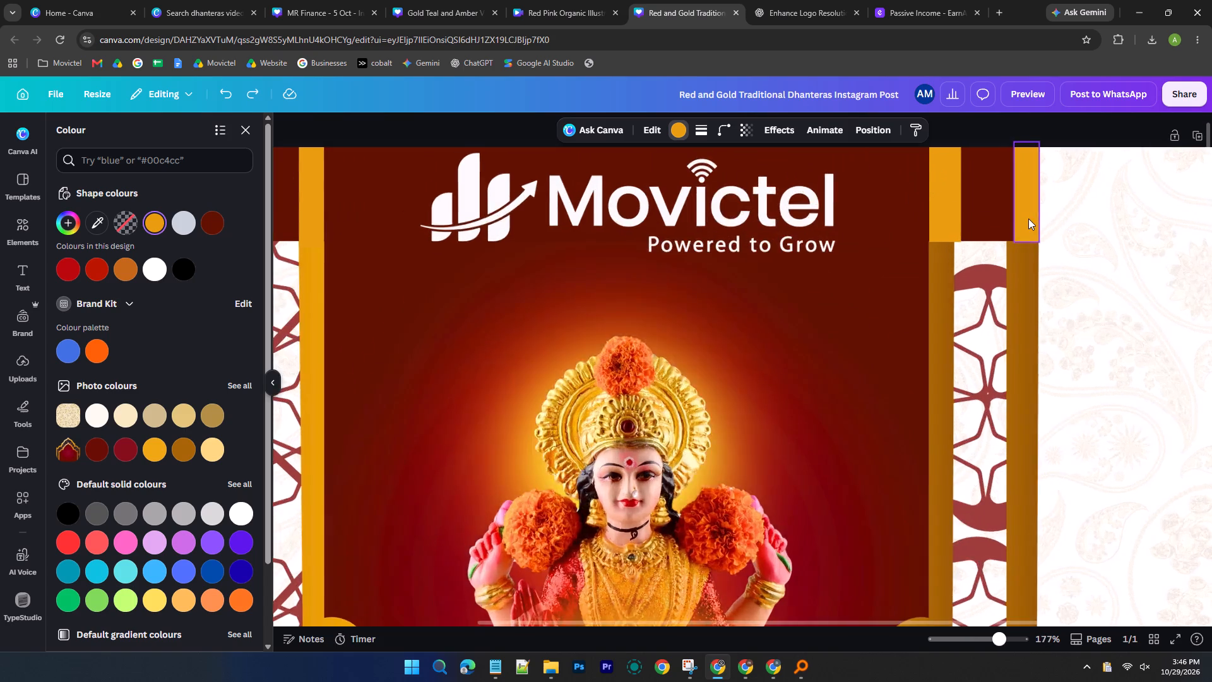
ctrl+scroll(1028, 218, up, 6)
scroll(904, 252, up, 9)
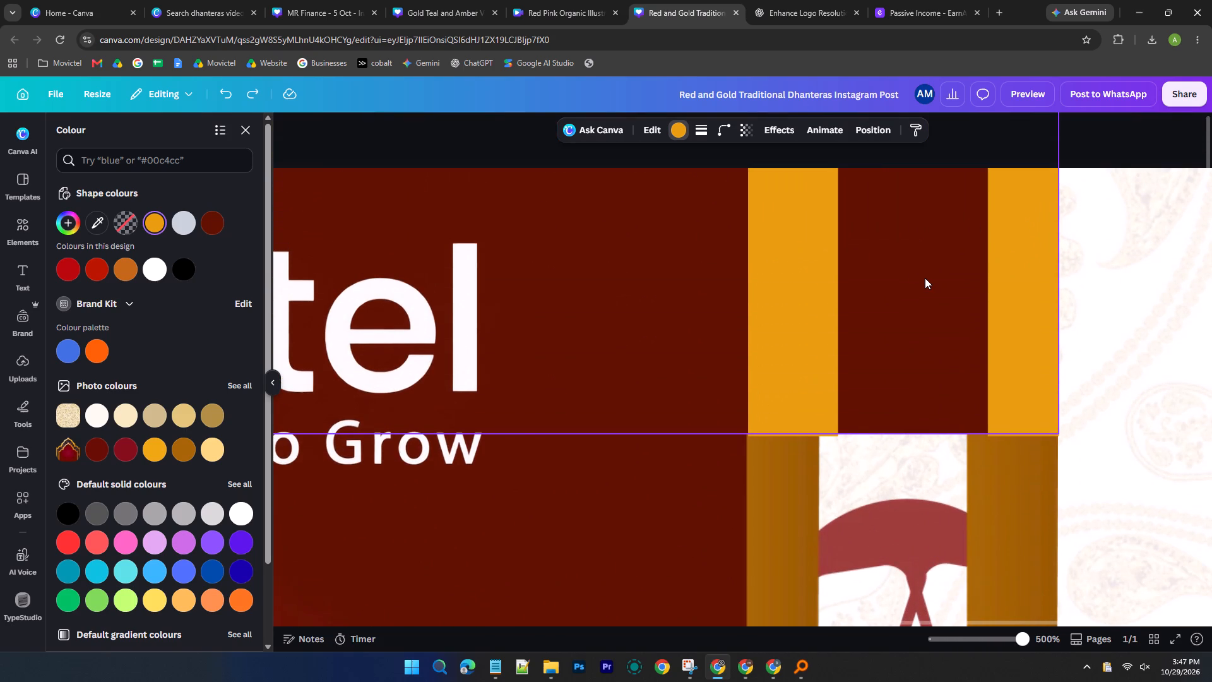
ctrl+scroll(925, 278, up, 3)
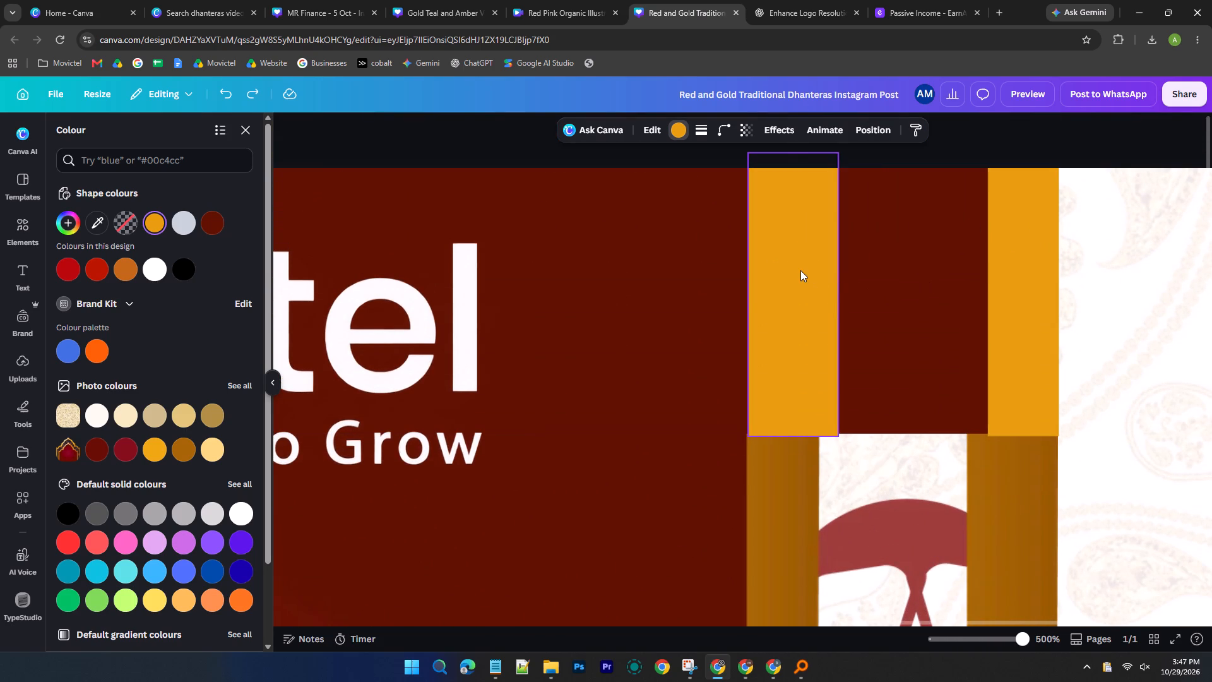
click(800, 270)
ctrl+scroll(740, 380, up, 2)
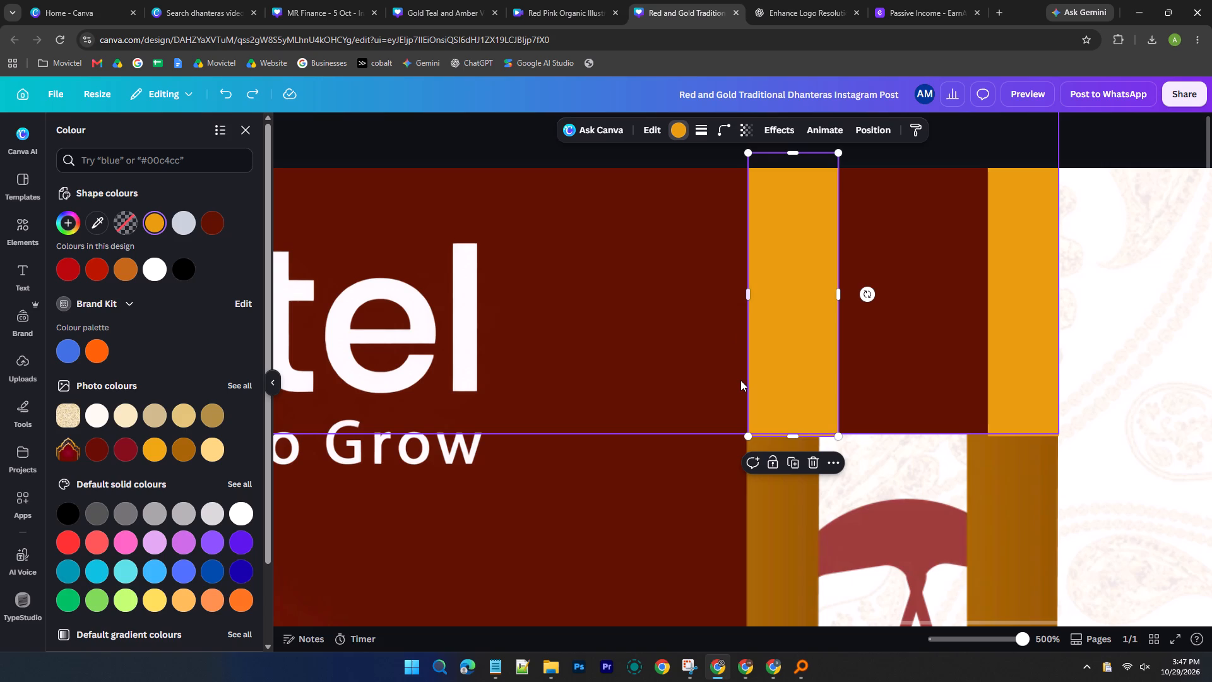
ctrl+scroll(740, 380, up, 3)
click(766, 525)
click(758, 341)
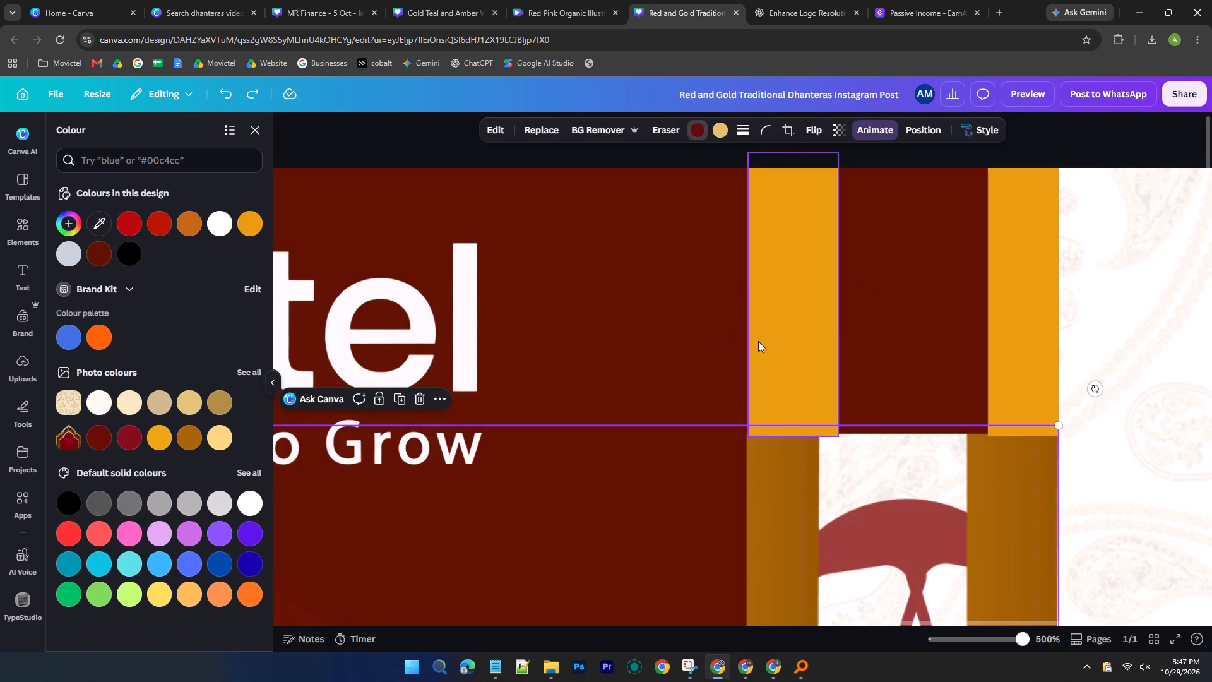
click(747, 296)
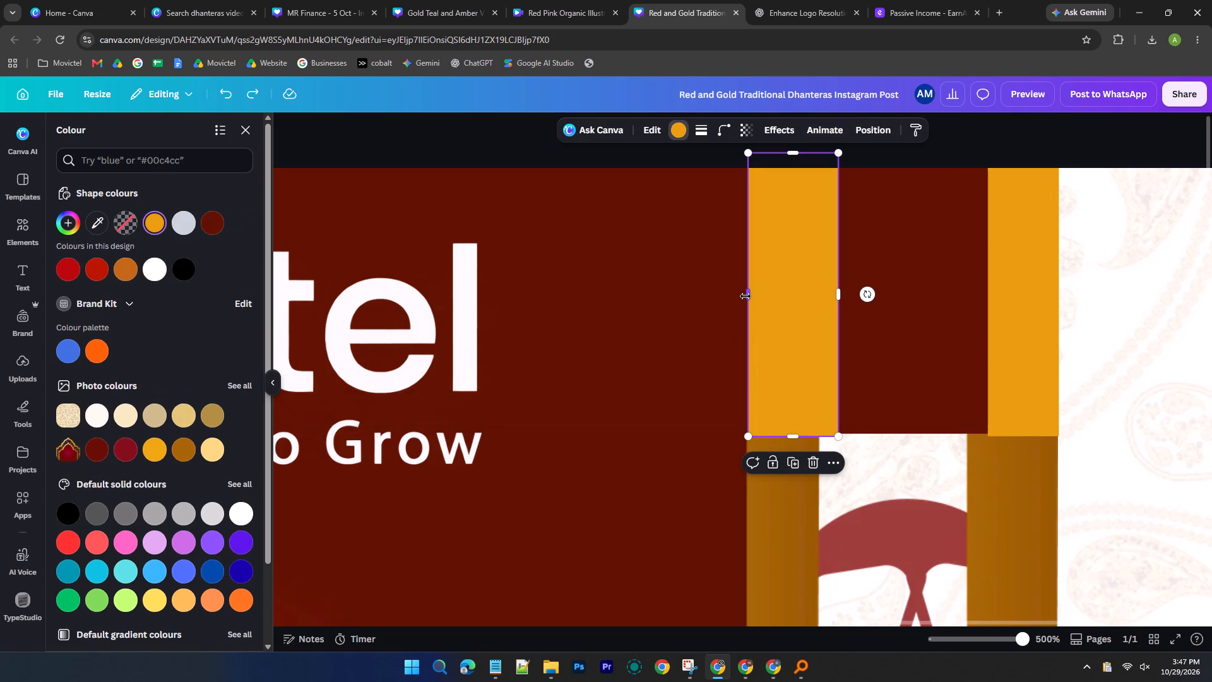
drag(840, 295, 832, 295)
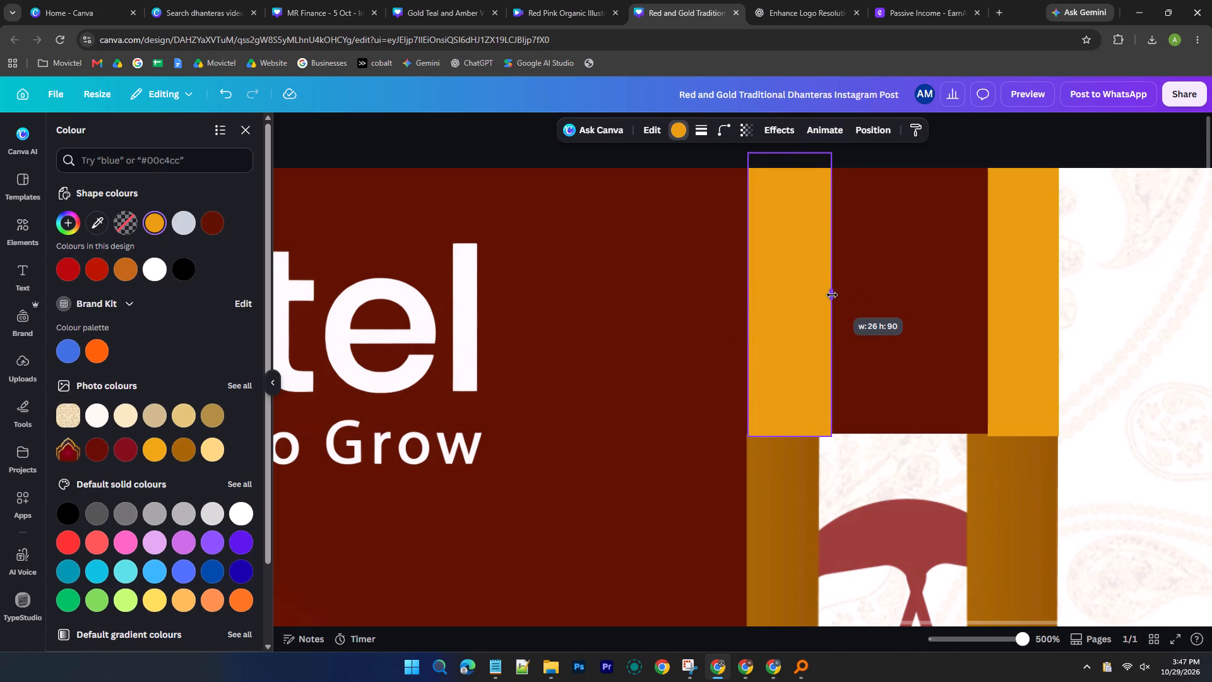
drag(832, 295, 821, 295)
click(1191, 296)
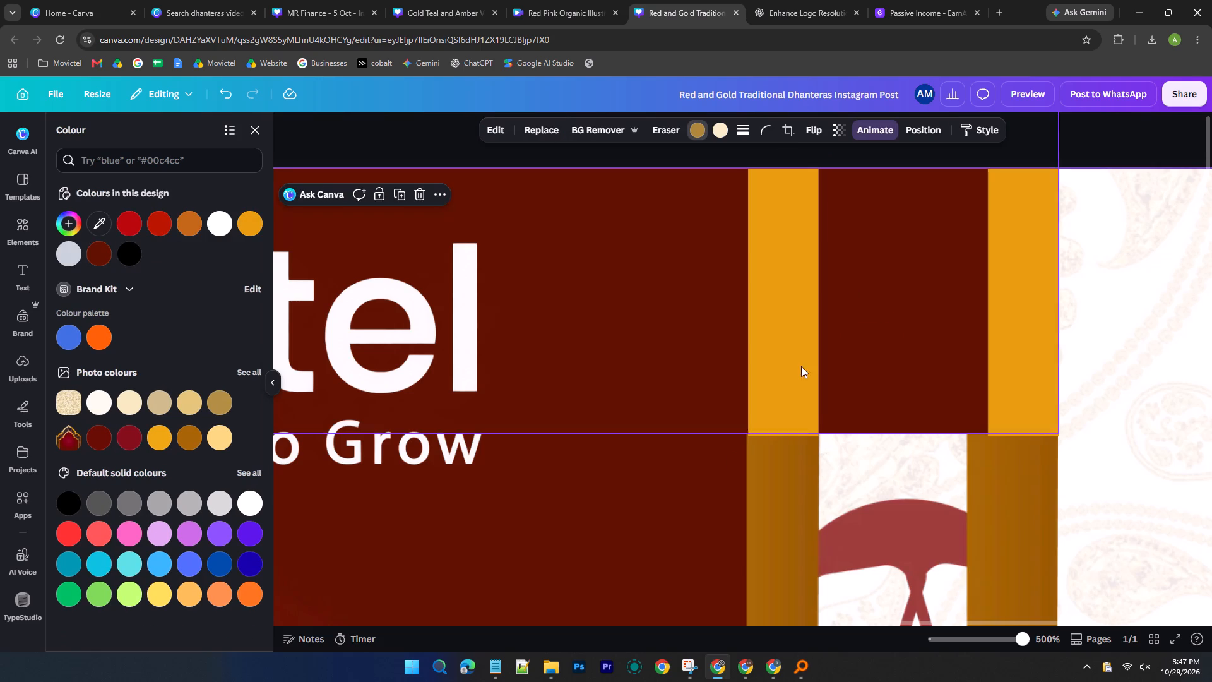
click(760, 296)
click(747, 289)
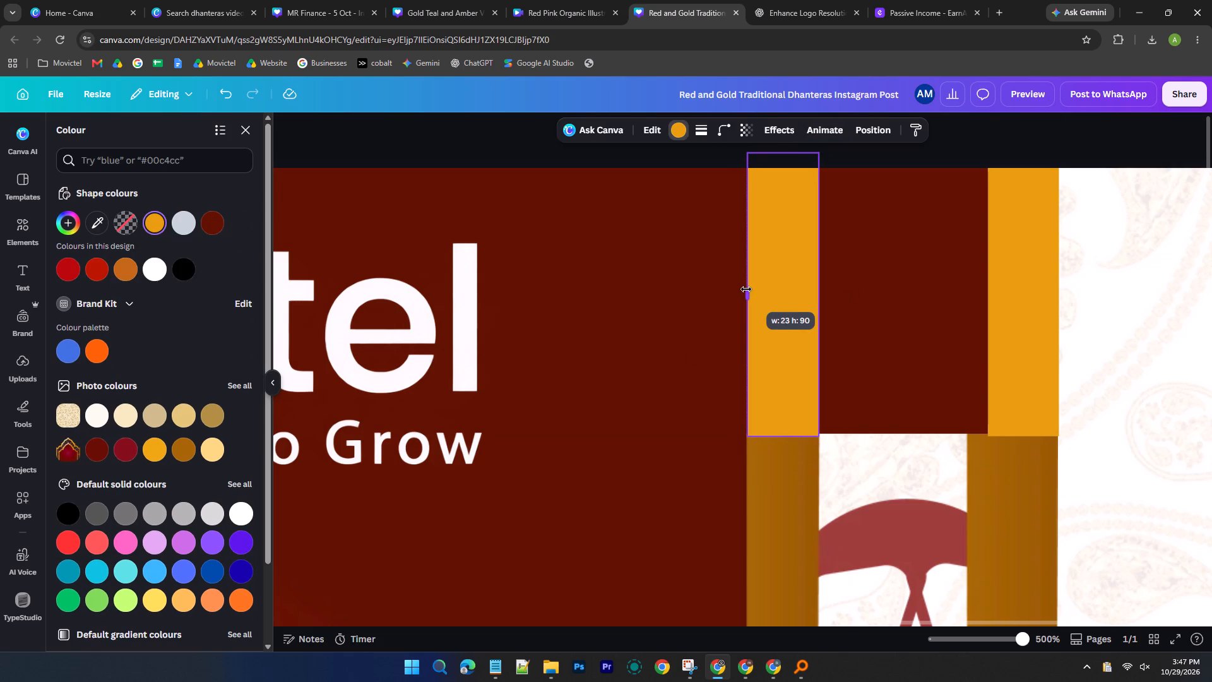
click(1081, 326)
Widen the golden strip above the outer right pillar inward to about 29 wide so its inner edge meets the pillar.
click(1016, 289)
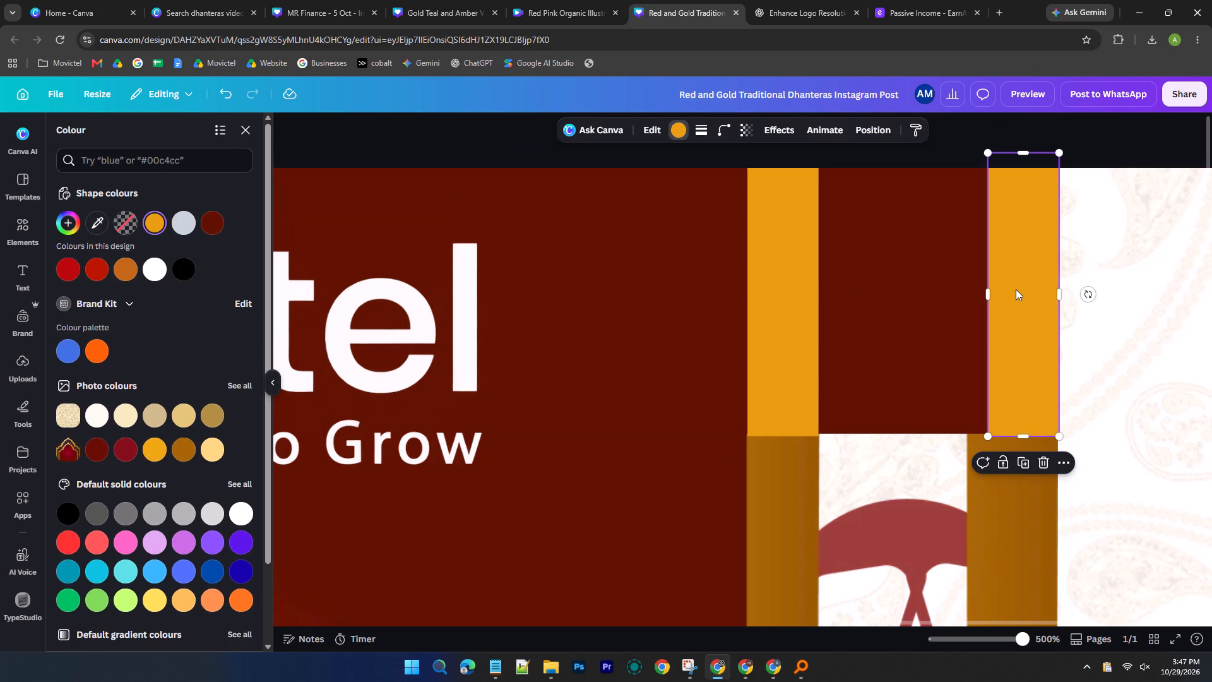
drag(987, 287, 968, 287)
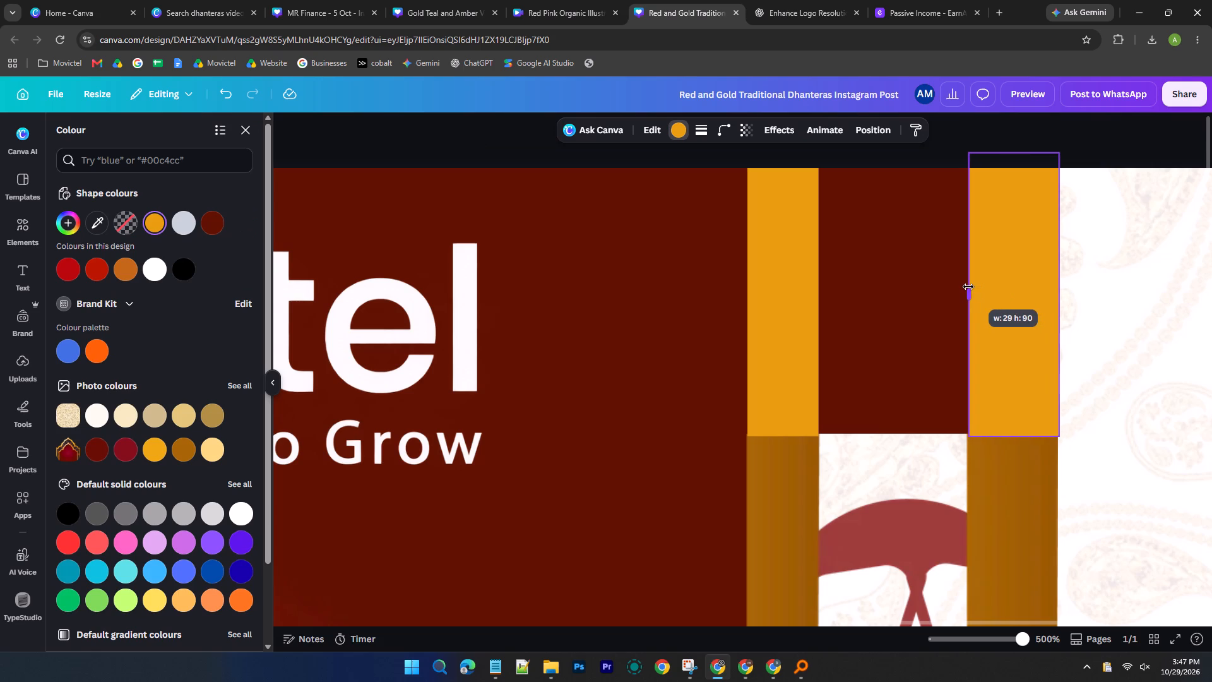
drag(968, 287, 966, 287)
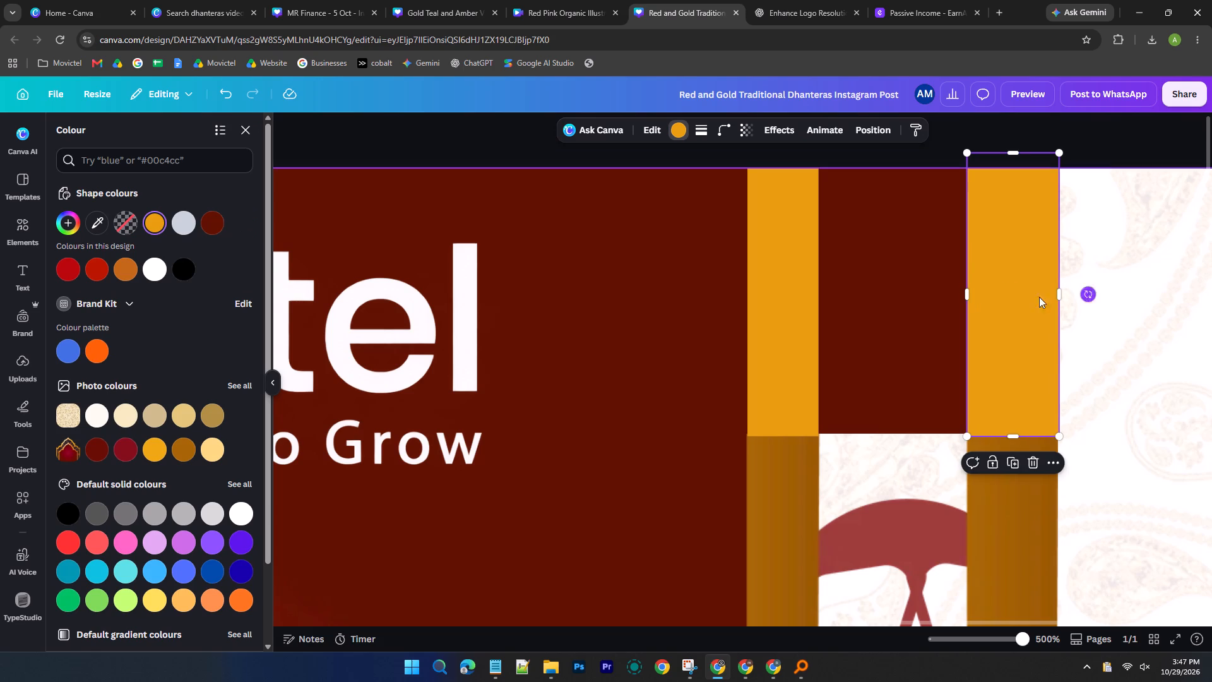
Recolour the outer and inner right strips with the brown tones sampled from the right pillars directly below.
click(102, 225)
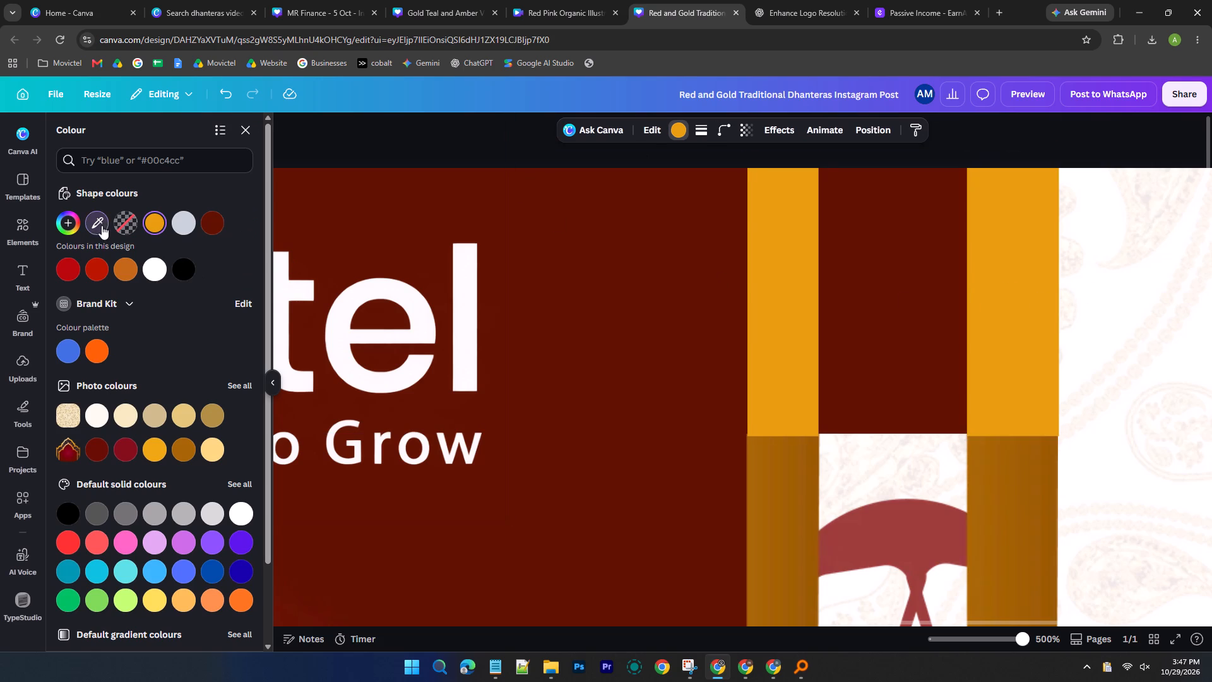
click(1007, 486)
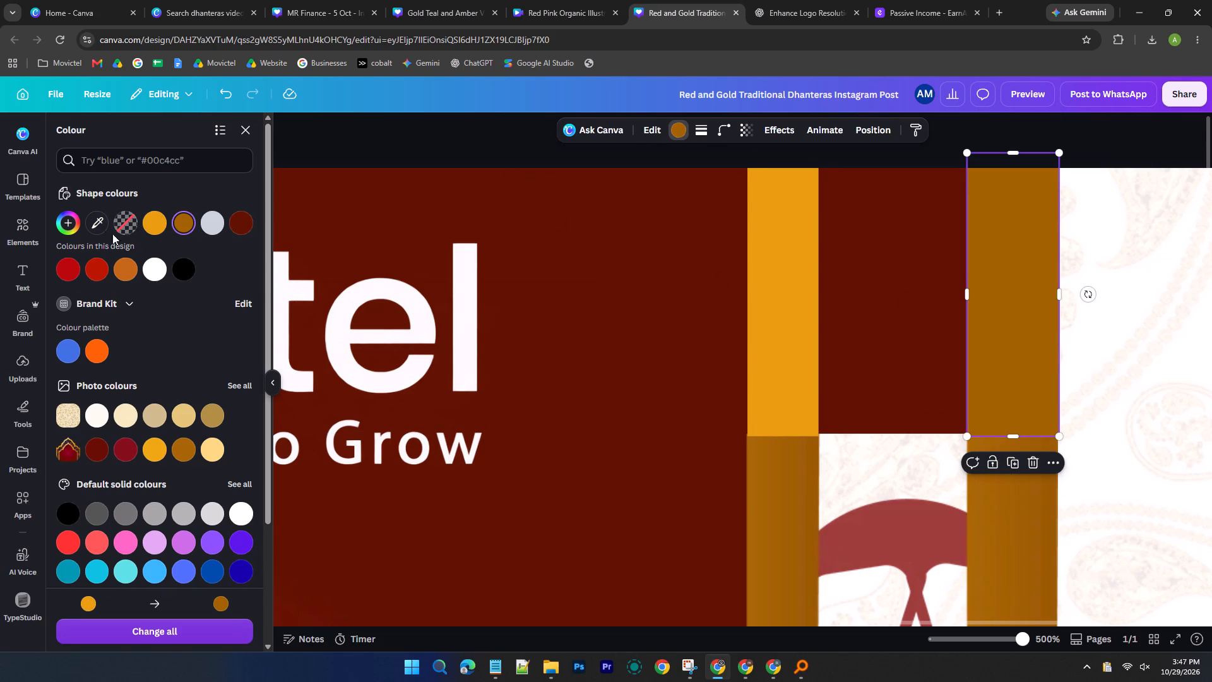
click(93, 225)
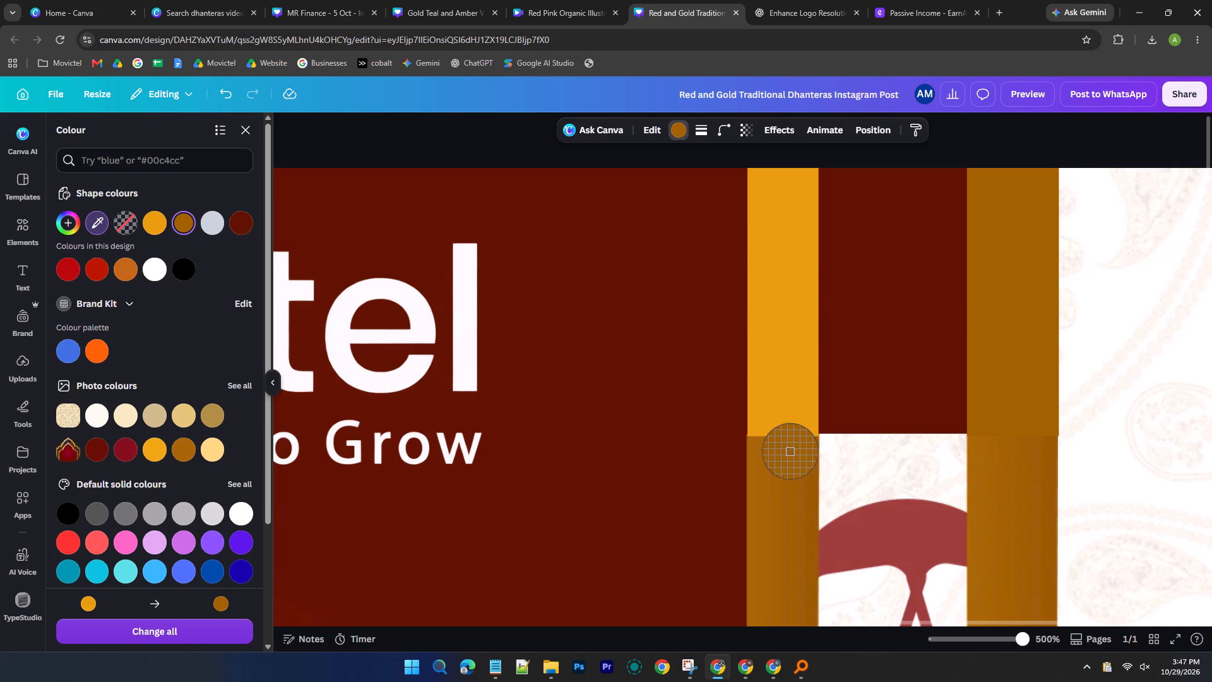
click(790, 452)
click(776, 333)
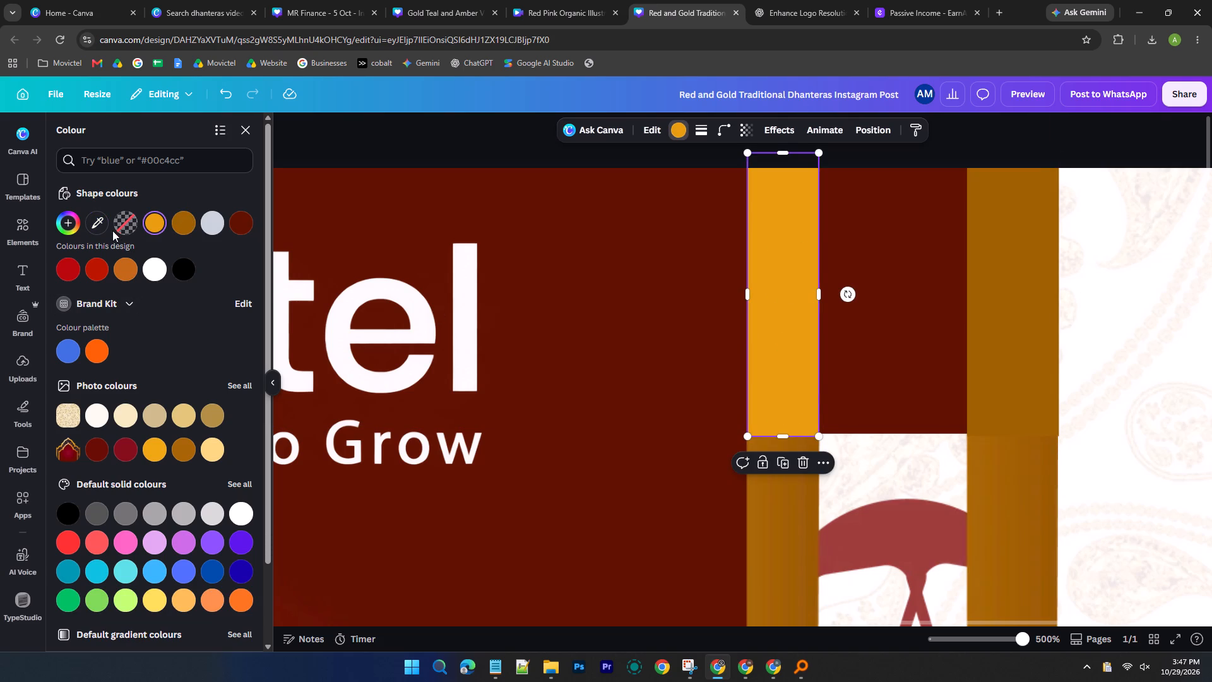
click(95, 220)
click(766, 459)
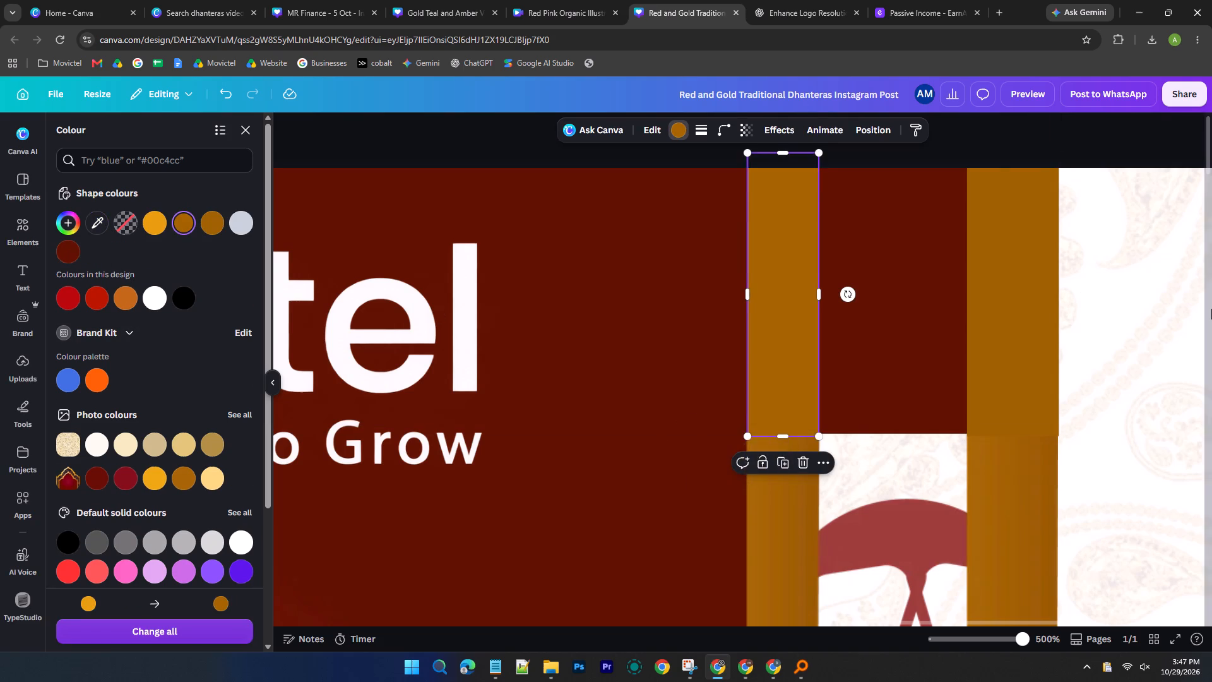
click(1211, 309)
click(1151, 310)
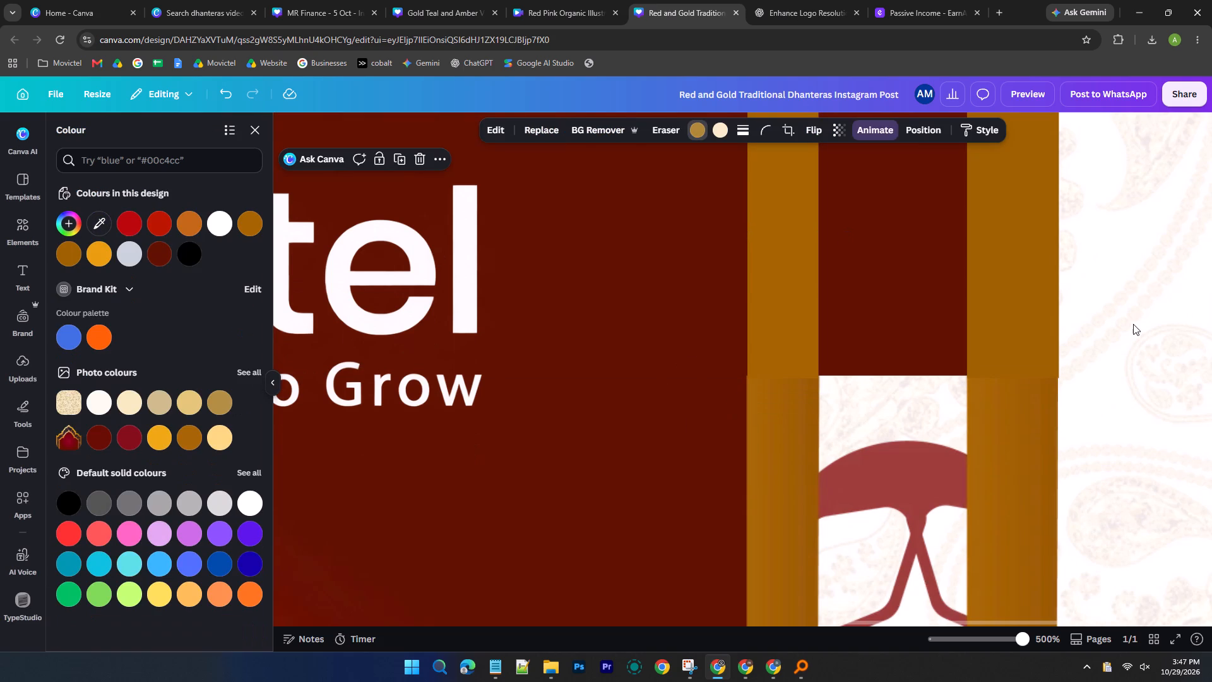
Examine how the recoloured right strips blend with the frame across the whole poster.
ctrl+scroll(1131, 324, down, 9)
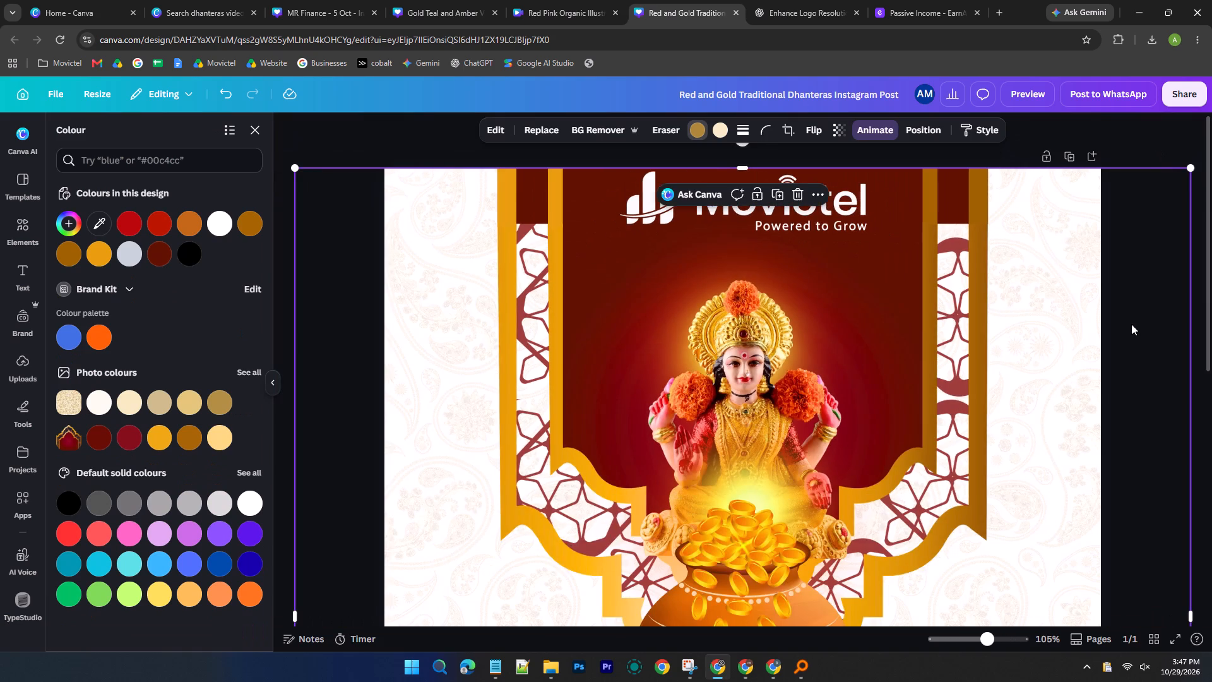
scroll(1131, 324, down, 1)
ctrl+scroll(1131, 324, down, 2)
click(1131, 324)
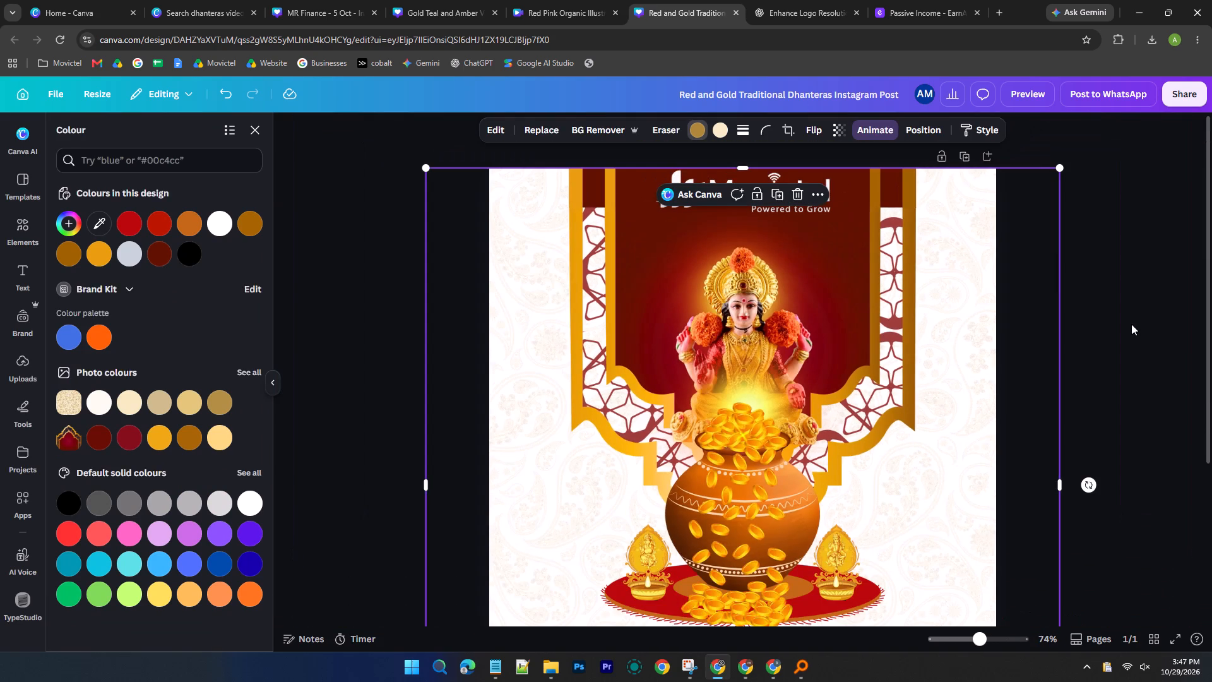
click(1131, 324)
scroll(1127, 352, down, 2)
ctrl+scroll(1127, 352, down, 2)
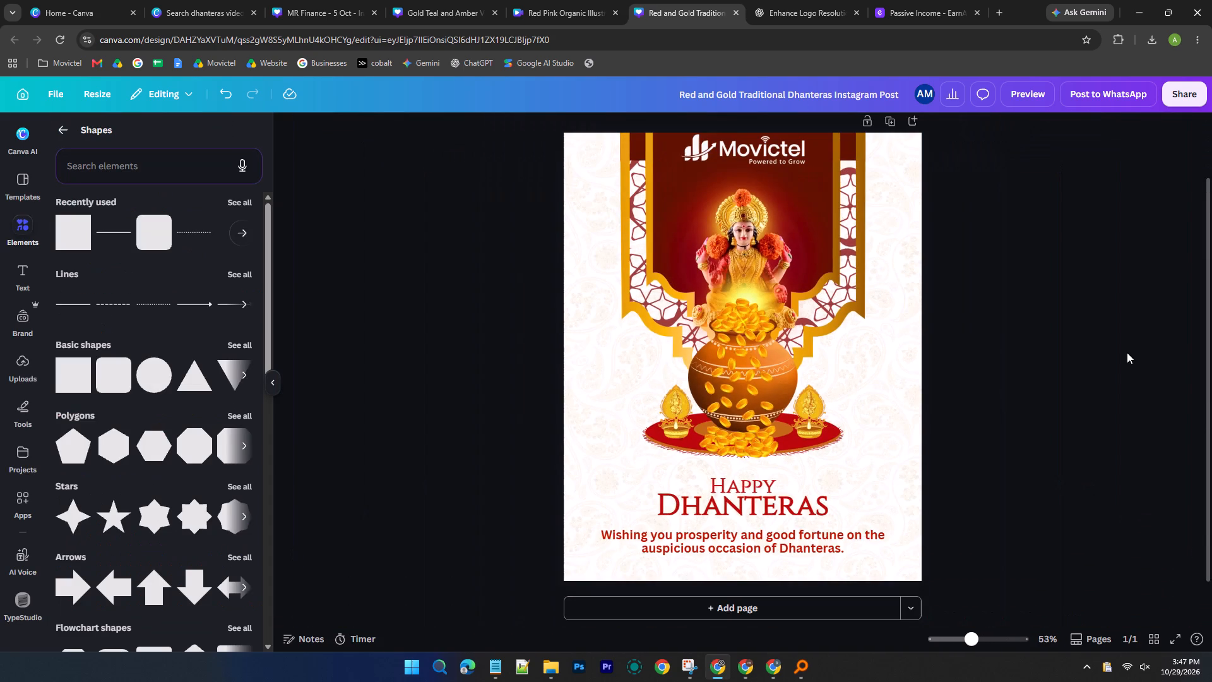
scroll(1119, 352, up, 3)
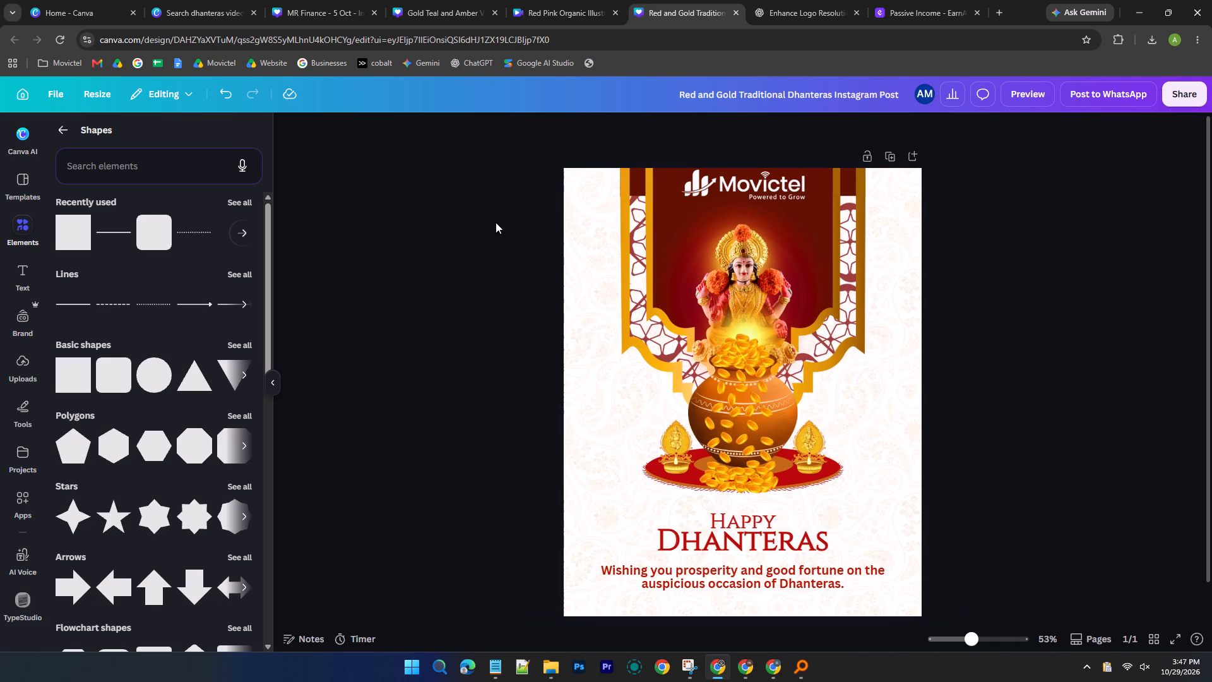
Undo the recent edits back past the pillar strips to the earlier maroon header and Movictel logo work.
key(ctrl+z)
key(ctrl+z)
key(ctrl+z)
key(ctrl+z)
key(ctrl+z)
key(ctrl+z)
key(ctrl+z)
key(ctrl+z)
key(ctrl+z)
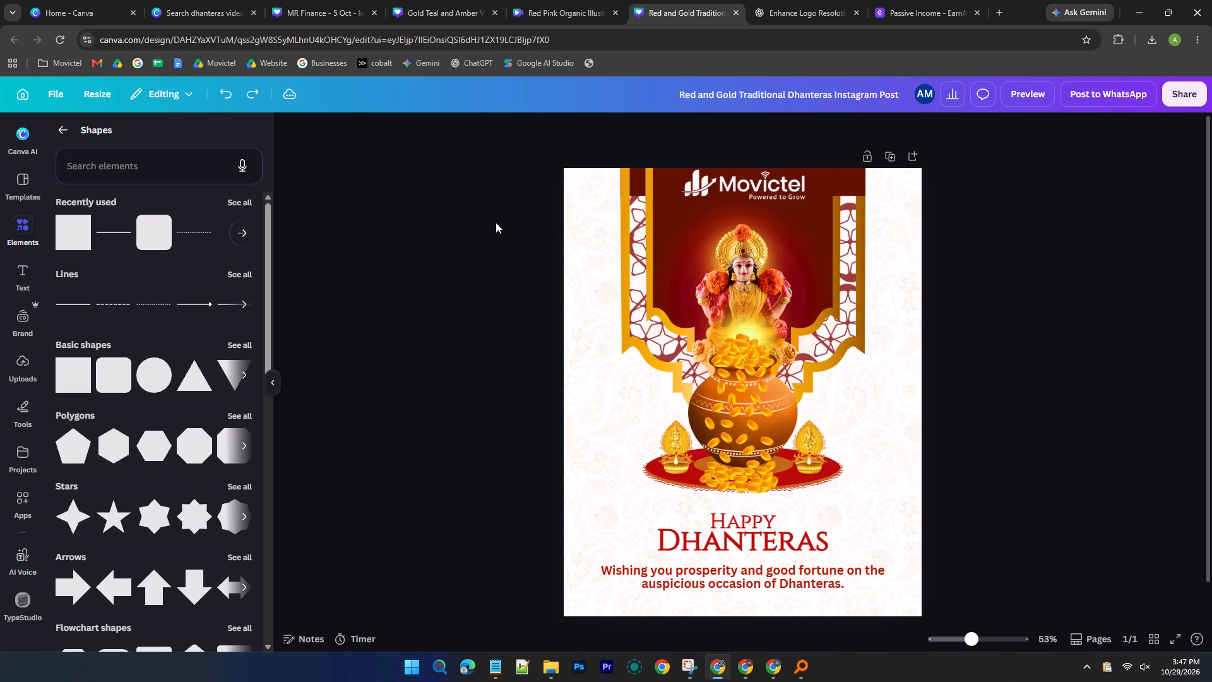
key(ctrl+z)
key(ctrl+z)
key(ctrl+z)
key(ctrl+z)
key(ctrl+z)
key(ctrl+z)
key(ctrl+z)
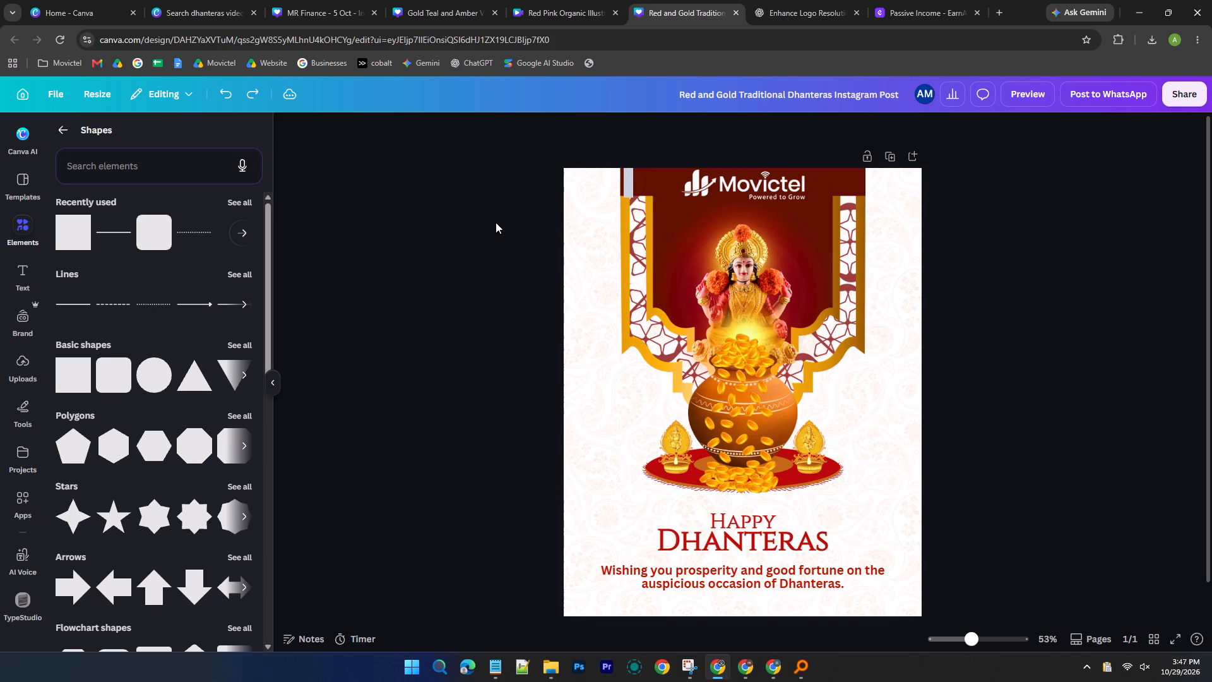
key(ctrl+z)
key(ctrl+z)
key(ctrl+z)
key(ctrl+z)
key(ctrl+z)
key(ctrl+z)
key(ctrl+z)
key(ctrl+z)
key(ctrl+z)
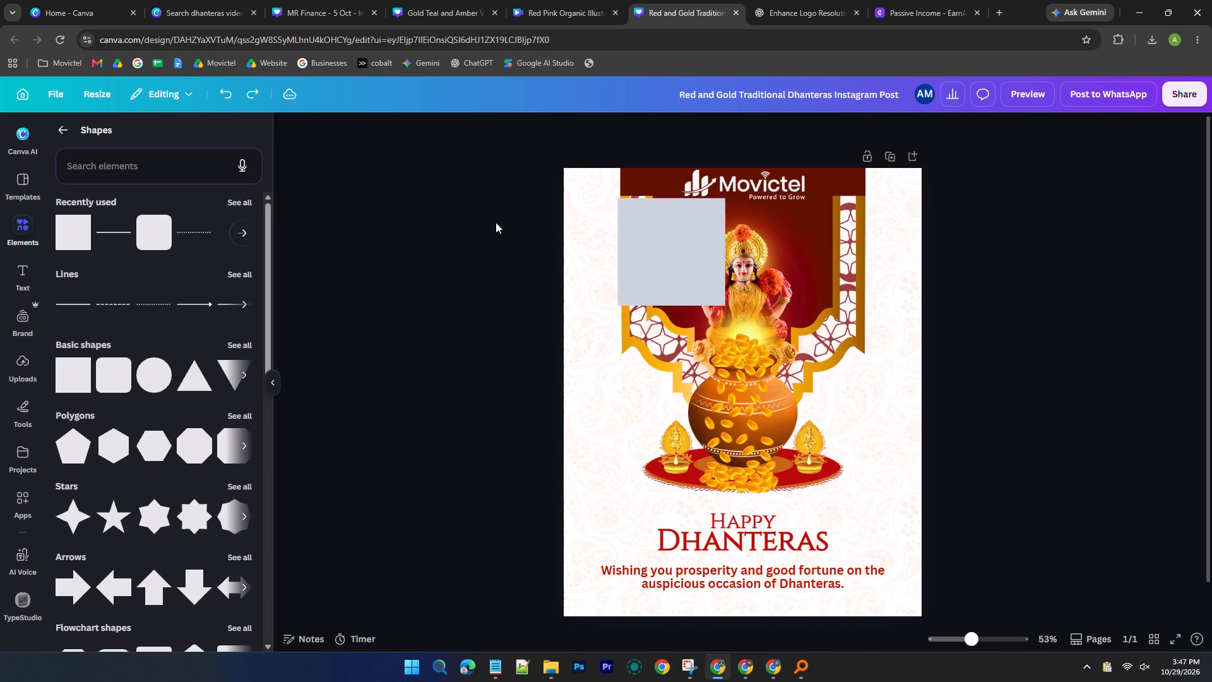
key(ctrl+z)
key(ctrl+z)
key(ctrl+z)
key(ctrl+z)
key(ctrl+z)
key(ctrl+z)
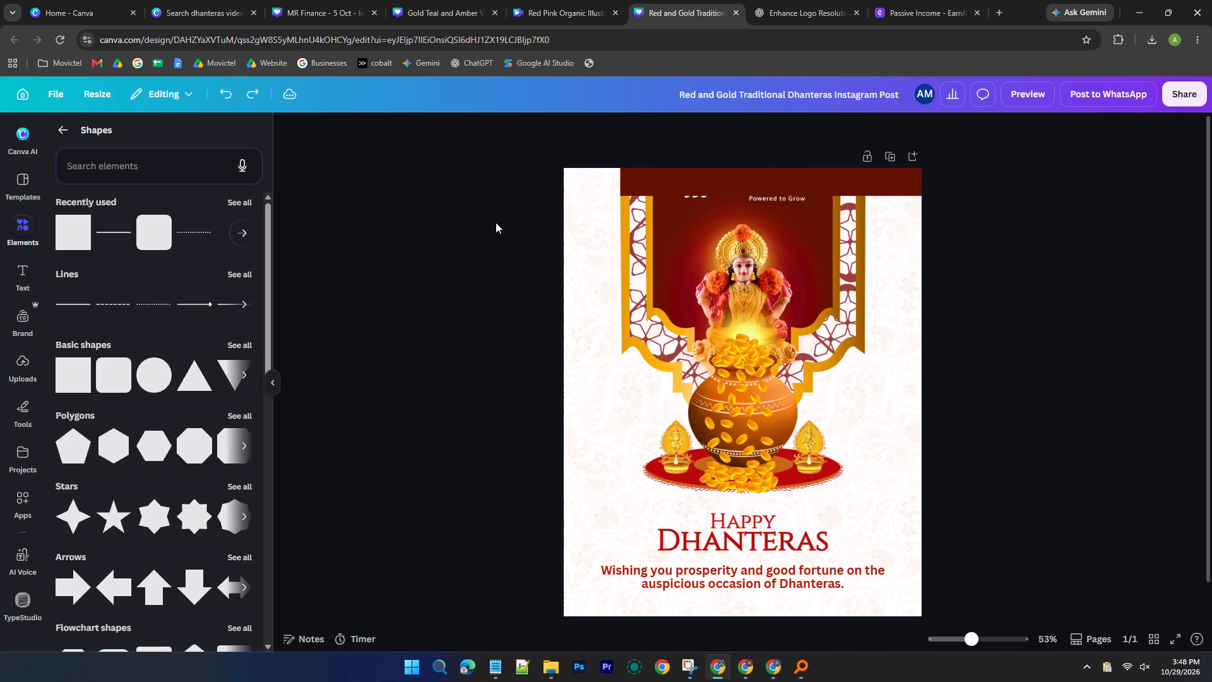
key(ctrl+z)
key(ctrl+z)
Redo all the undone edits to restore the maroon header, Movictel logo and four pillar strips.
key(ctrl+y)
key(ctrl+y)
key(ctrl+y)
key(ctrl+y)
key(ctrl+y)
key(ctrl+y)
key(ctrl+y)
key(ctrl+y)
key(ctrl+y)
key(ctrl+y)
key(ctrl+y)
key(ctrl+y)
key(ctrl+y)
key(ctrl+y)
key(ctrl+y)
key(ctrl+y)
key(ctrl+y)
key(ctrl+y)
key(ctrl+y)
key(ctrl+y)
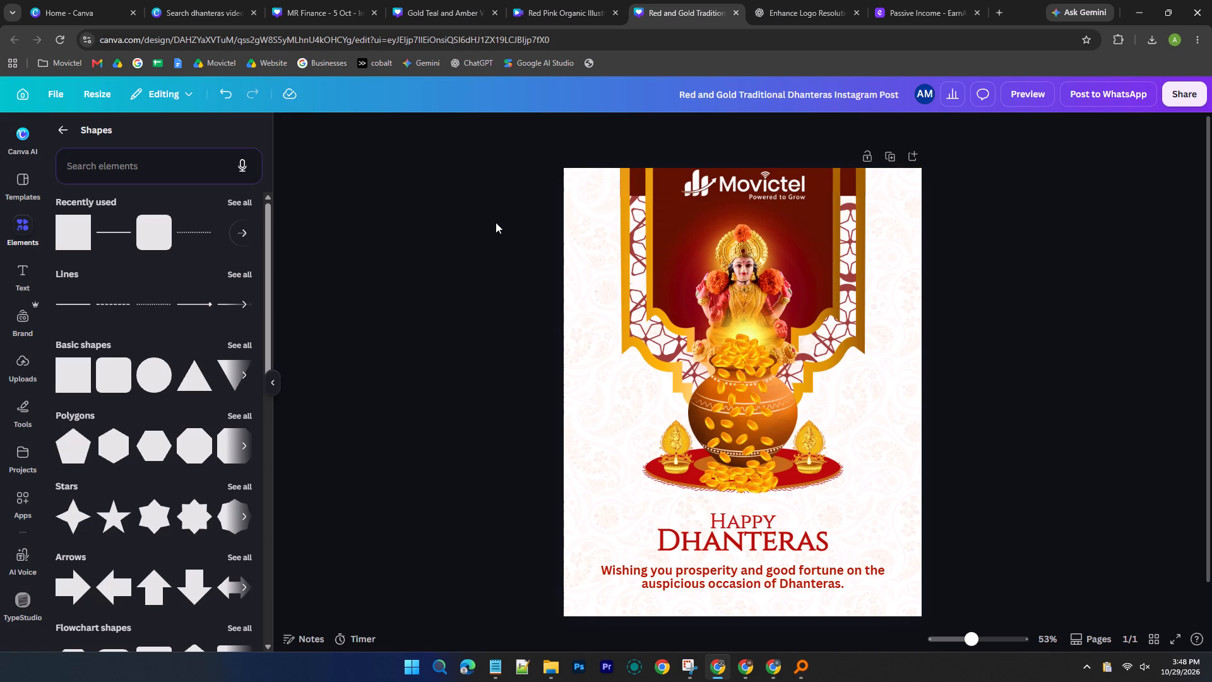
Examine the outer left golden strip's edge against the left pillar beneath it.
ctrl+scroll(629, 193, up, 10)
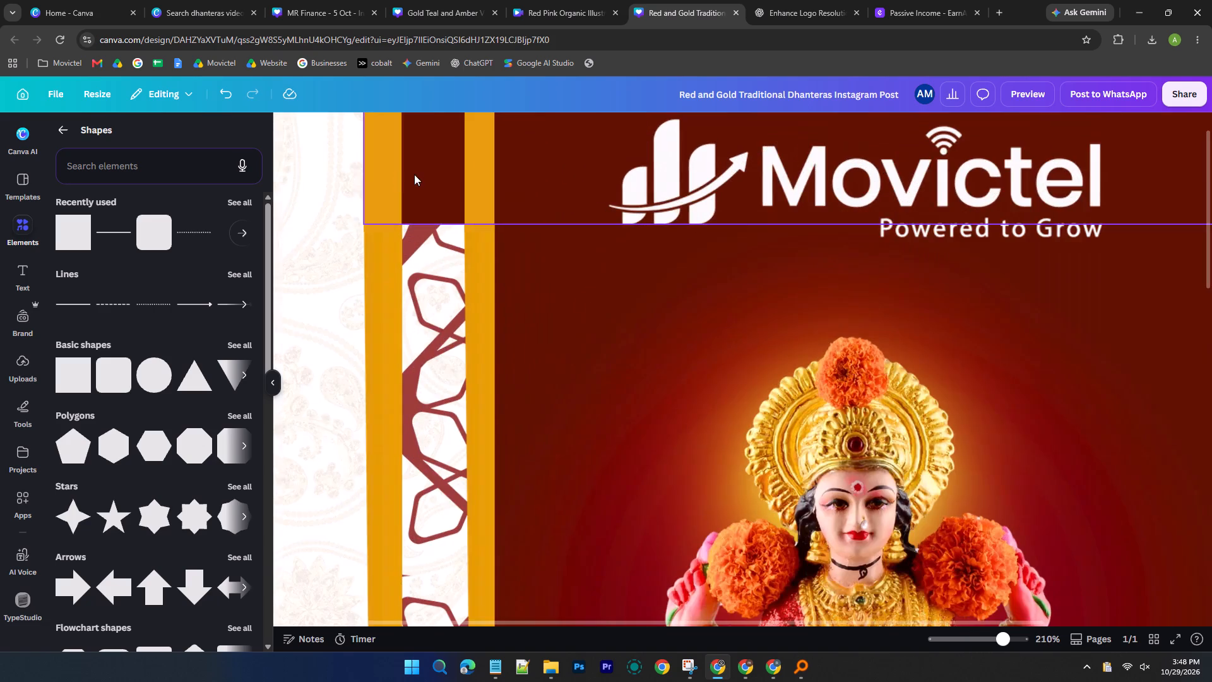
ctrl+scroll(348, 177, up, 15)
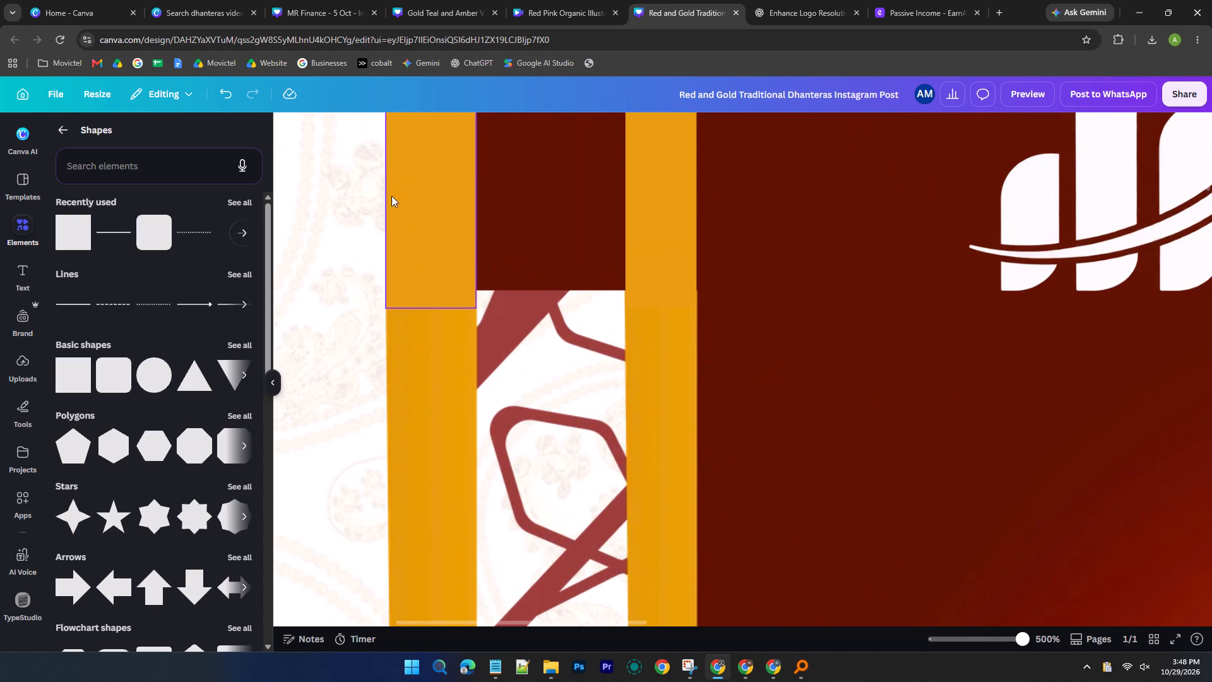
click(395, 193)
click(386, 164)
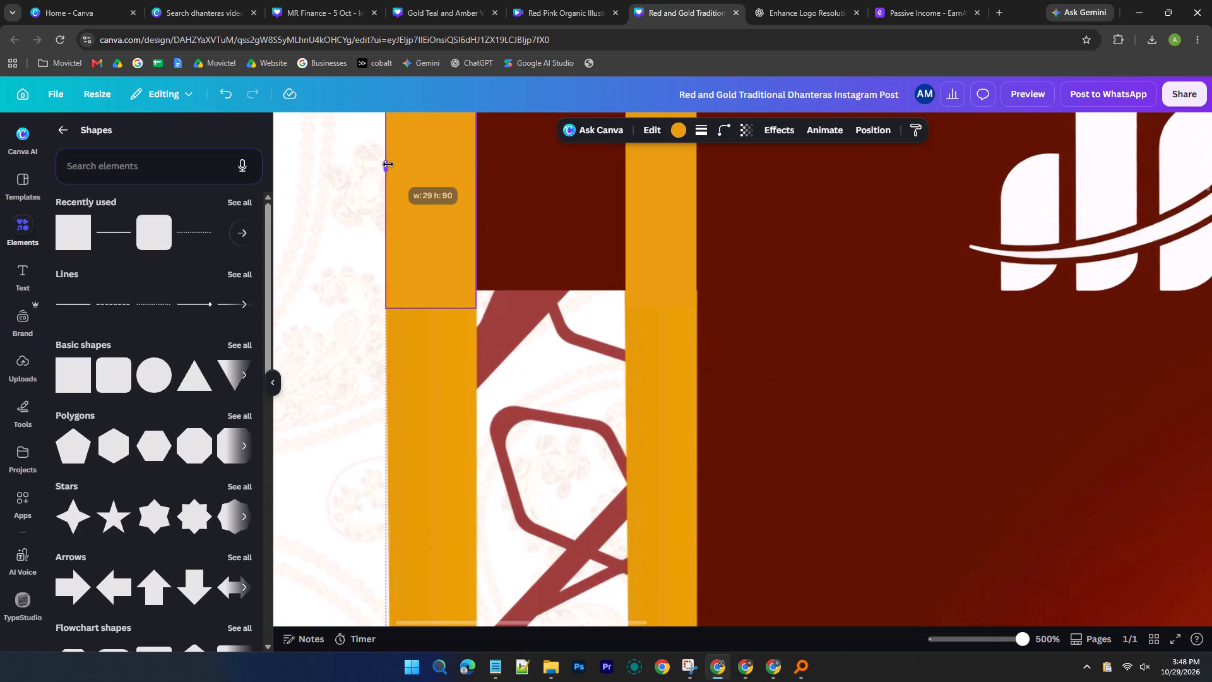
ctrl+scroll(389, 164, down, 2)
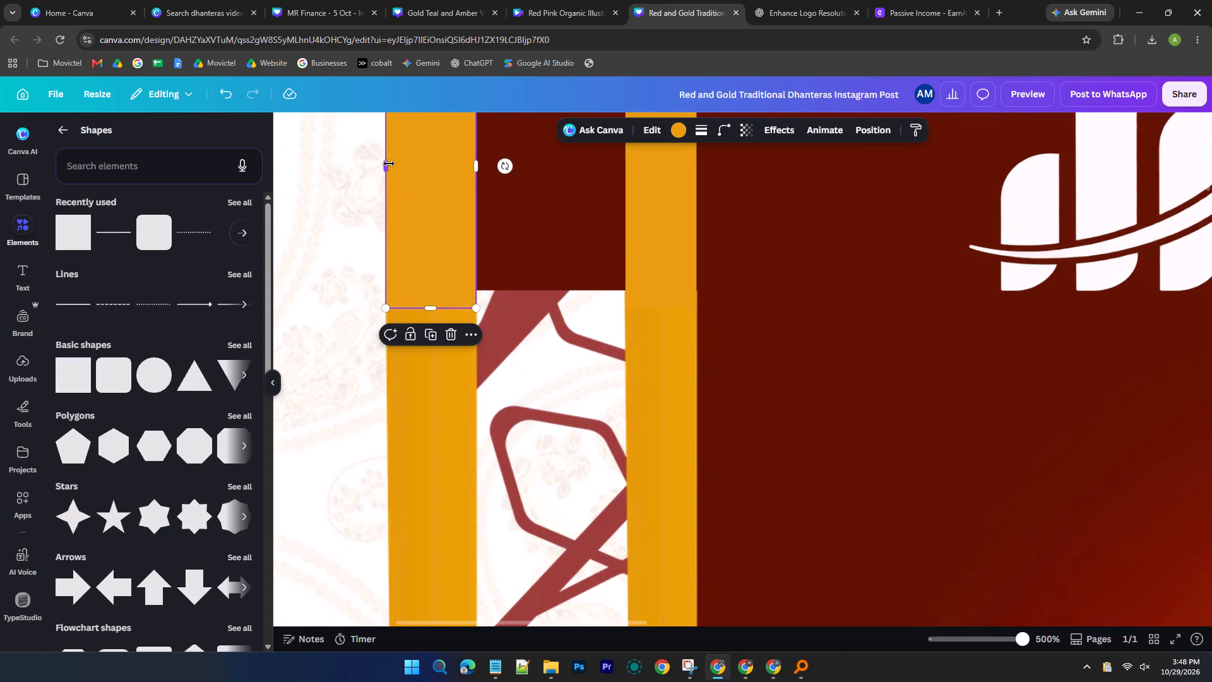
ctrl+scroll(389, 164, down, 15)
click(484, 234)
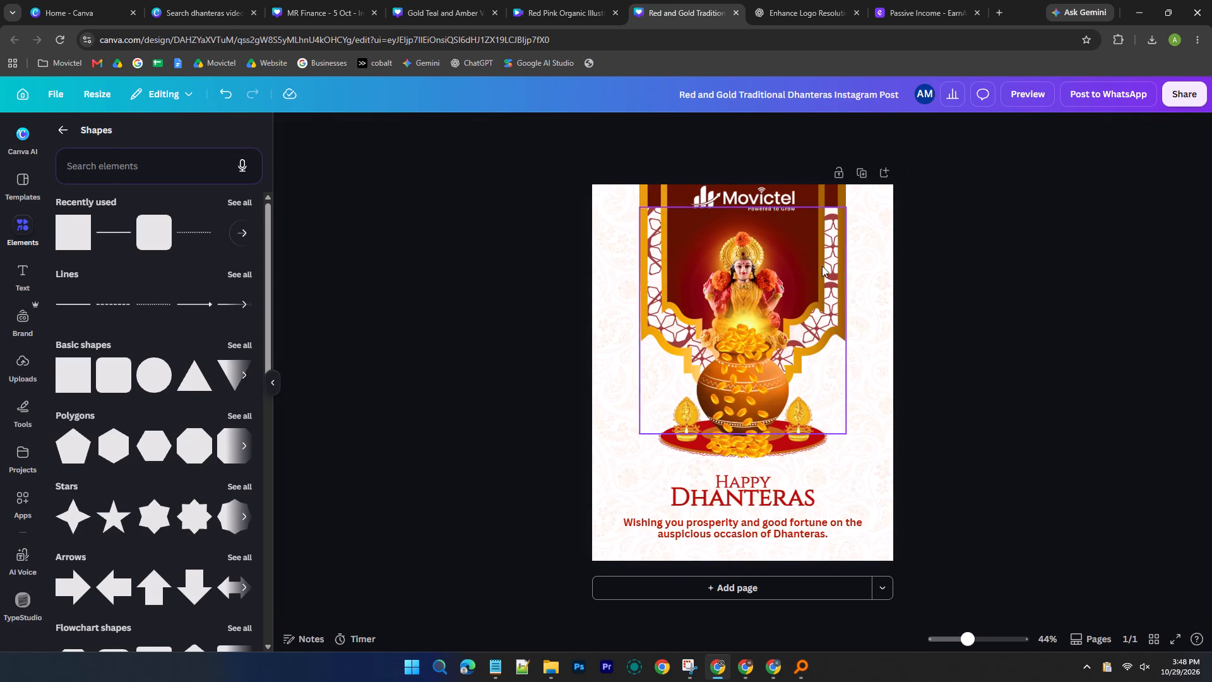
Examine the extended pillars and Movictel header at the top of the frame.
scroll(1016, 247, up, 1)
ctrl+scroll(1016, 247, up, 3)
scroll(1068, 241, up, 2)
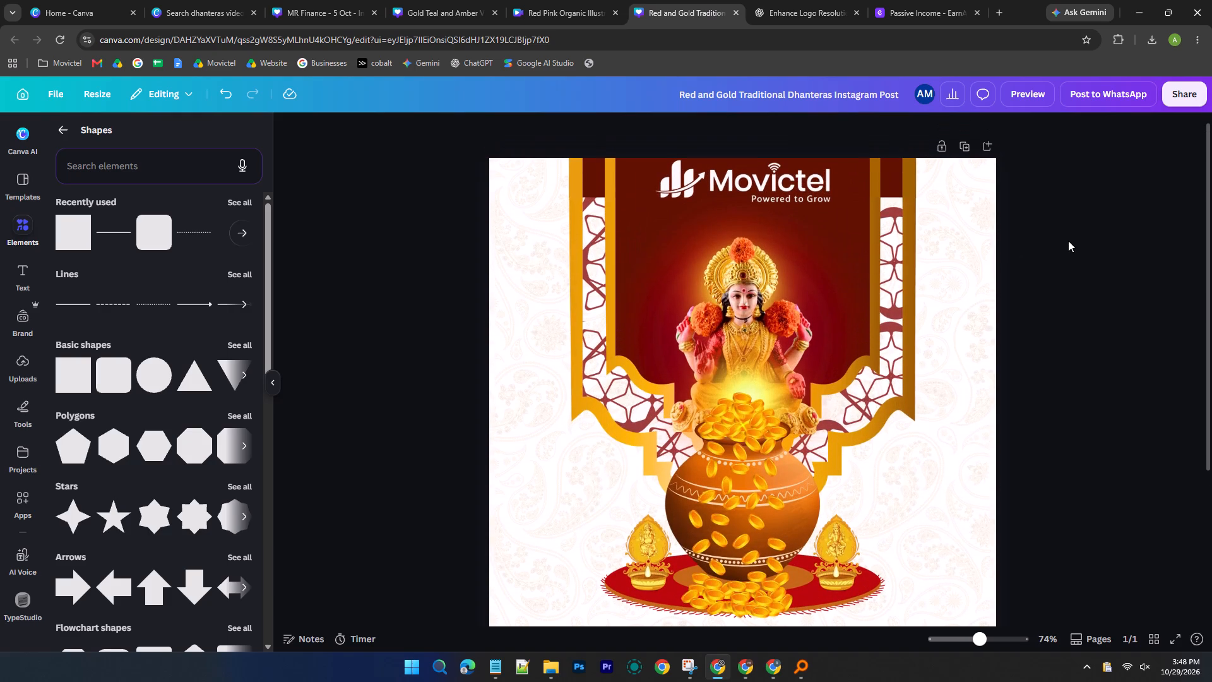
ctrl+scroll(1068, 241, up, 2)
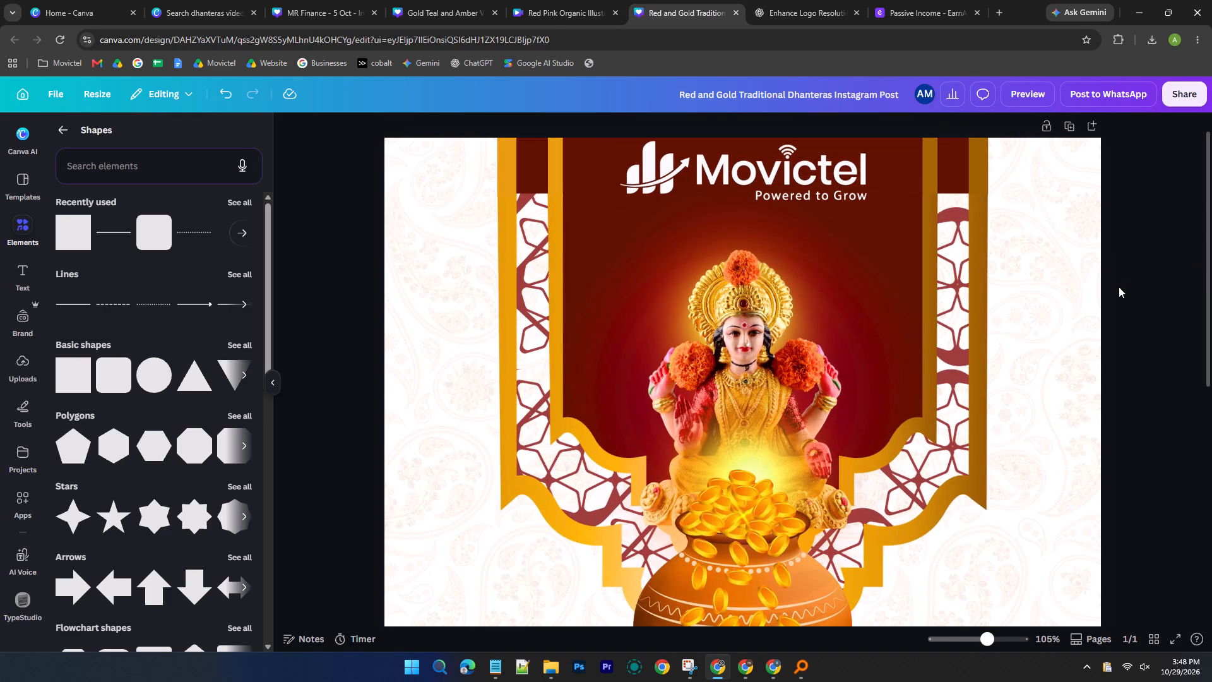
scroll(1119, 287, up, 1)
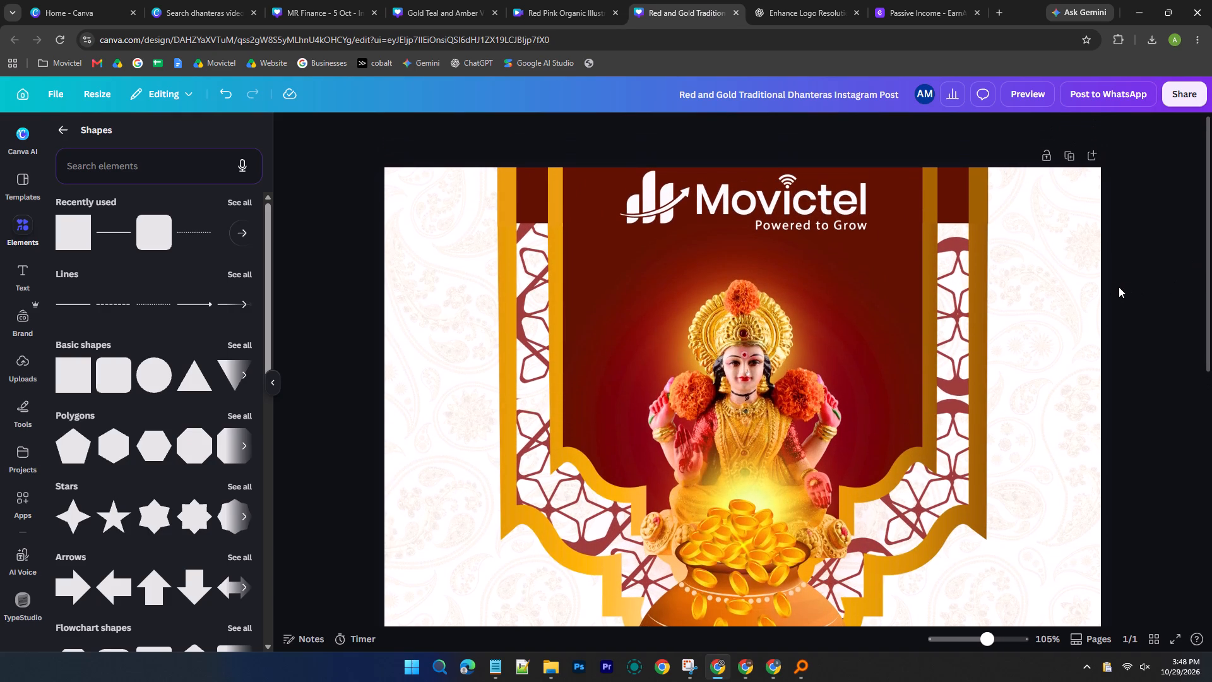
click(507, 204)
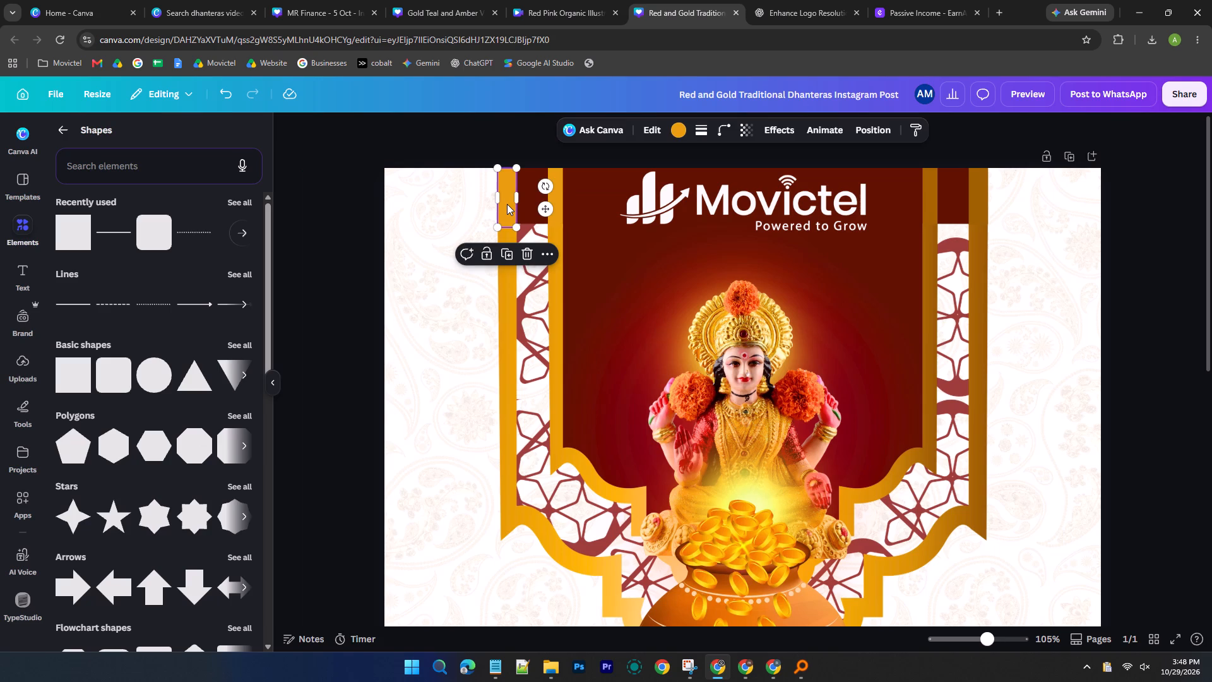
click(343, 223)
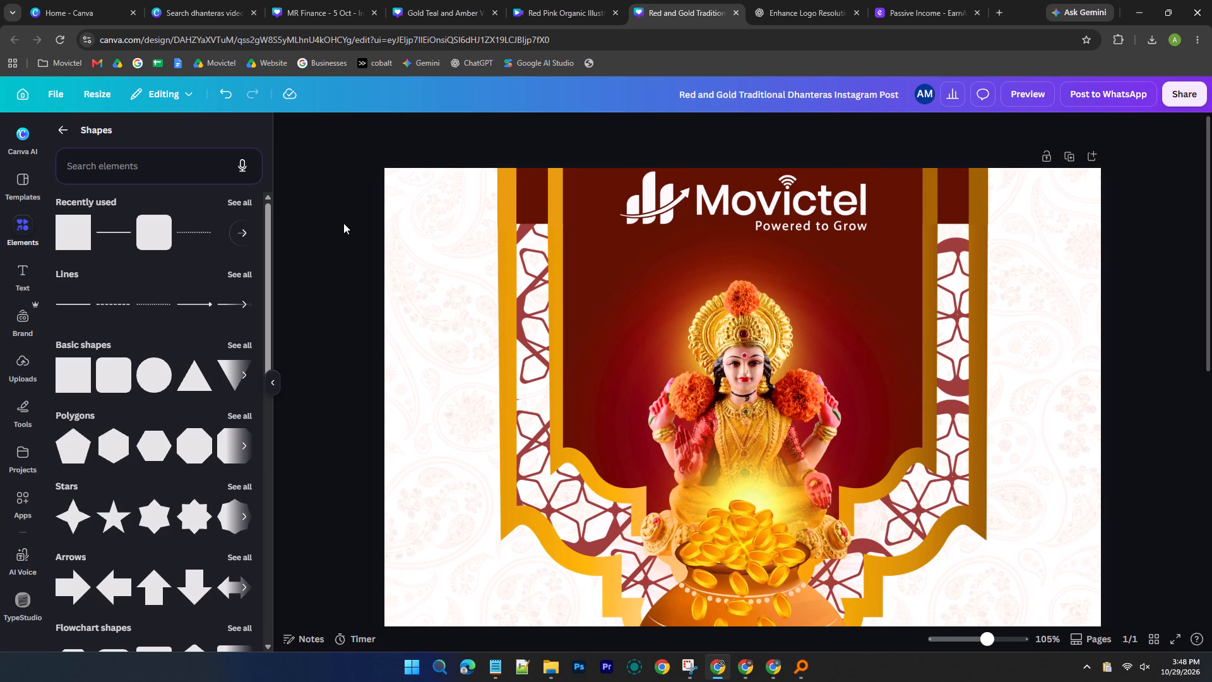
Enlarge the Happy Dhanteras heading and the prosperity wish line together so they span nearly the full page width.
scroll(343, 223, down, 1)
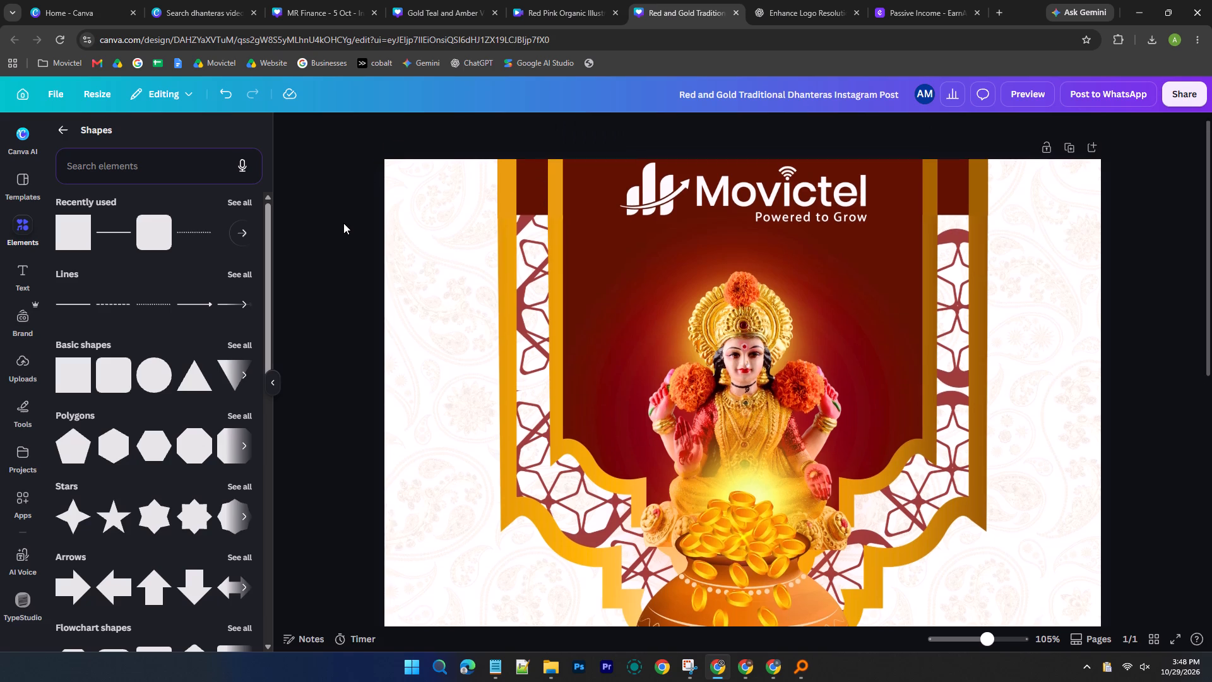
scroll(343, 223, down, 1)
drag(983, 636, 978, 636)
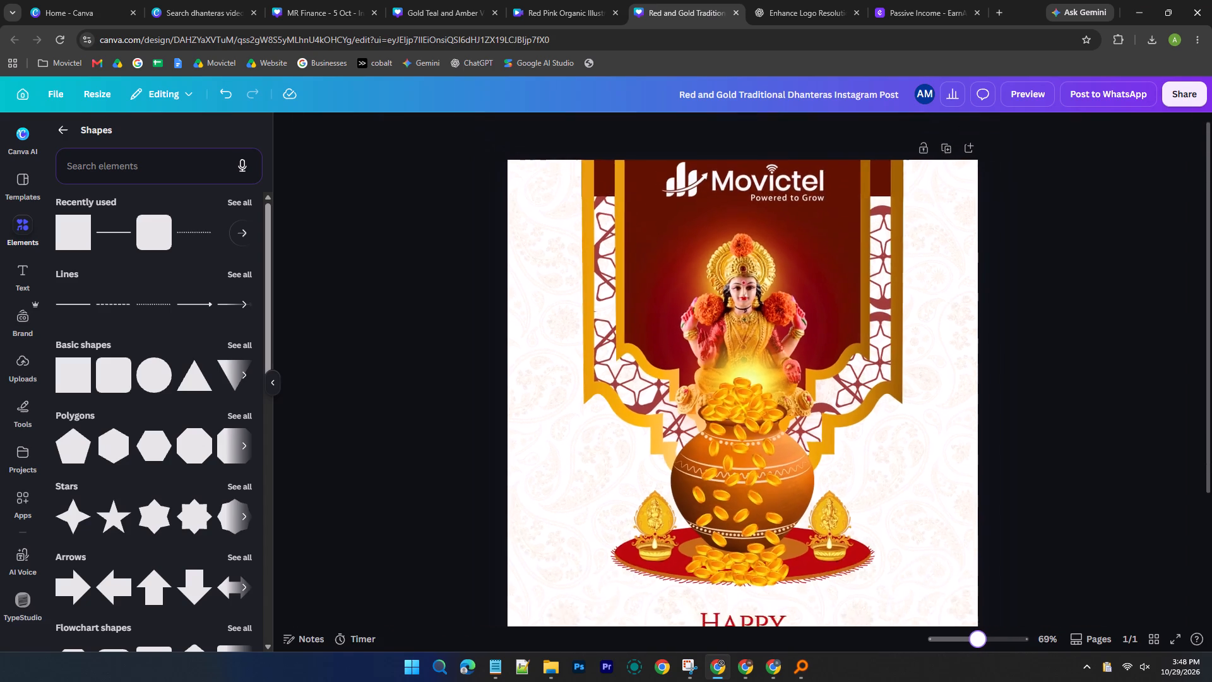
drag(978, 636, 971, 634)
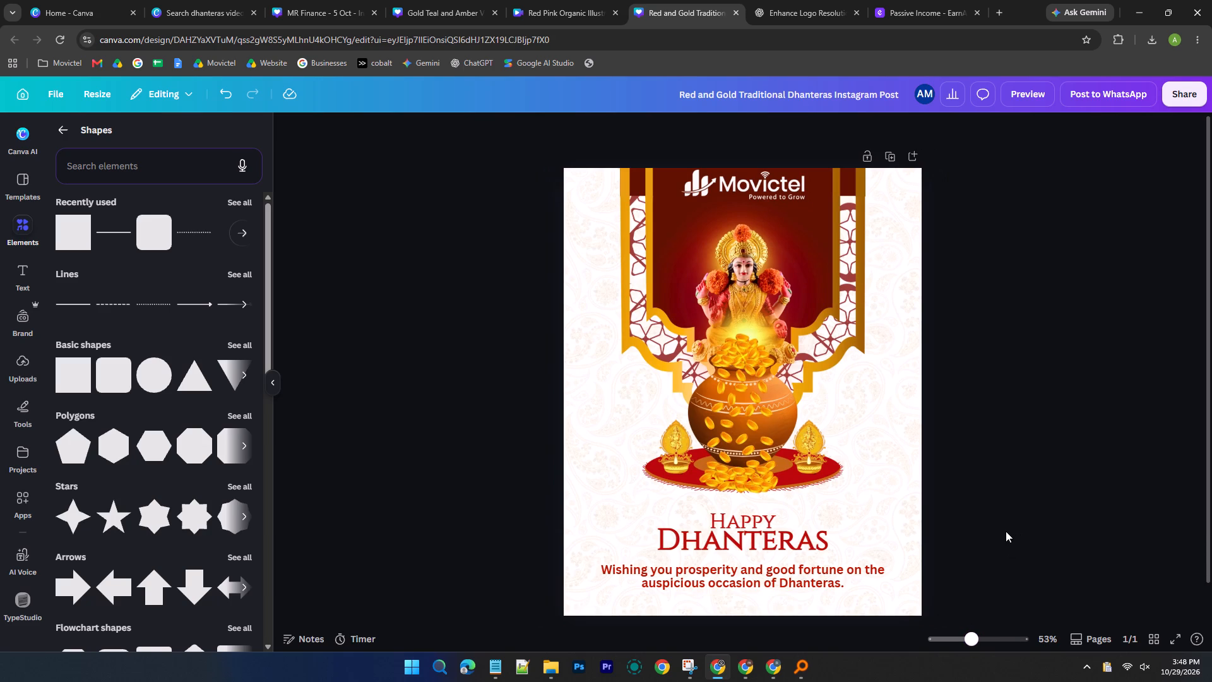
drag(511, 507, 865, 533)
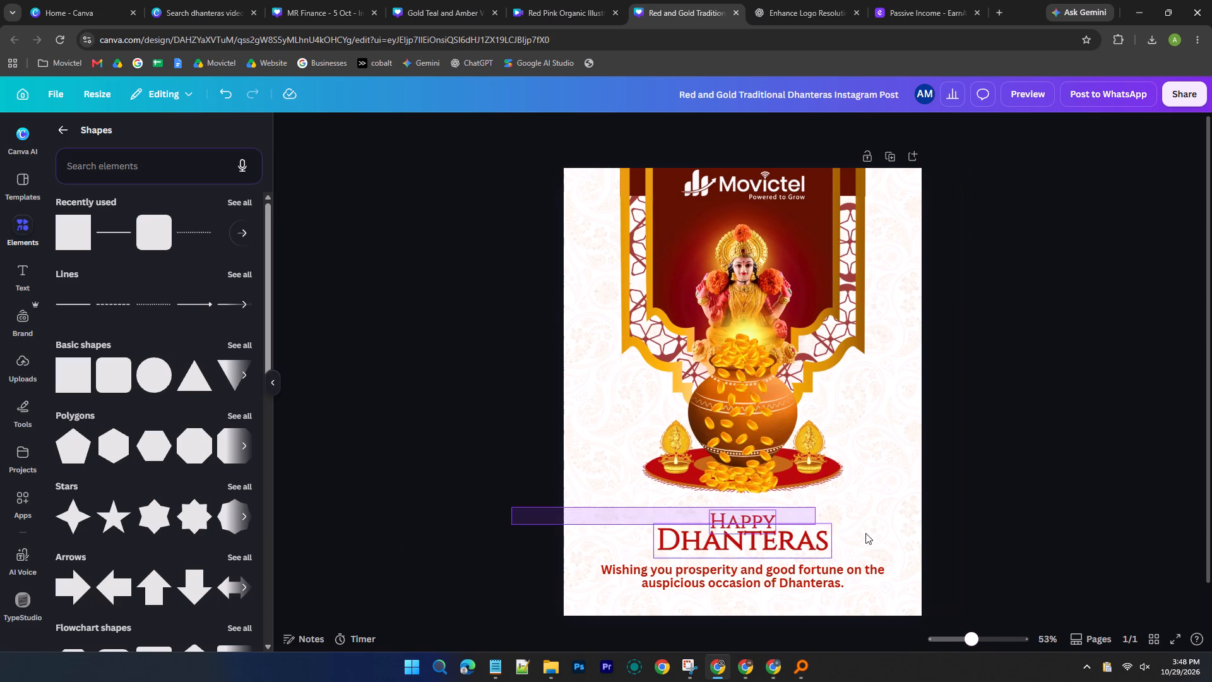
drag(865, 533, 975, 598)
drag(889, 510, 891, 508)
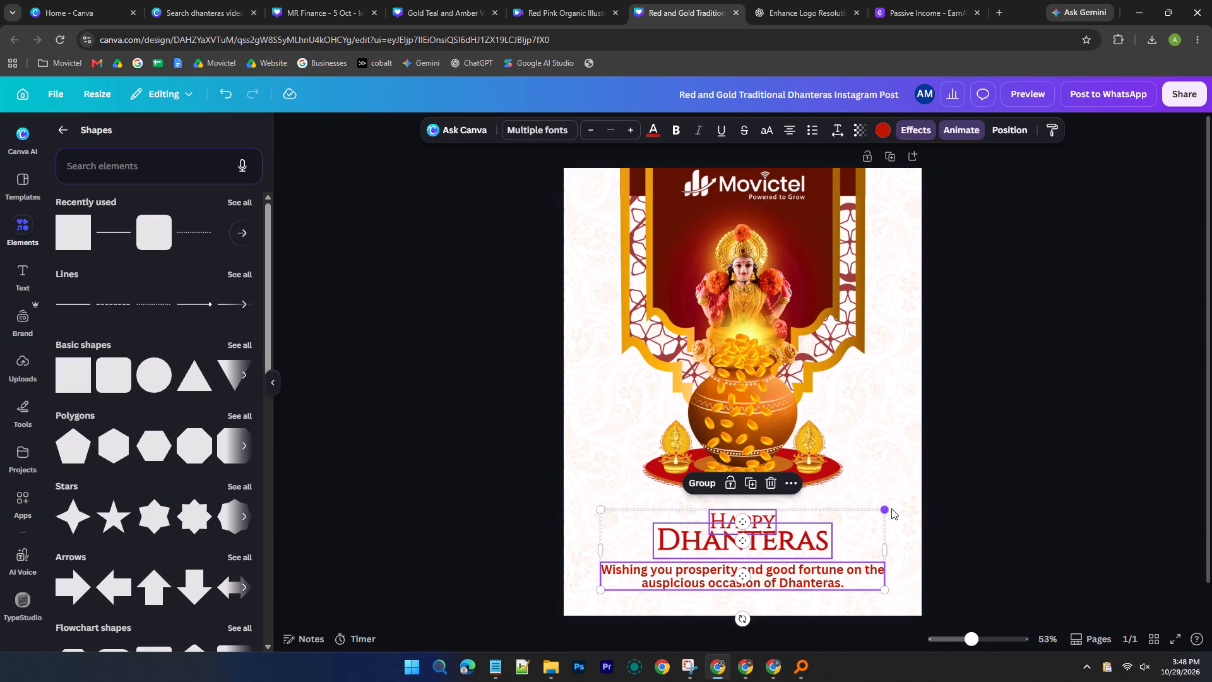
drag(891, 508, 981, 475)
drag(828, 541, 806, 550)
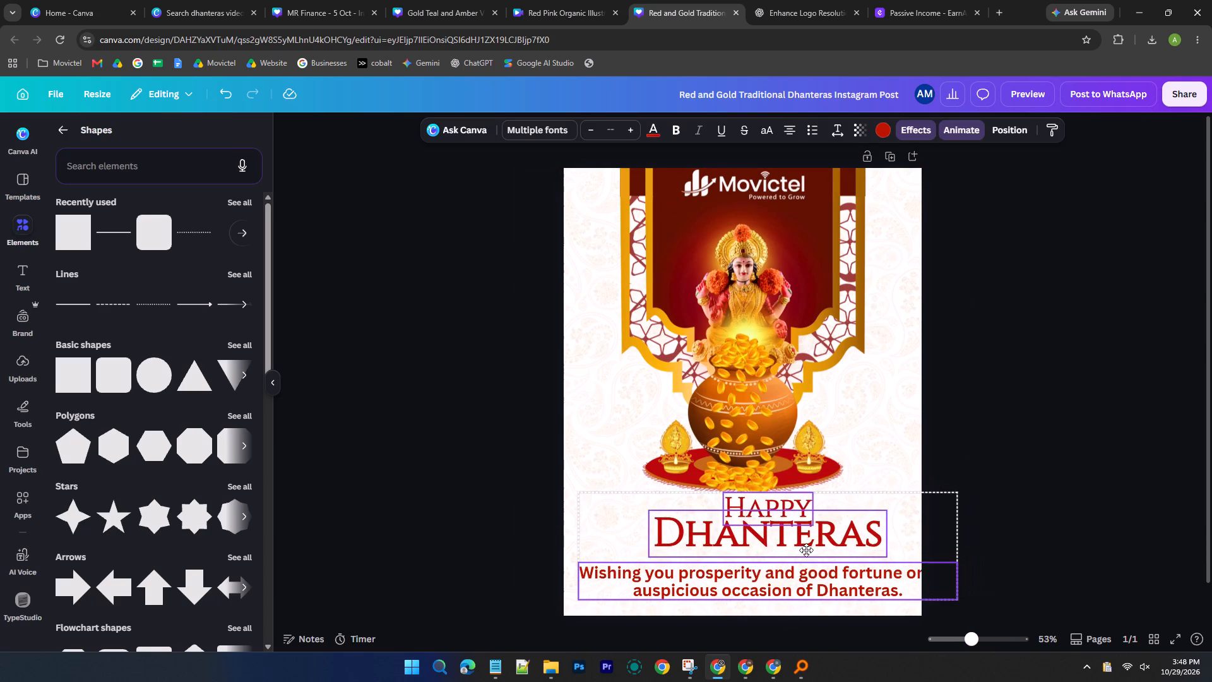
drag(806, 550, 794, 555)
drag(940, 498, 917, 512)
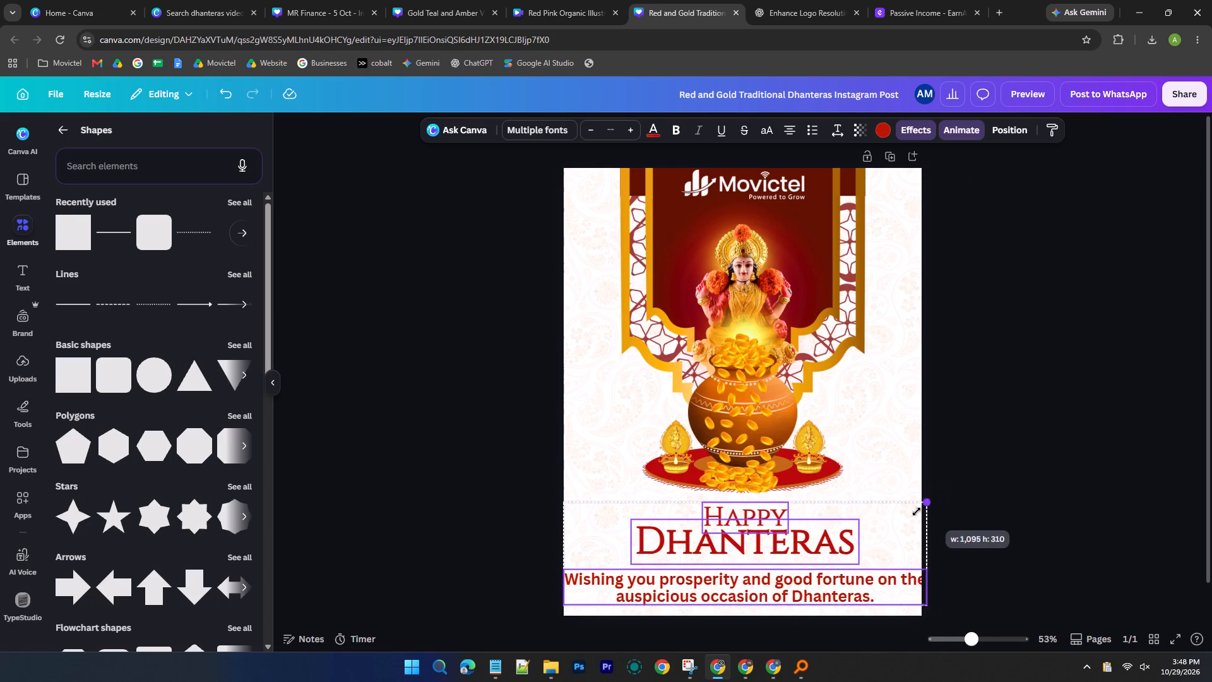
drag(917, 512, 903, 515)
Centre the enlarged greeting text block horizontally on the page beneath the pot and lamps.
drag(763, 558, 768, 558)
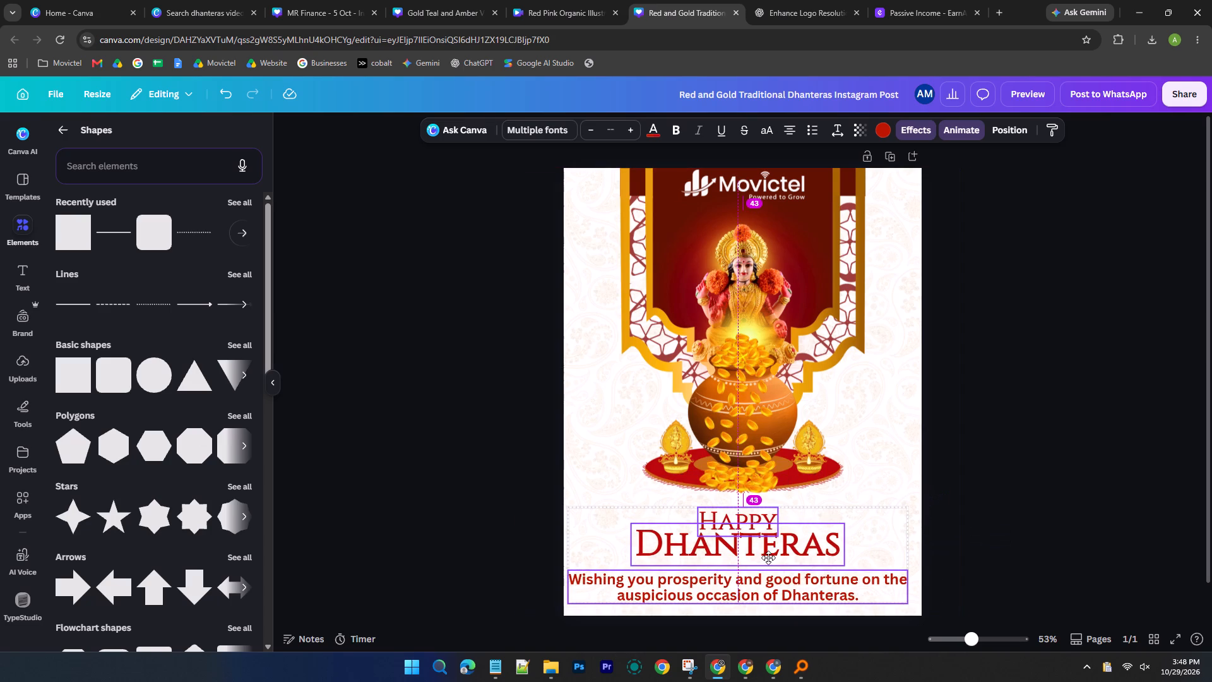
drag(768, 558, 775, 558)
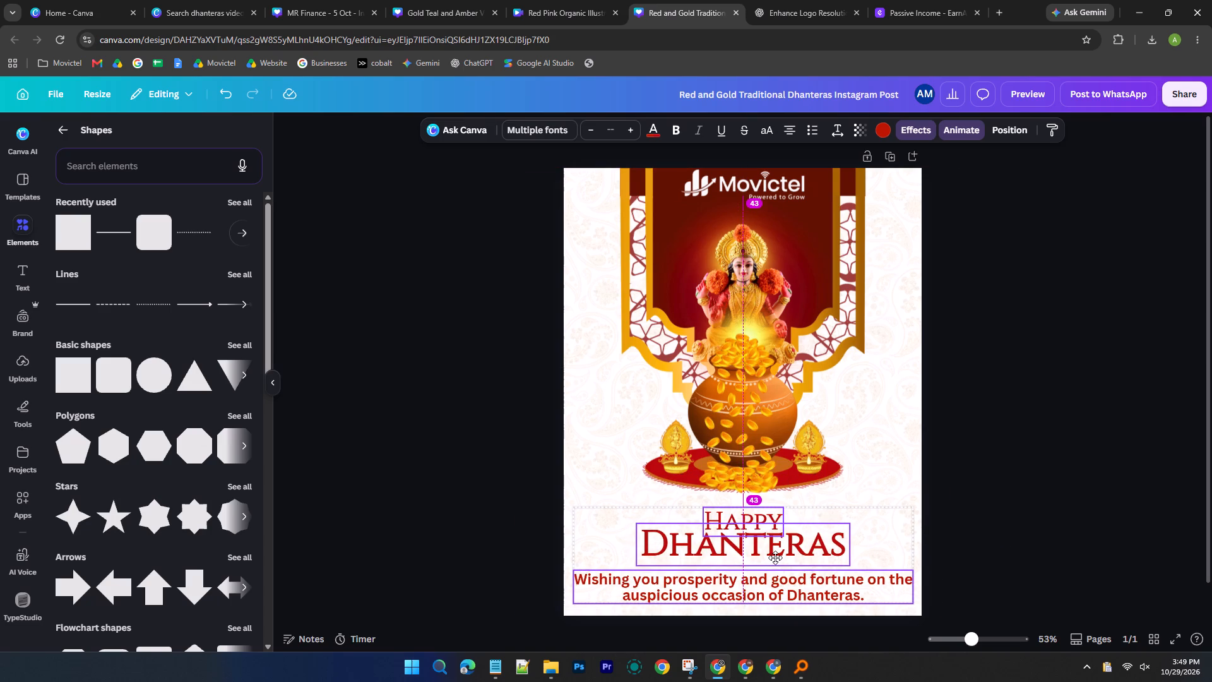
drag(775, 558, 776, 558)
drag(776, 558, 771, 557)
click(1062, 442)
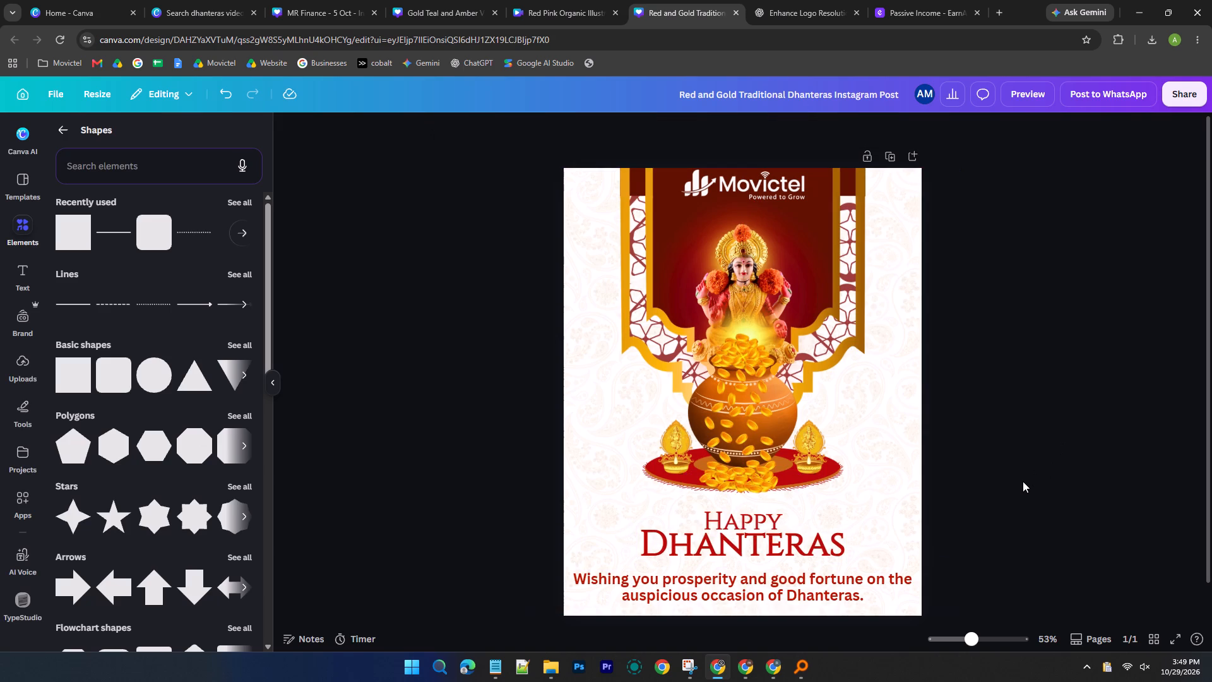
Scale the heading and wish line down slightly together, centre them horizontally, and raise them a little from the page's bottom edge.
drag(493, 513, 1006, 605)
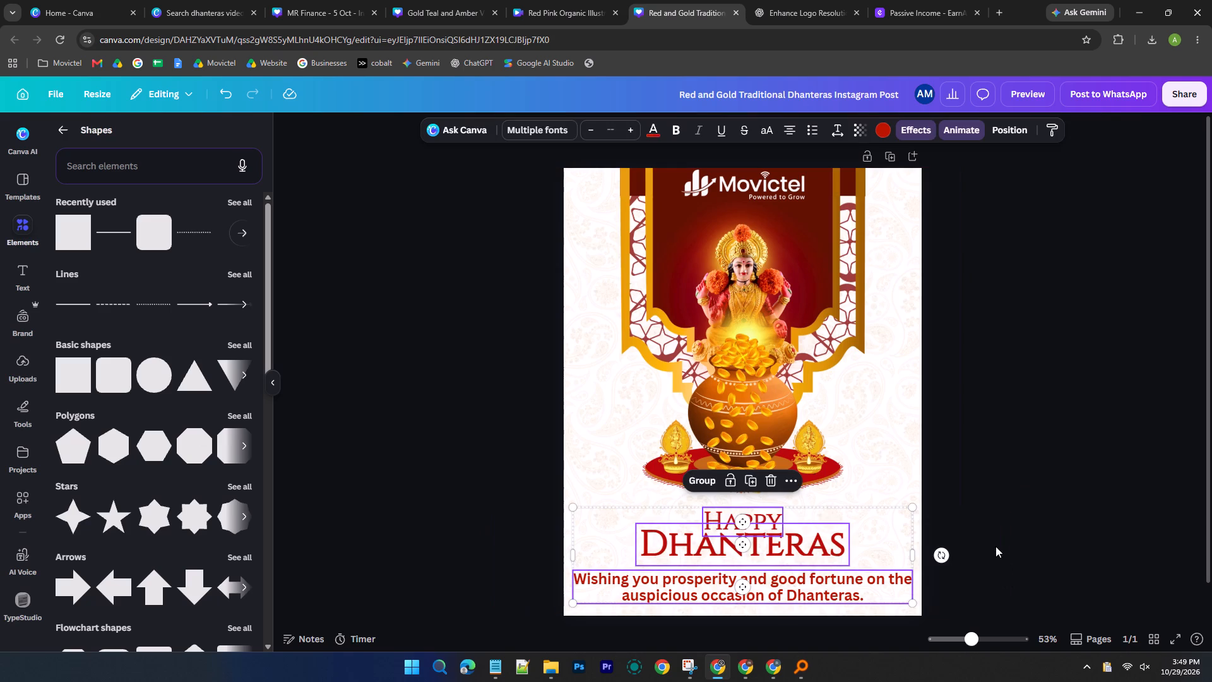
drag(915, 508, 908, 509)
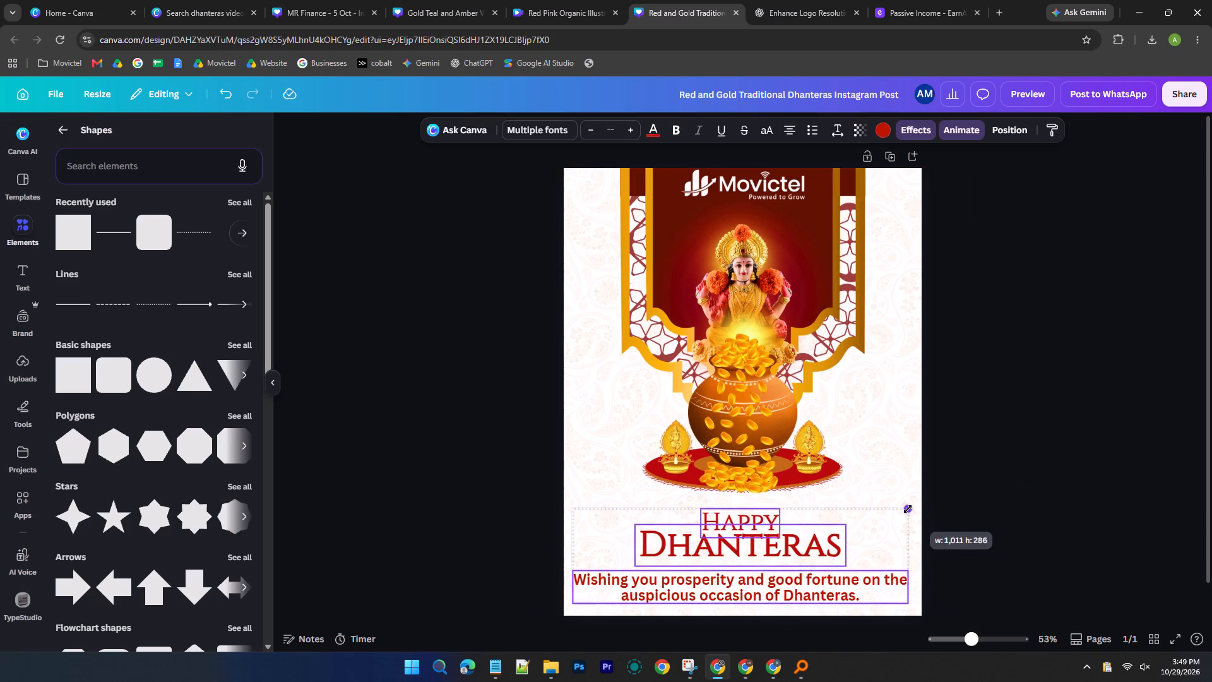
drag(908, 509, 893, 513)
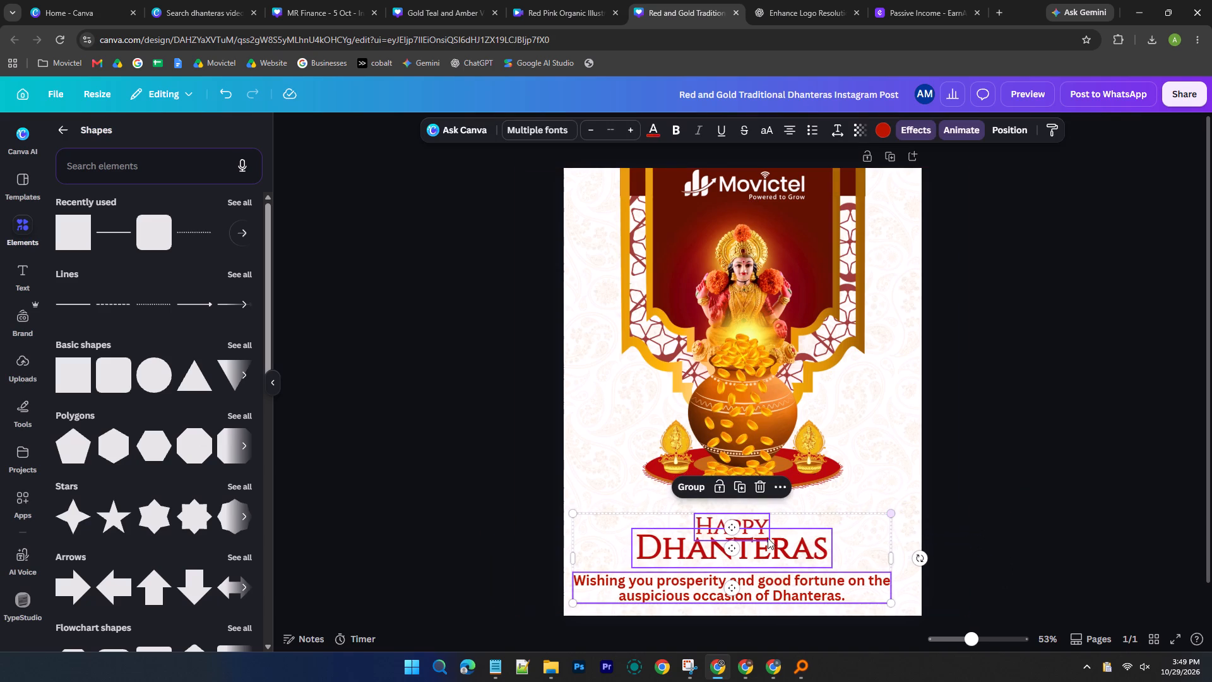
drag(766, 539, 774, 539)
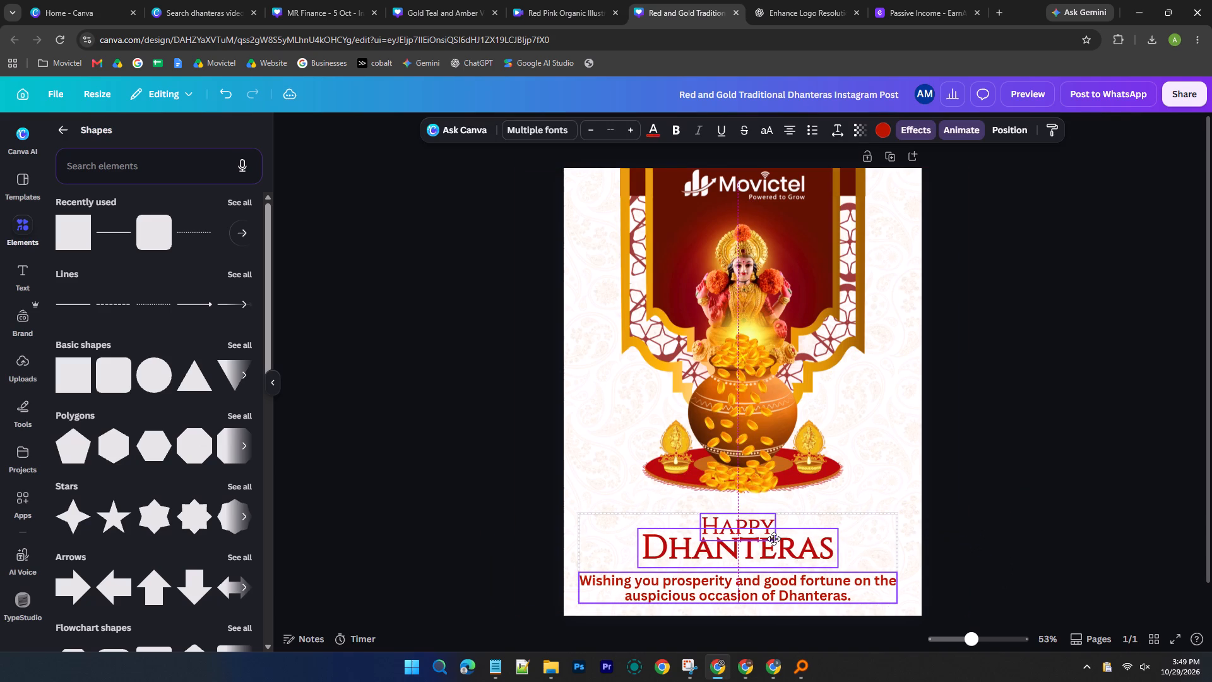
drag(774, 539, 776, 538)
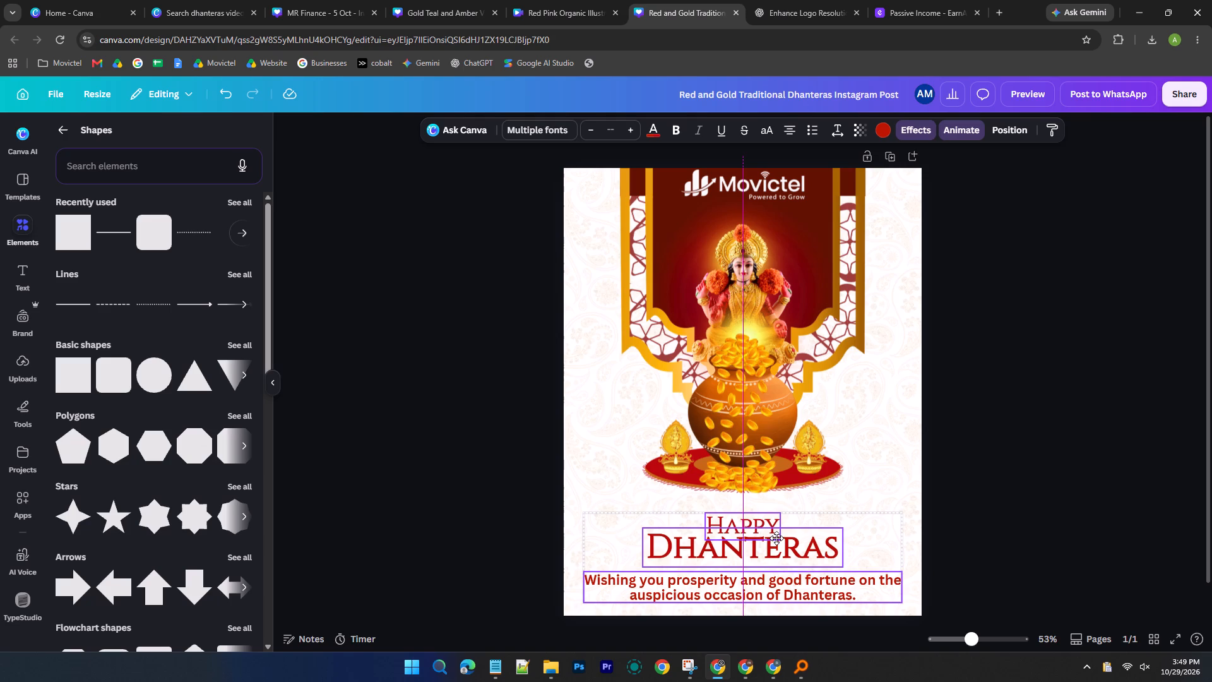
drag(776, 538, 776, 537)
click(776, 537)
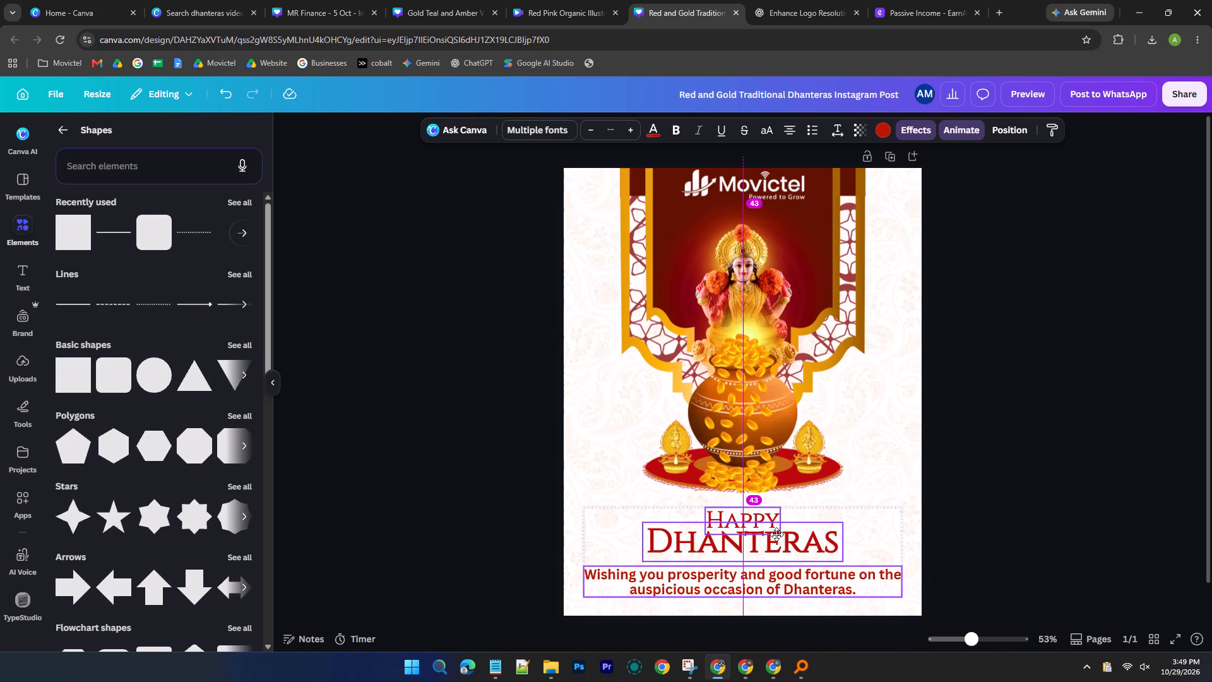
click(478, 510)
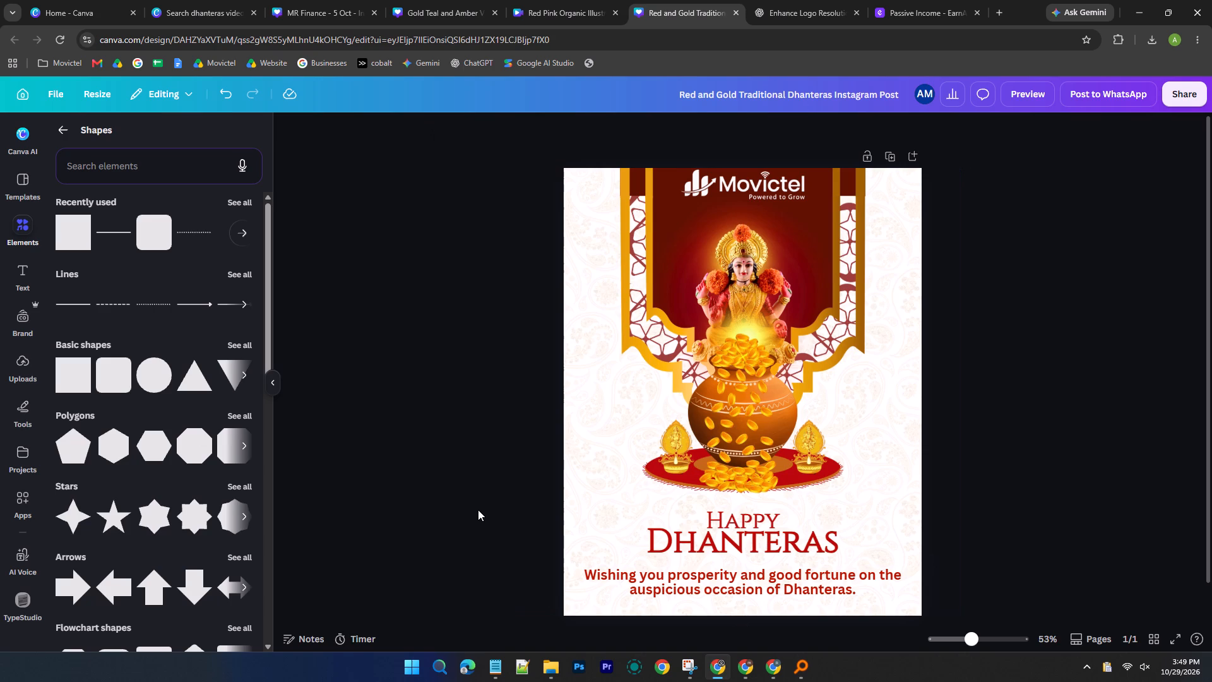
Search the web in a new tab for "tekken game shop" and show the video results.
click(1009, 5)
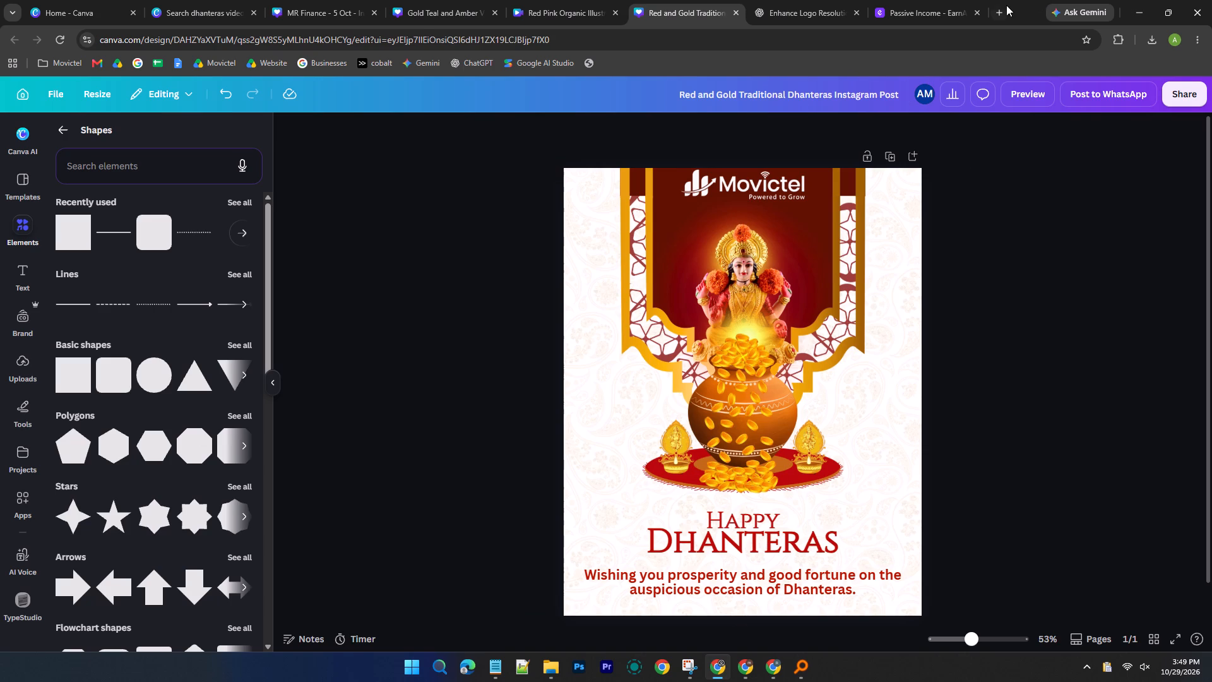
click(1001, 6)
text(tek)
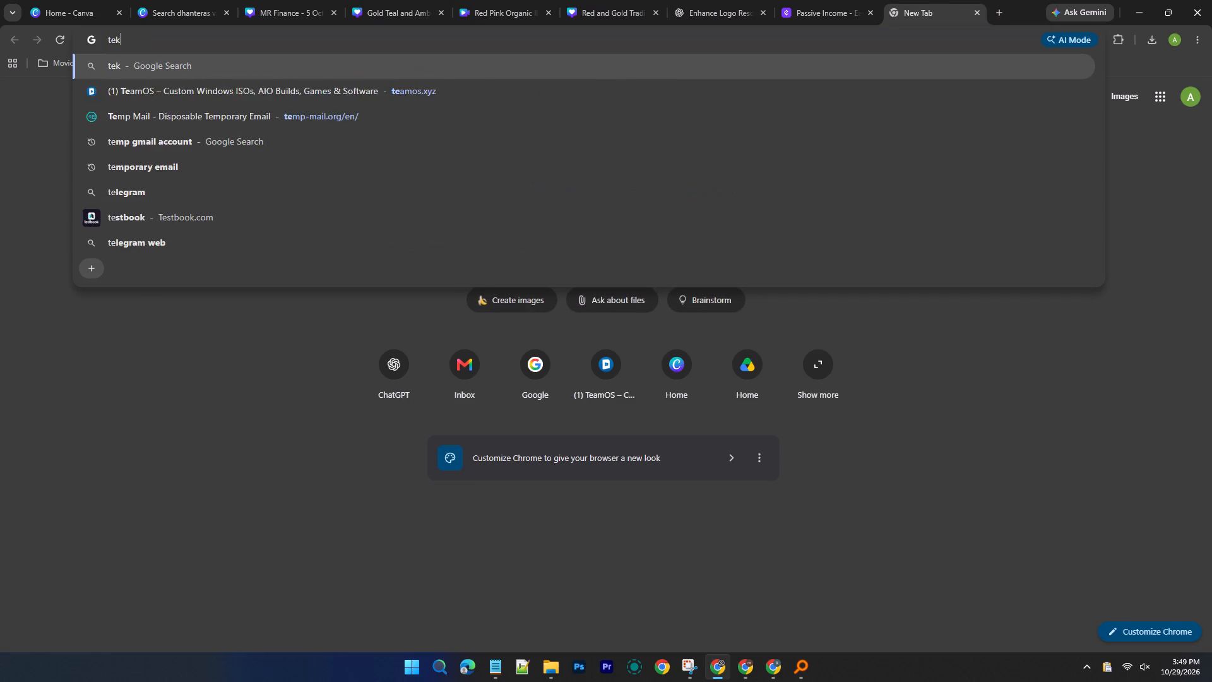
text(ken game shop)
key(Return)
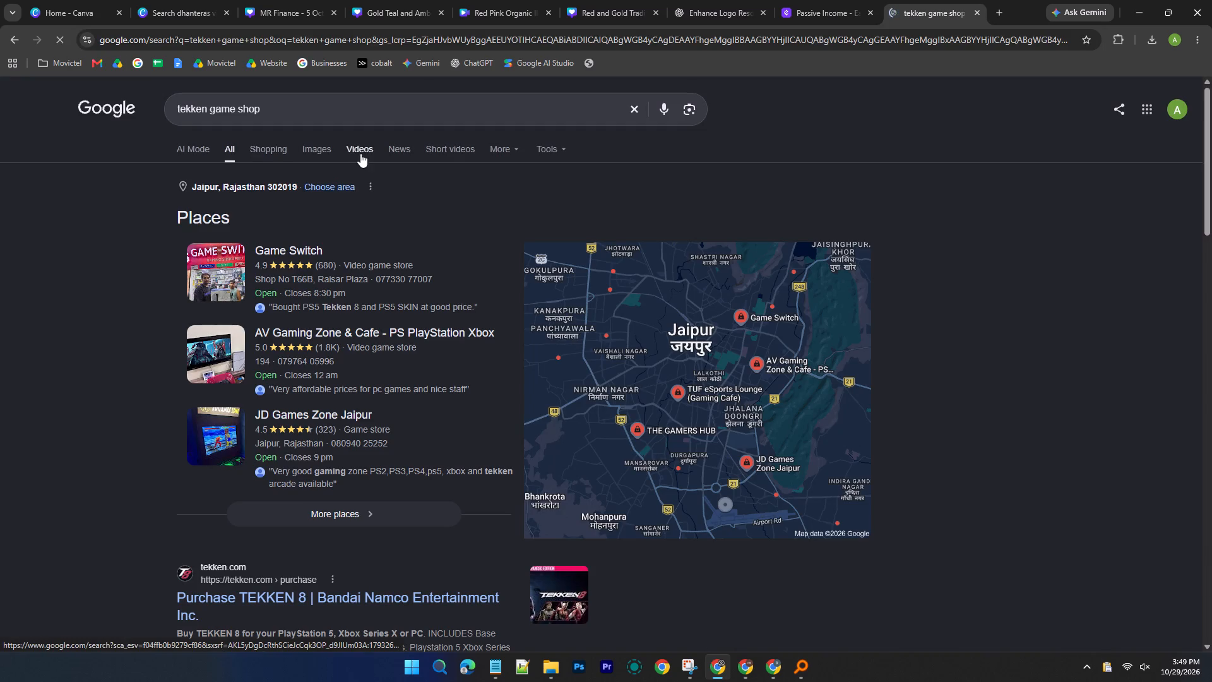
click(360, 153)
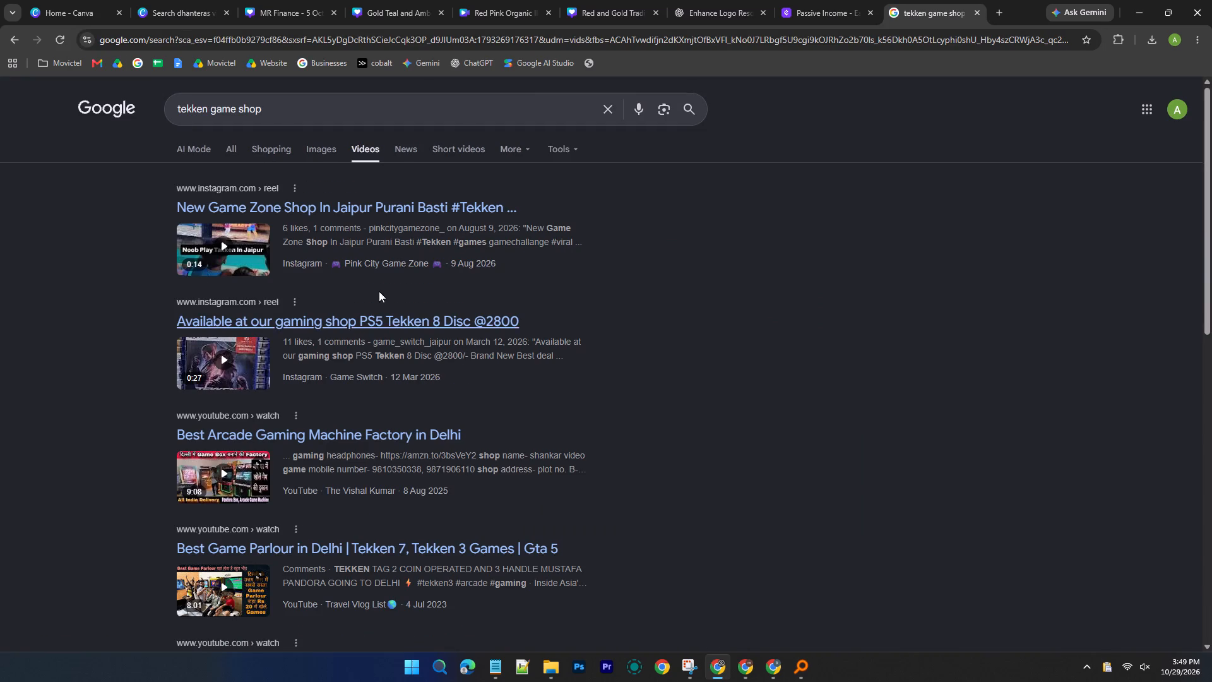
Change the video search to "tekken game machine" and watch the Tekken 3 Arcade Machine short in a separate tab.
double_click(256, 112)
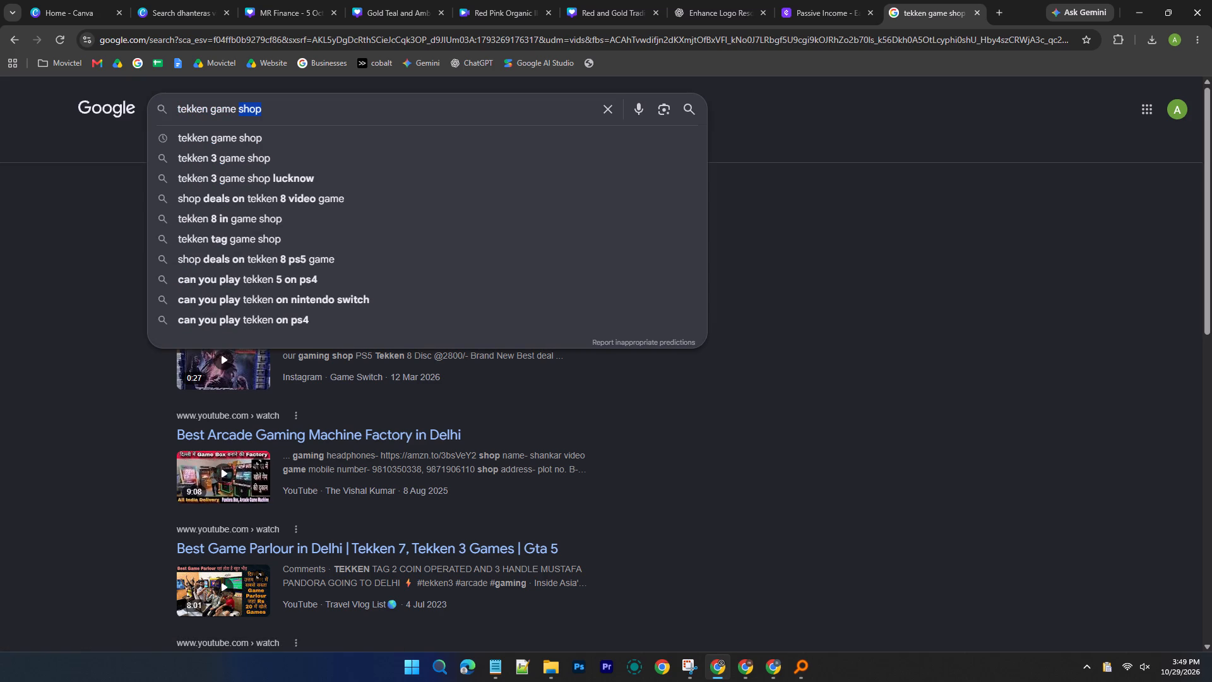
text(machine)
key(Return)
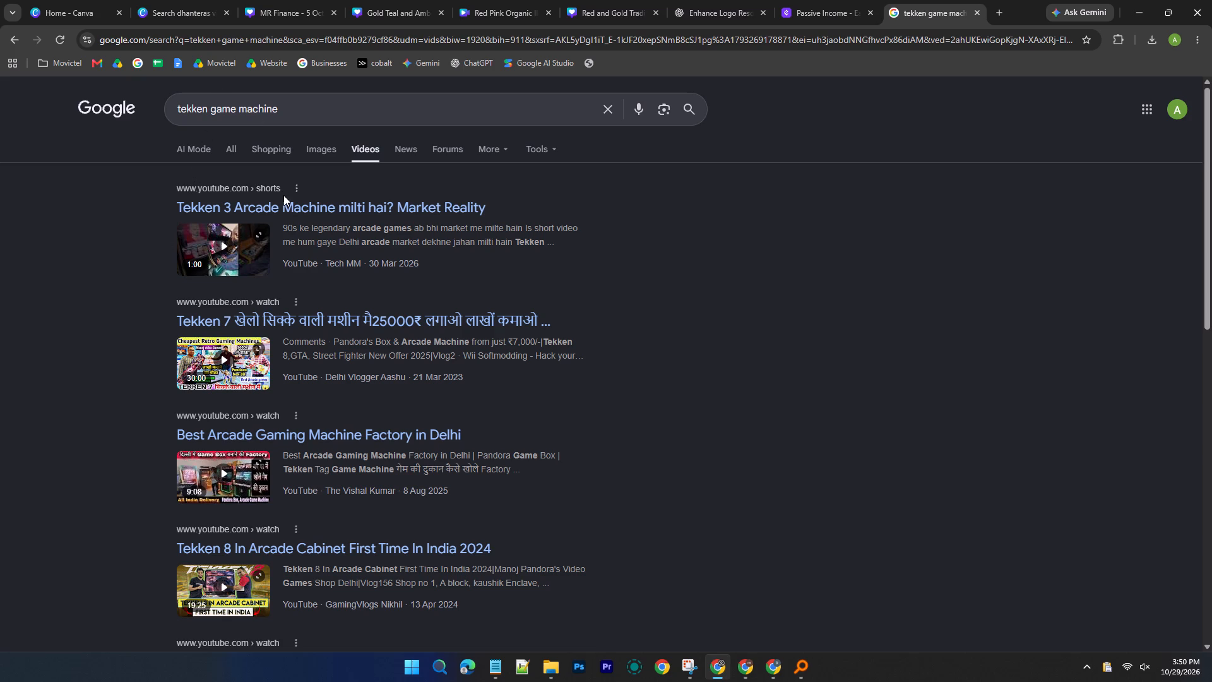
middle_click(295, 211)
click(943, 0)
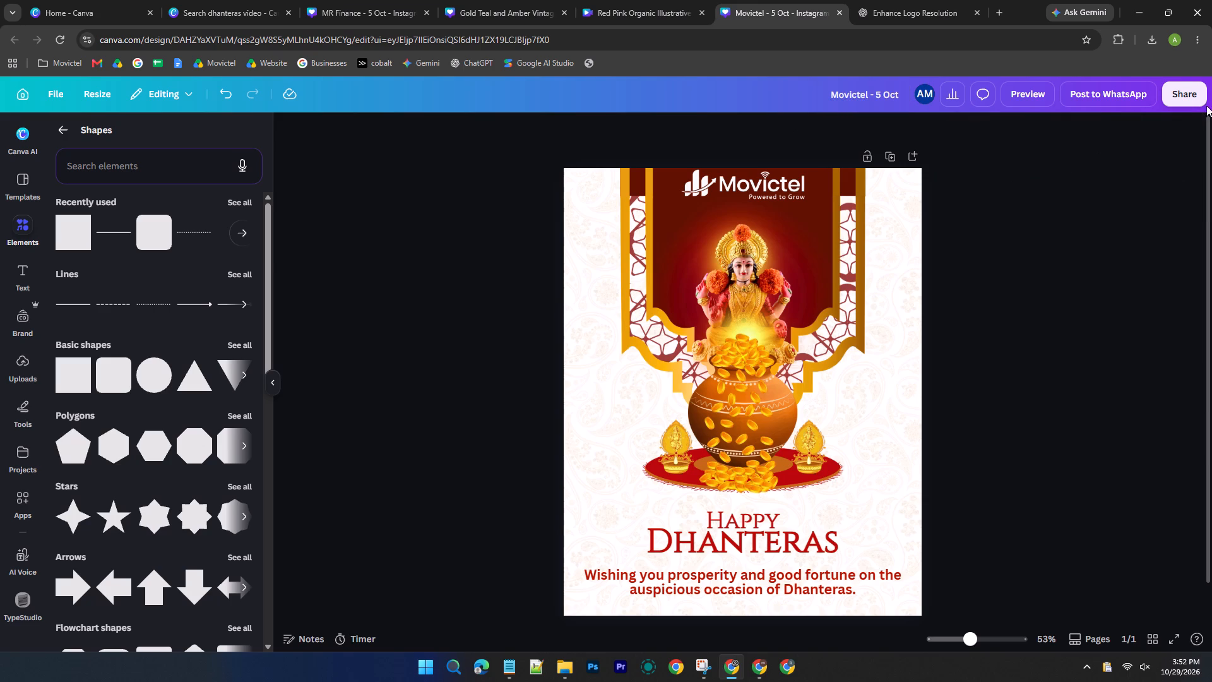
Download the Movictel Dhanteras design as an MP4 video.
click(1187, 99)
click(998, 394)
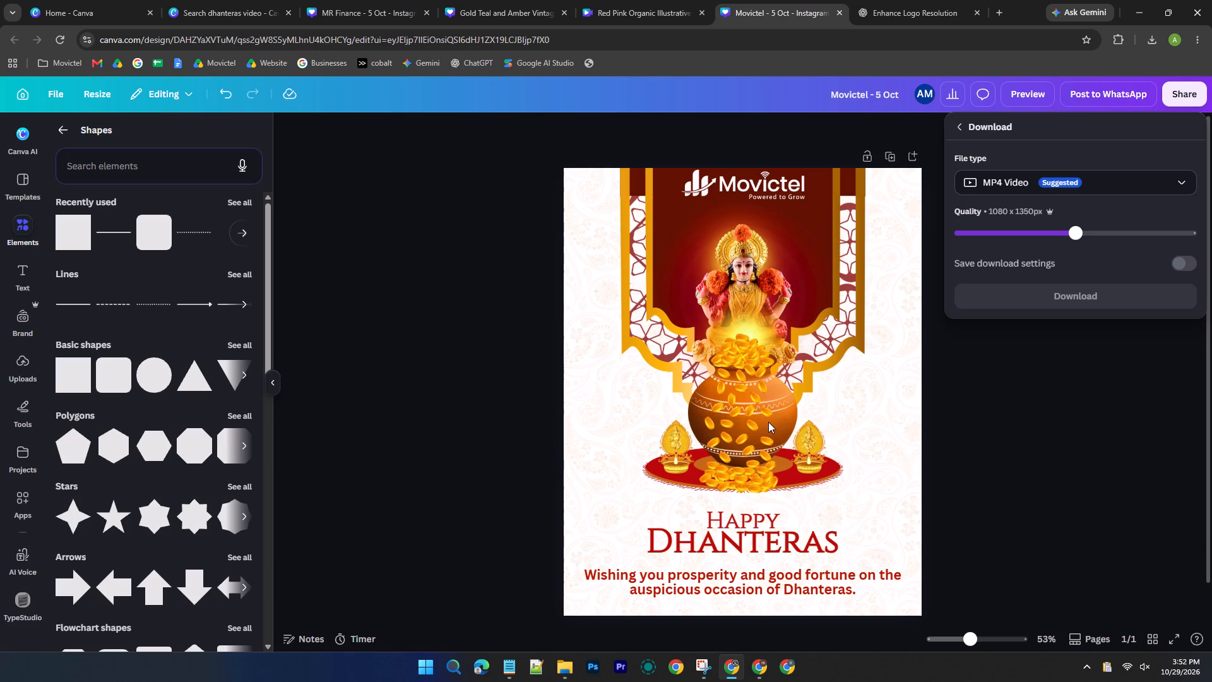
click(1035, 310)
click(1045, 289)
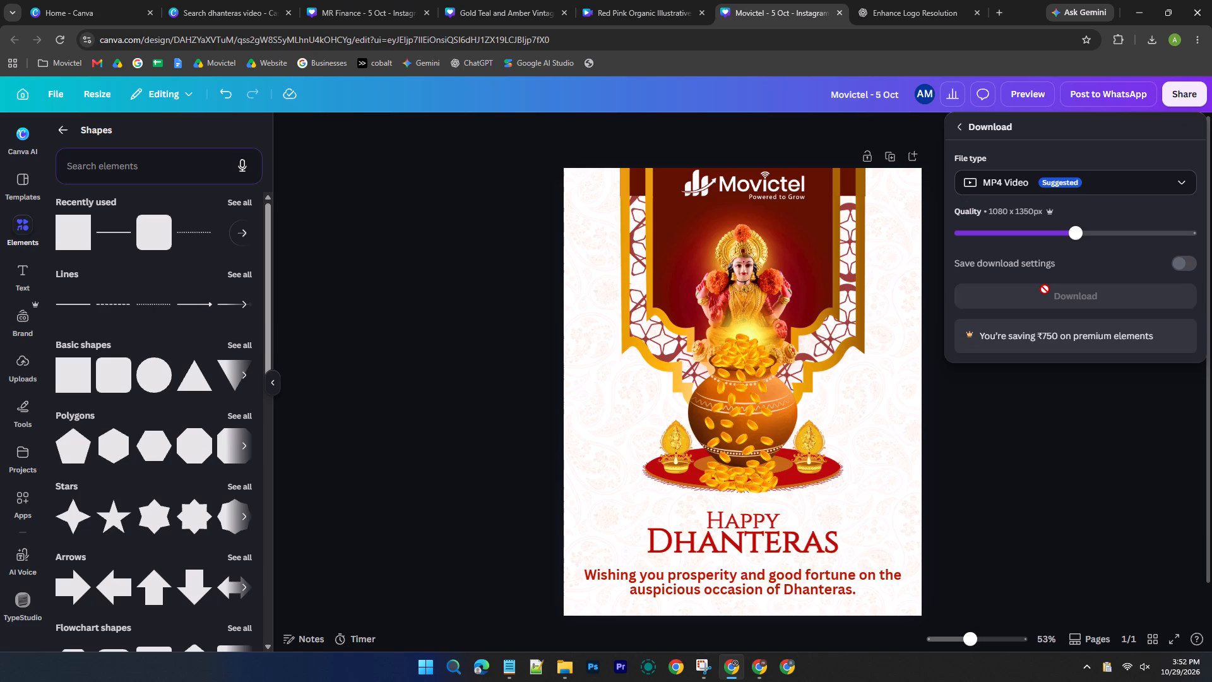
Switch to File Explorer's Downloads folder.
click(557, 661)
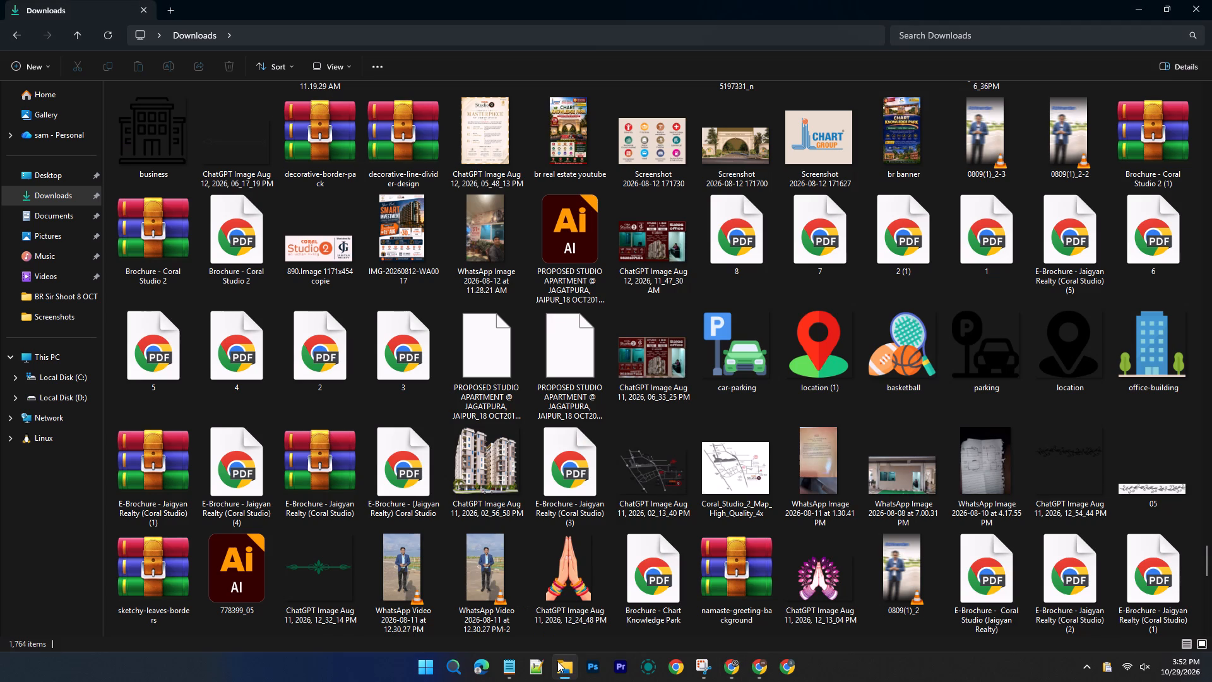
Move the "Movictel - 5 Oct" video from Downloads into the 5 October folder.
scroll(266, 252, up, 15)
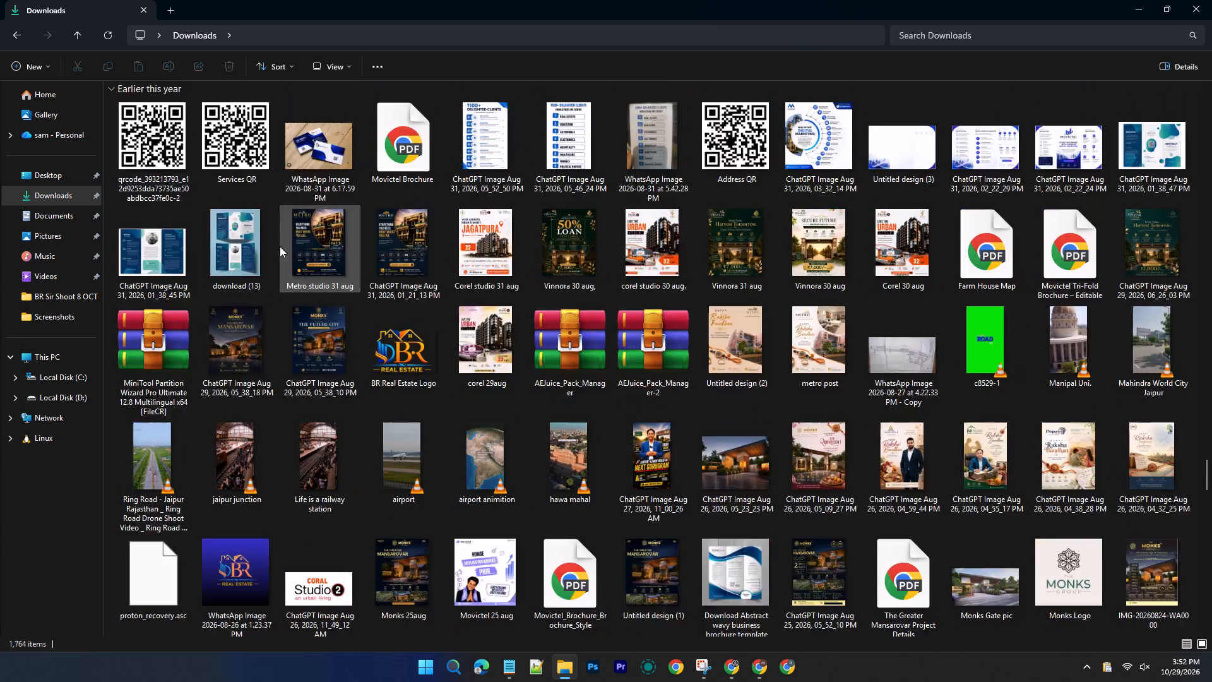
click(52, 198)
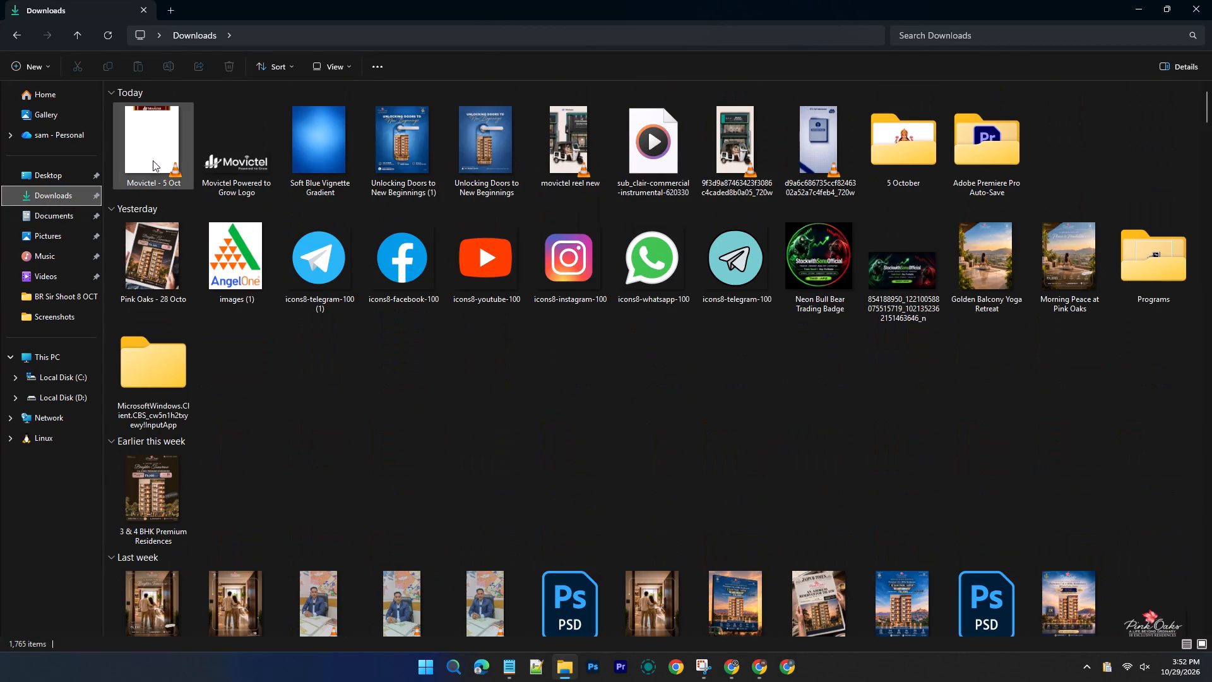
drag(148, 147, 539, 150)
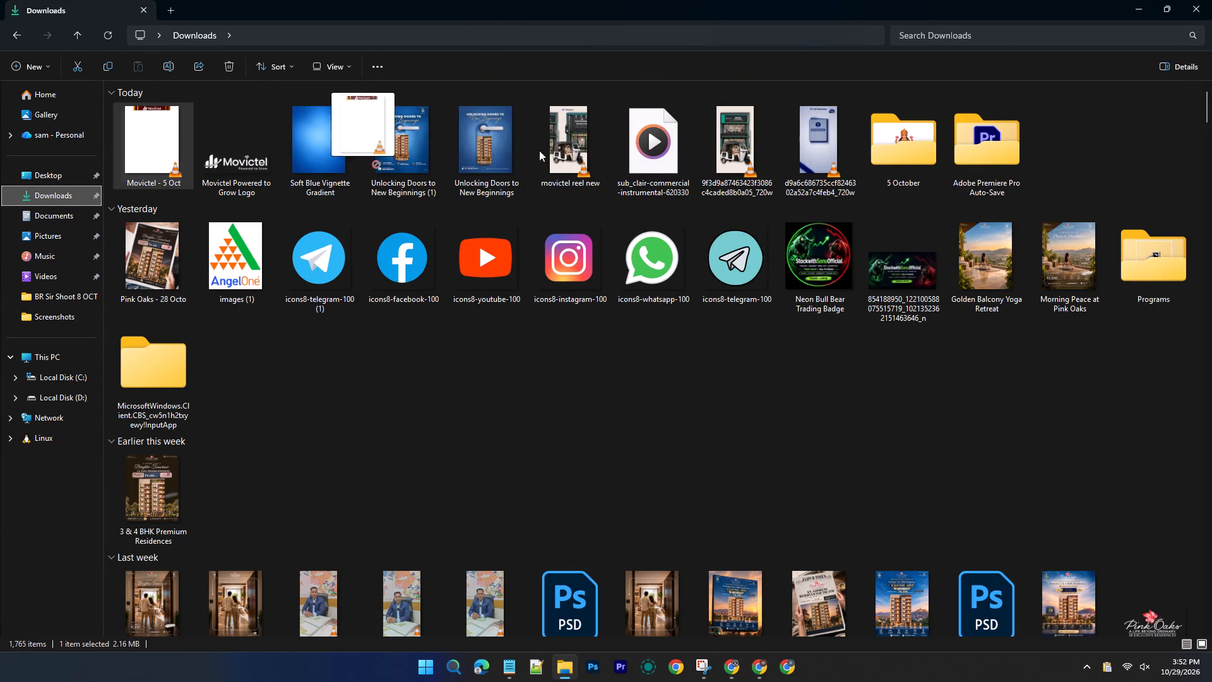
drag(539, 150, 896, 172)
Open the 5 October folder and display its videos as large thumbnails.
double_click(798, 145)
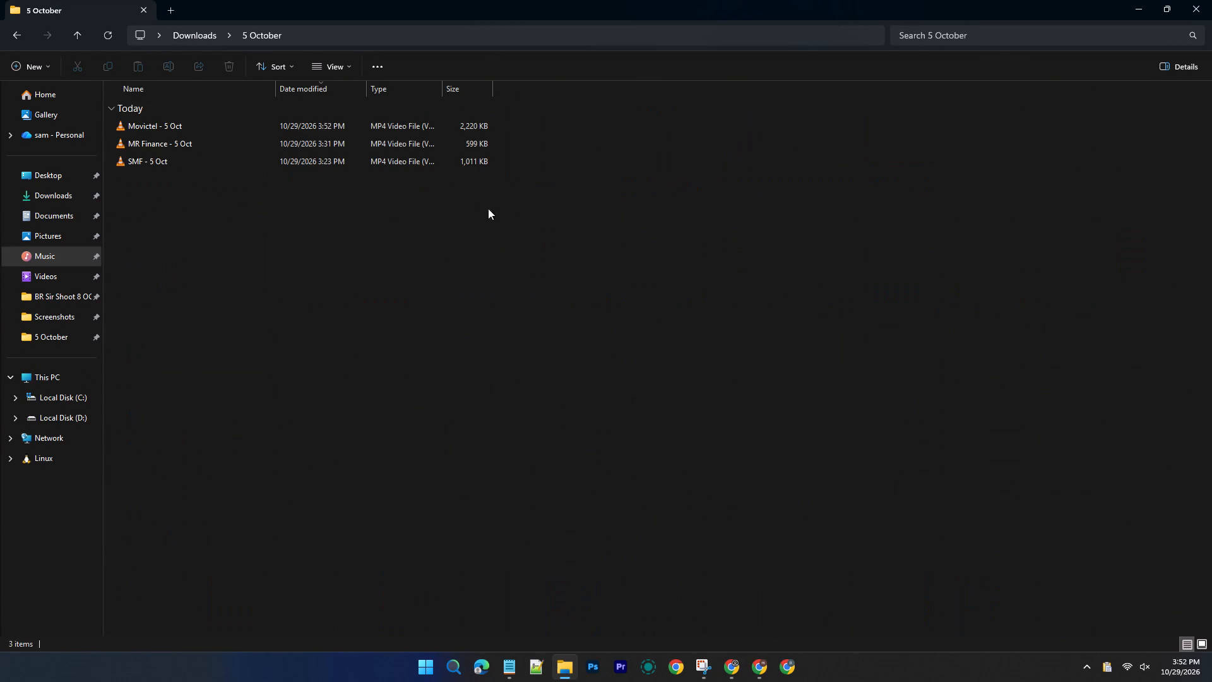
right_click(210, 200)
click(256, 210)
click(424, 213)
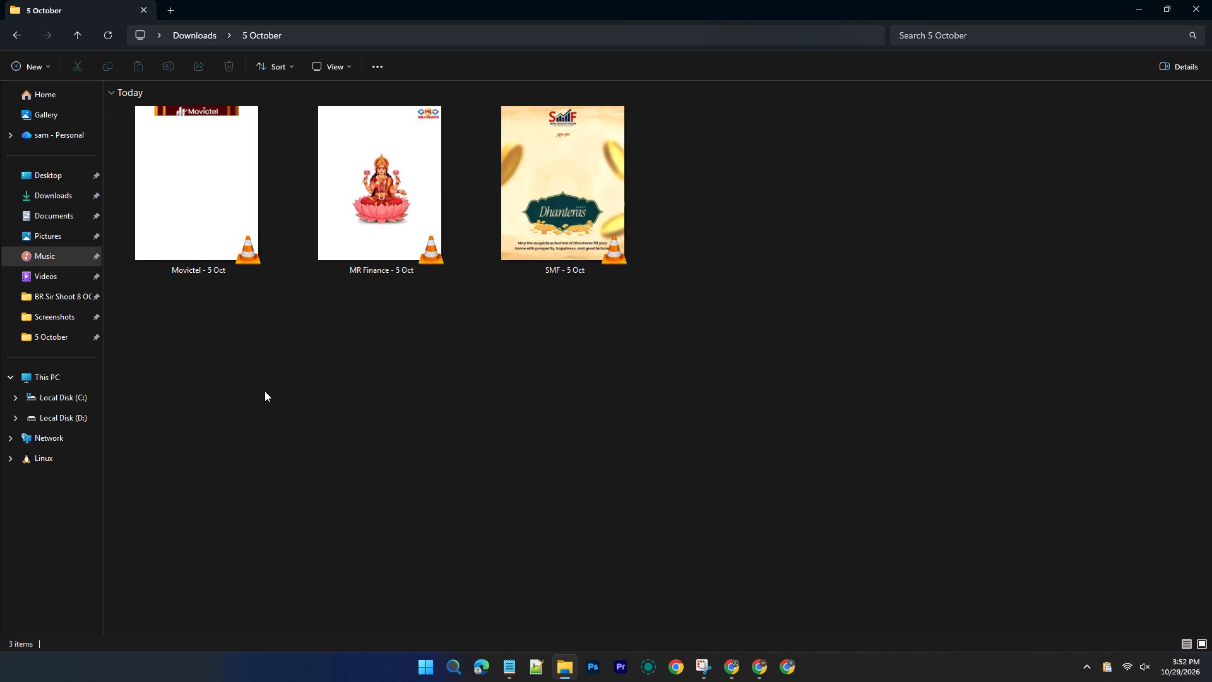
Play the "Movictel - 5 Oct" video in VLC to review the poster, and close the player.
double_click(192, 206)
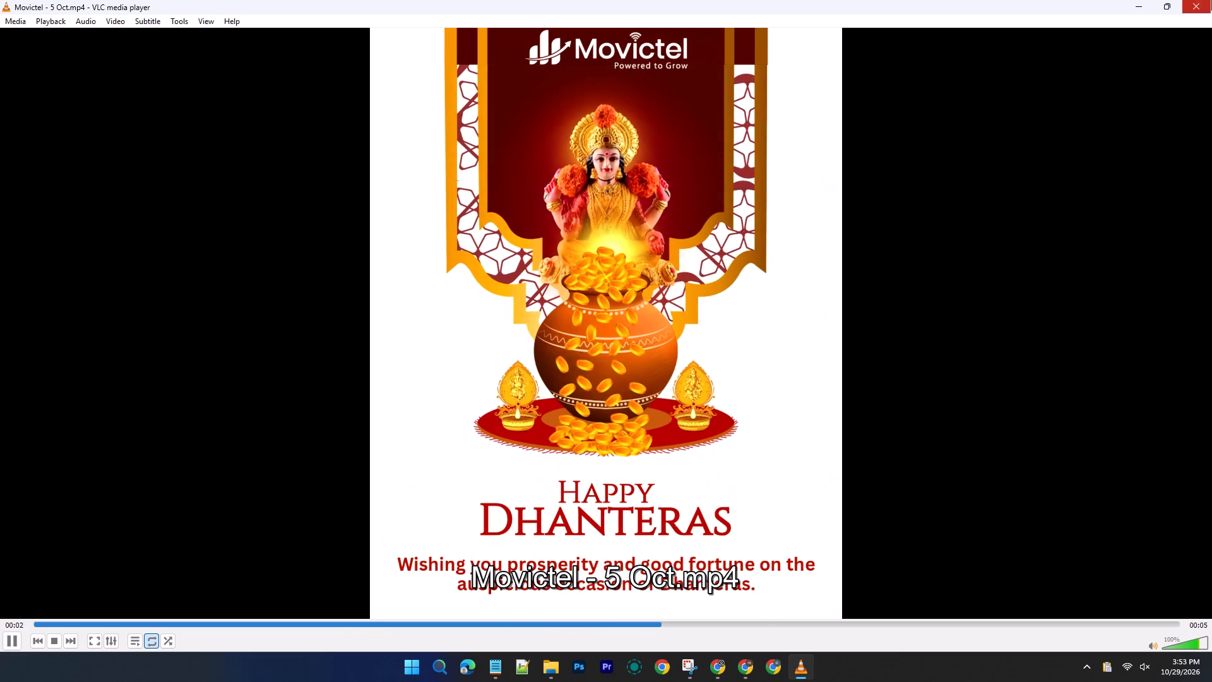
click(1211, 0)
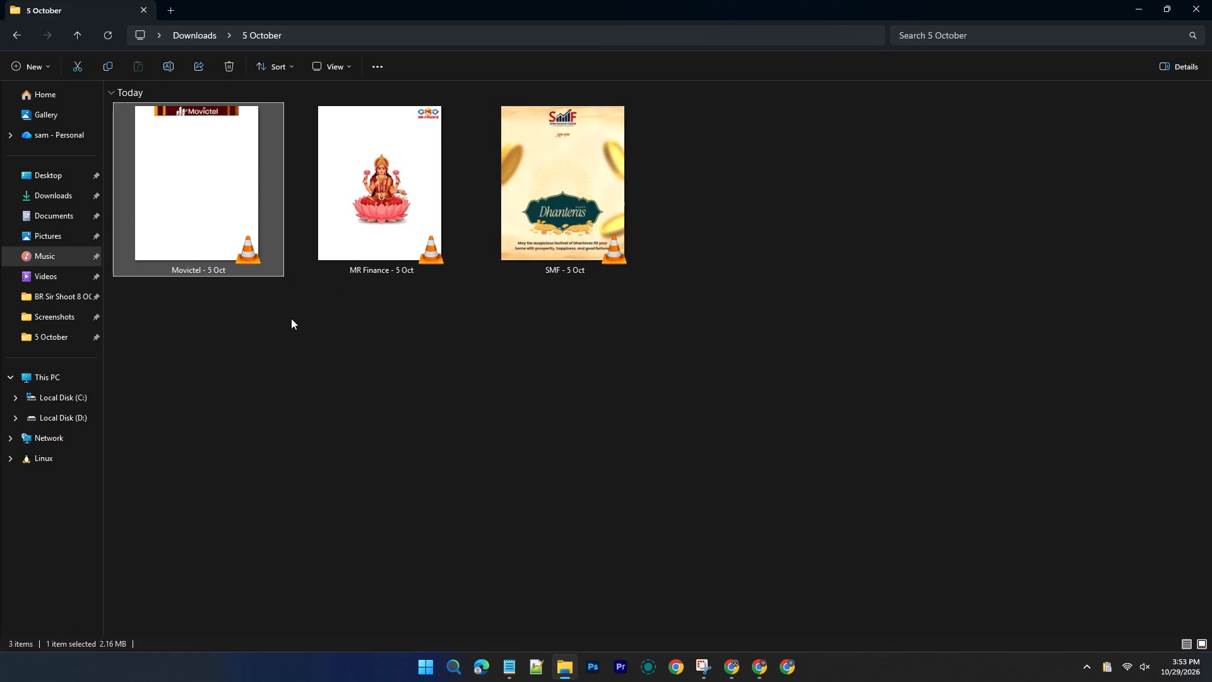
Delete the "Movictel - 5 Oct" video from the 5 October folder.
key(Delete)
In Canva's Movictel - 5 Oct design, delete the maroon band and gold strips extending the frame above the goddess artwork.
click(744, 663)
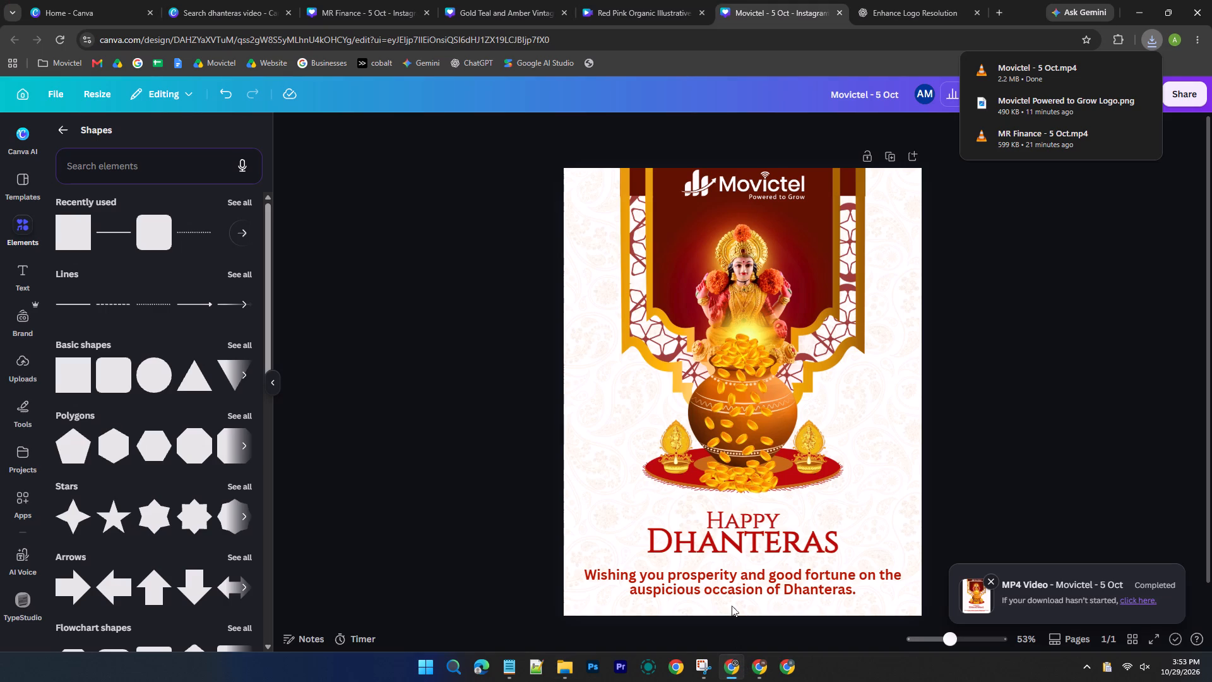
drag(528, 165, 907, 174)
click(1038, 219)
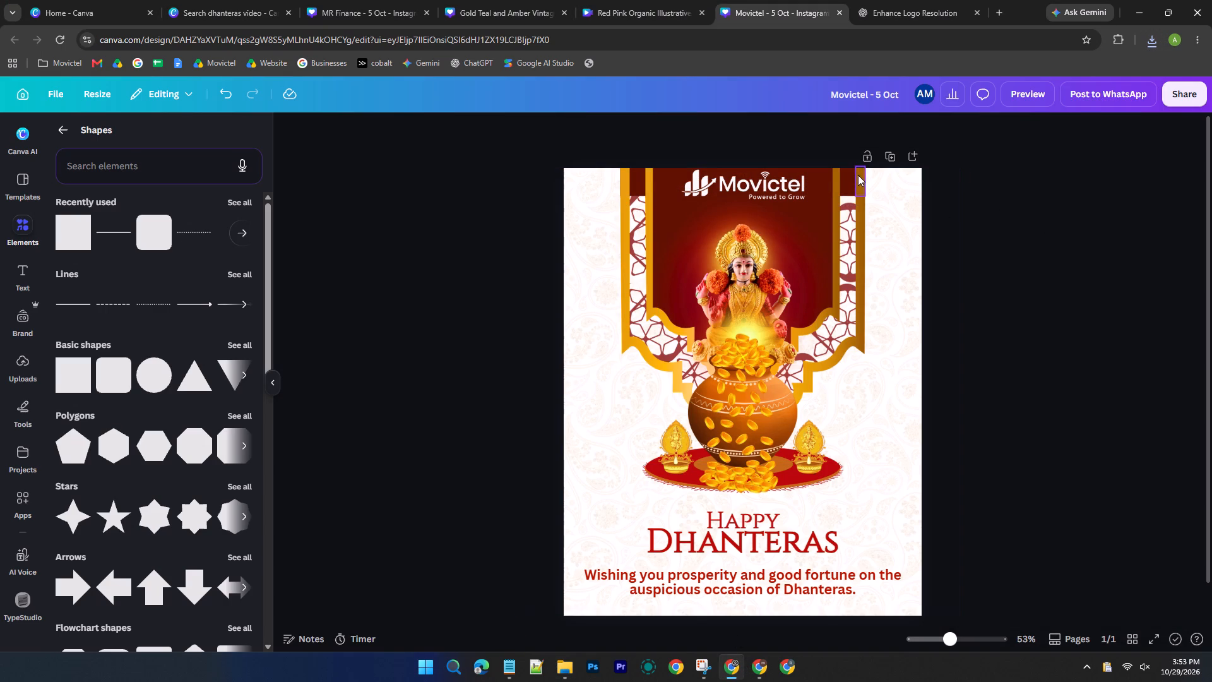
click(858, 175)
key(Delete)
click(836, 176)
key(Delete)
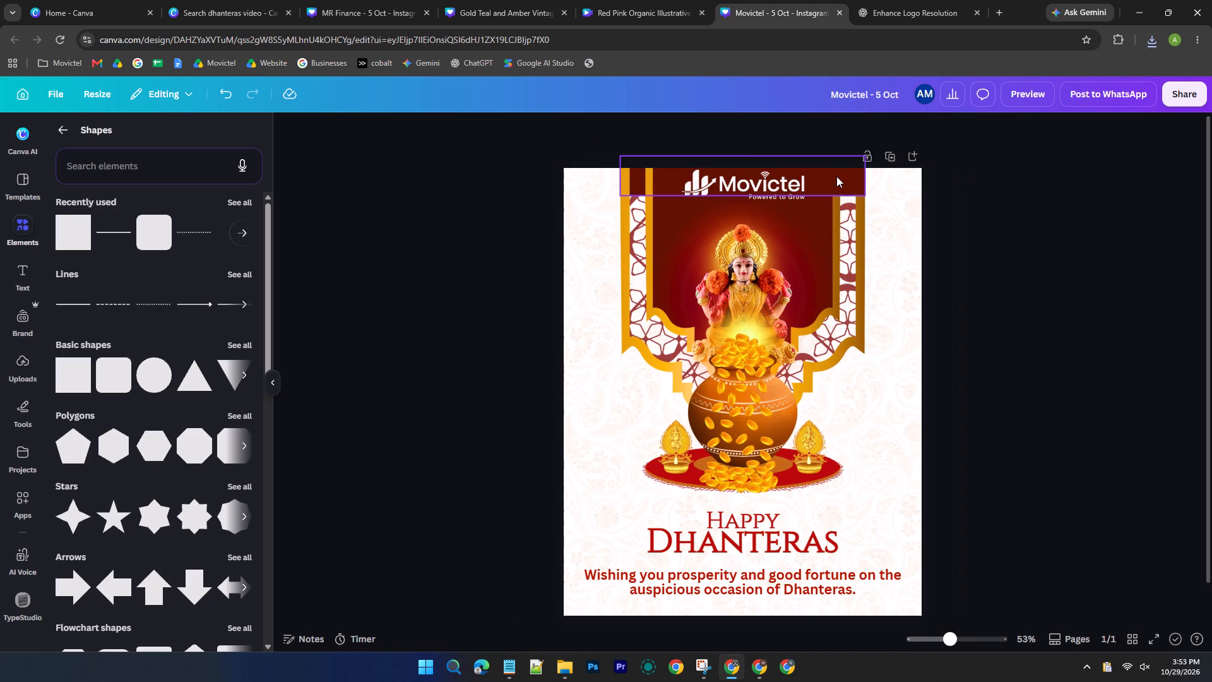
click(836, 176)
key(Delete)
click(703, 181)
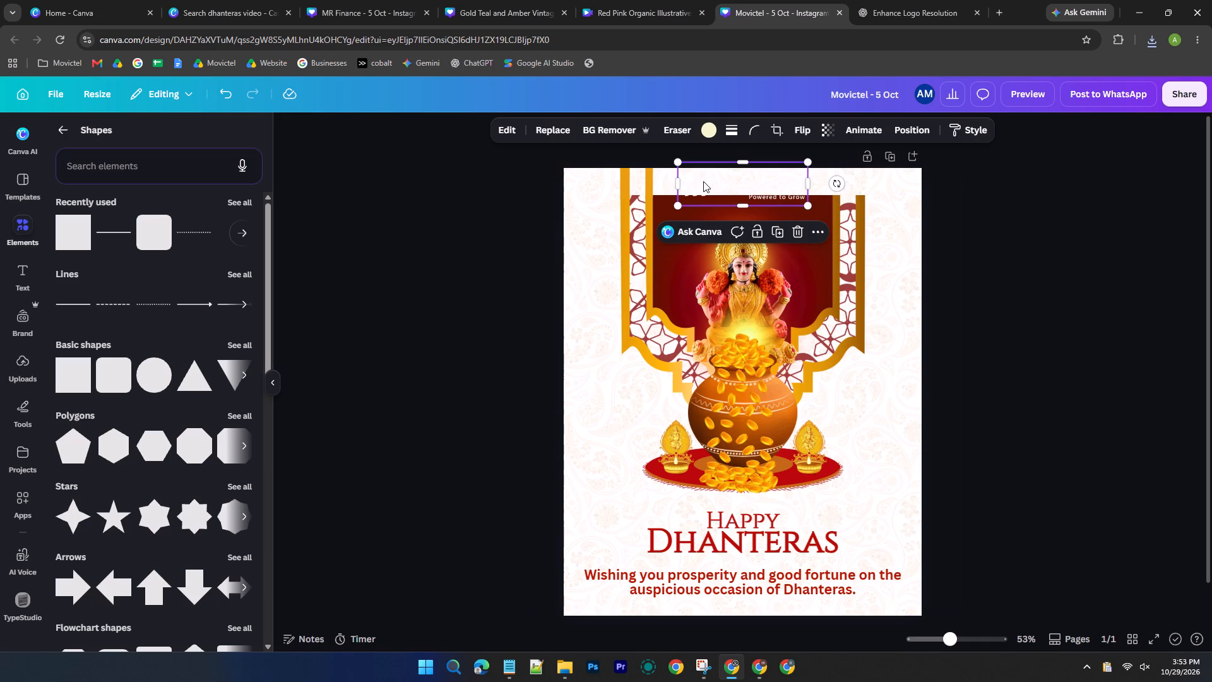
click(651, 182)
key(Delete)
click(628, 181)
key(Delete)
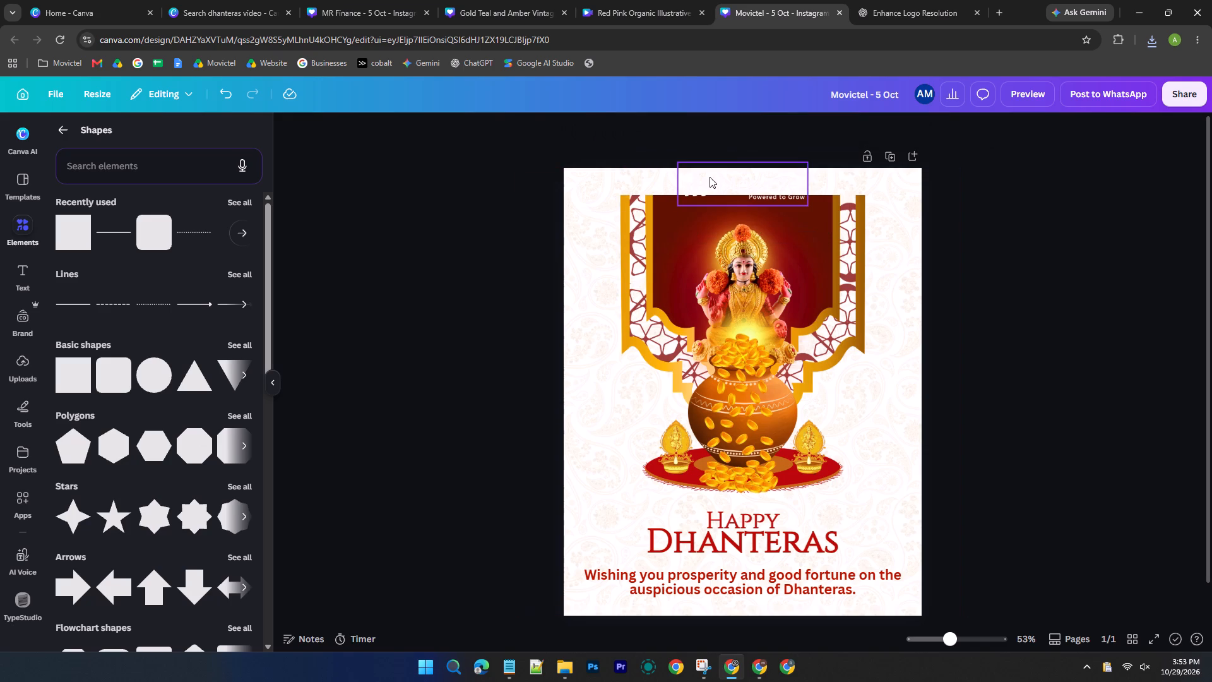
Delete the white Movictel logo from the top of the poster.
click(710, 177)
key(Delete)
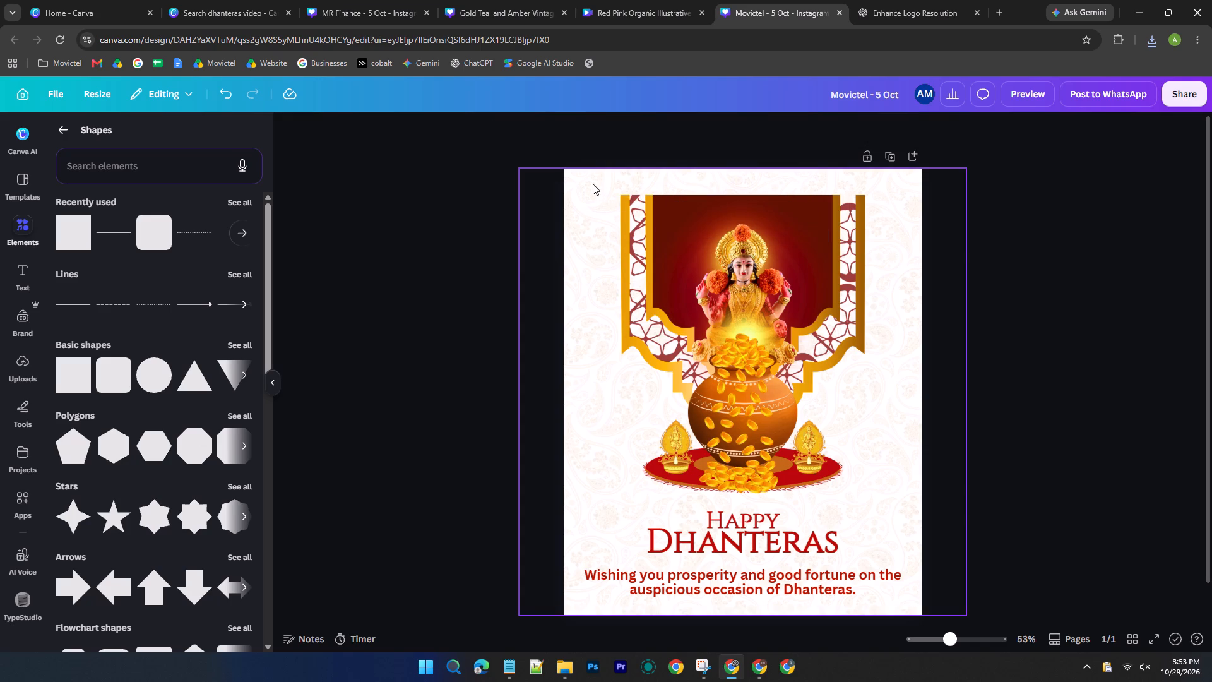
Move the frame, goddess, coin pot and diya artwork up together so the frame meets the poster's top edge.
drag(496, 190, 937, 499)
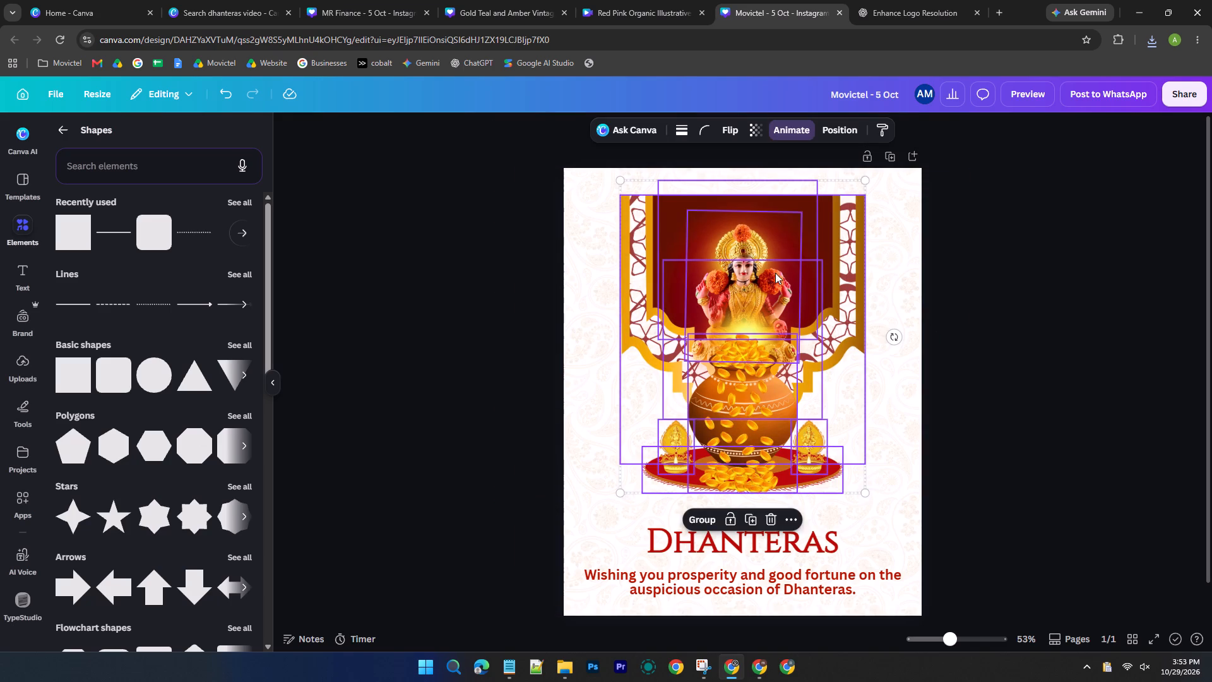
drag(774, 268, 776, 241)
click(1078, 292)
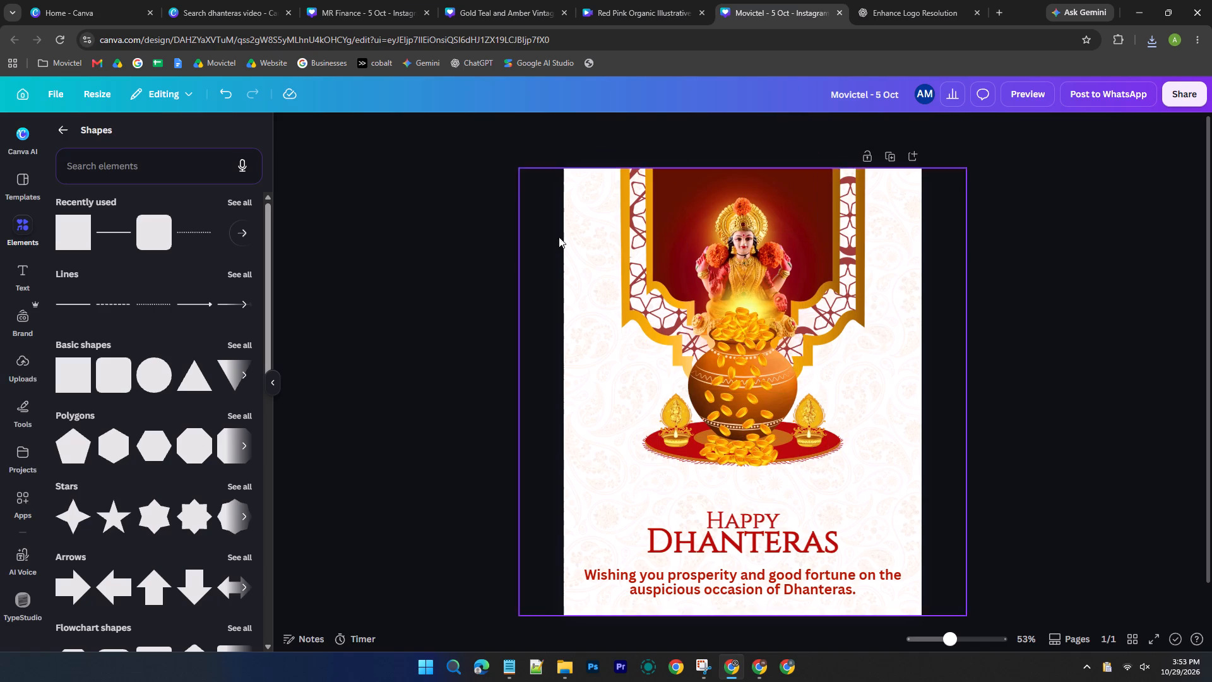
drag(489, 206, 1072, 412)
click(730, 244)
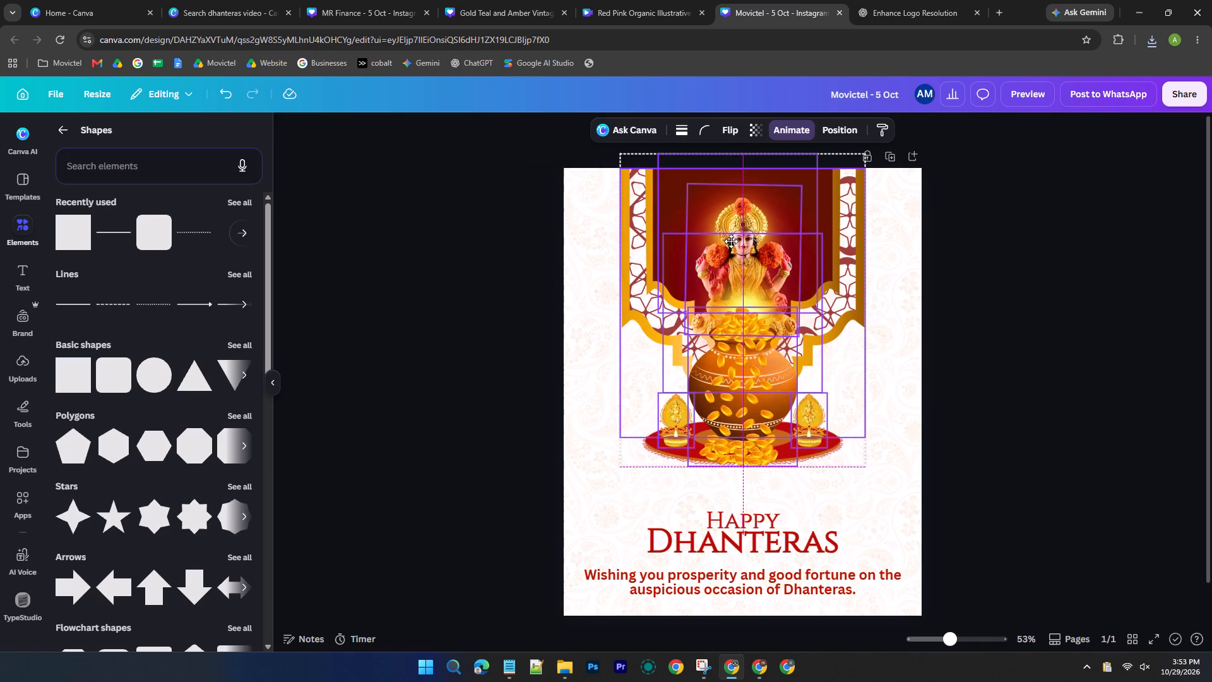
click(1120, 275)
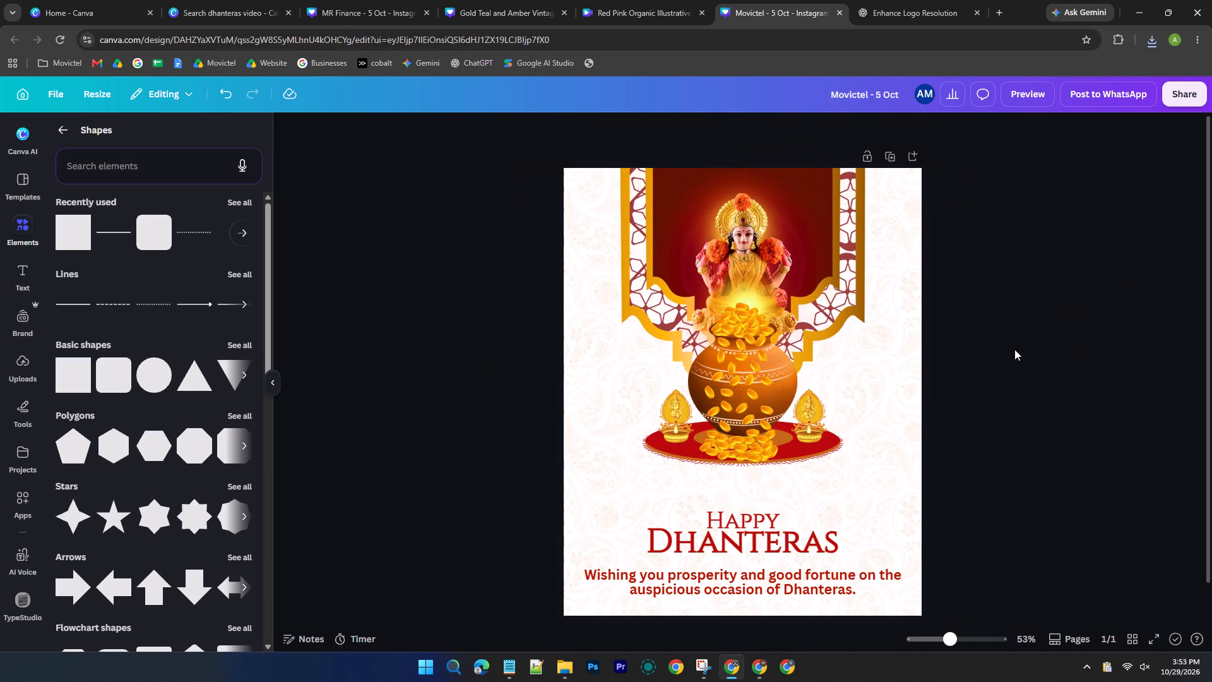
Move the "Happy Dhanteras" heading and wishing text up together to just beneath the artwork.
drag(496, 517, 986, 626)
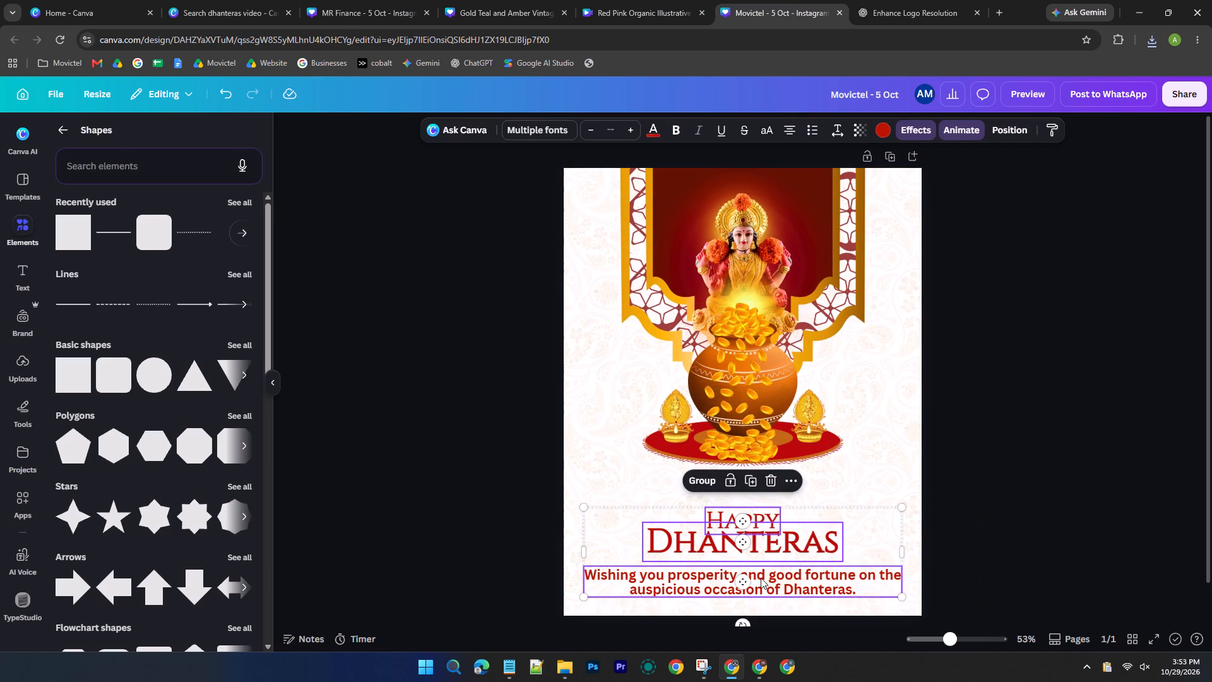
drag(761, 575, 761, 544)
click(1134, 526)
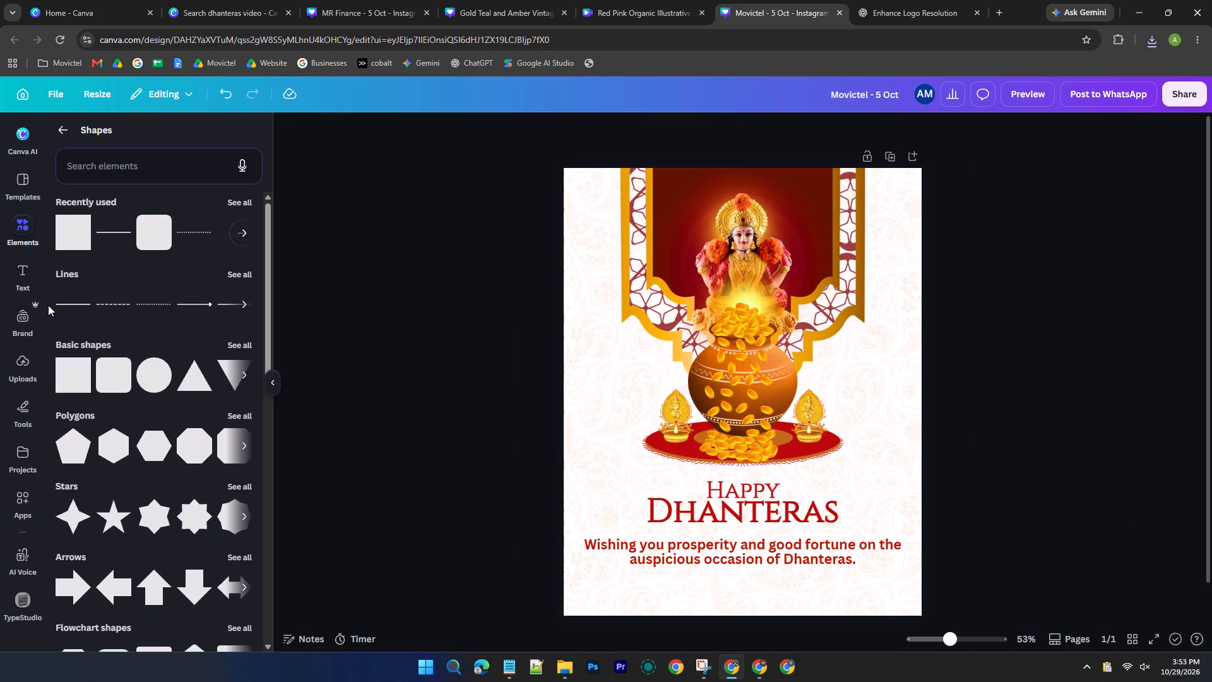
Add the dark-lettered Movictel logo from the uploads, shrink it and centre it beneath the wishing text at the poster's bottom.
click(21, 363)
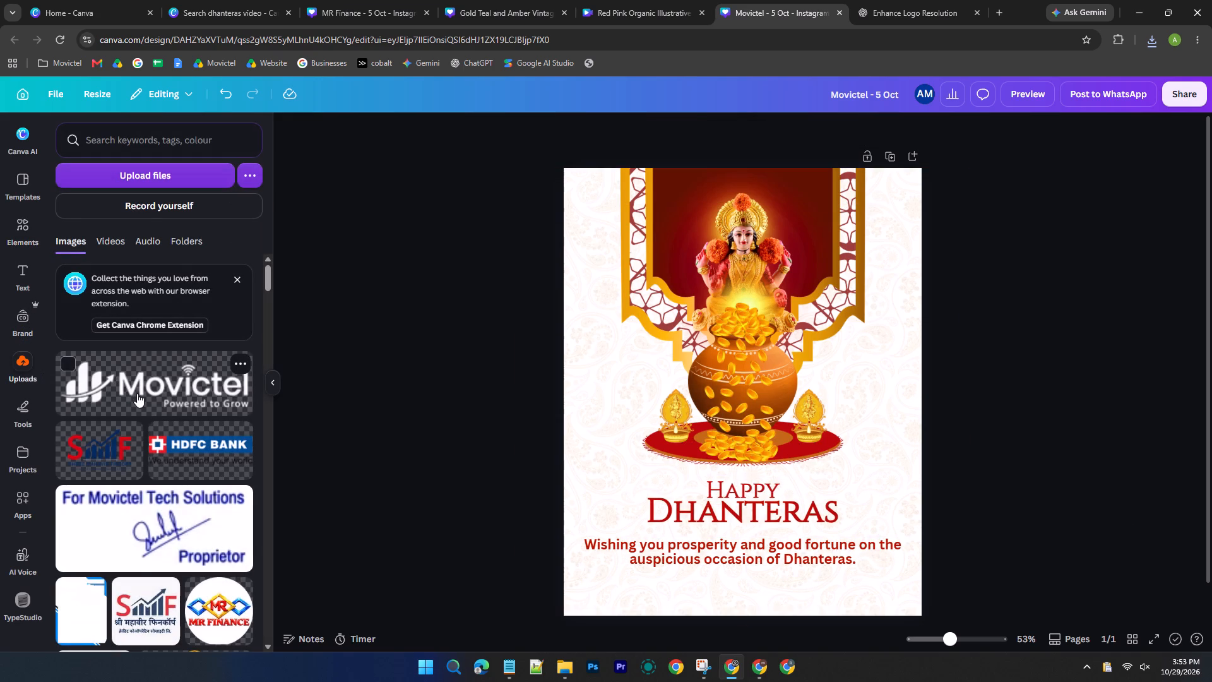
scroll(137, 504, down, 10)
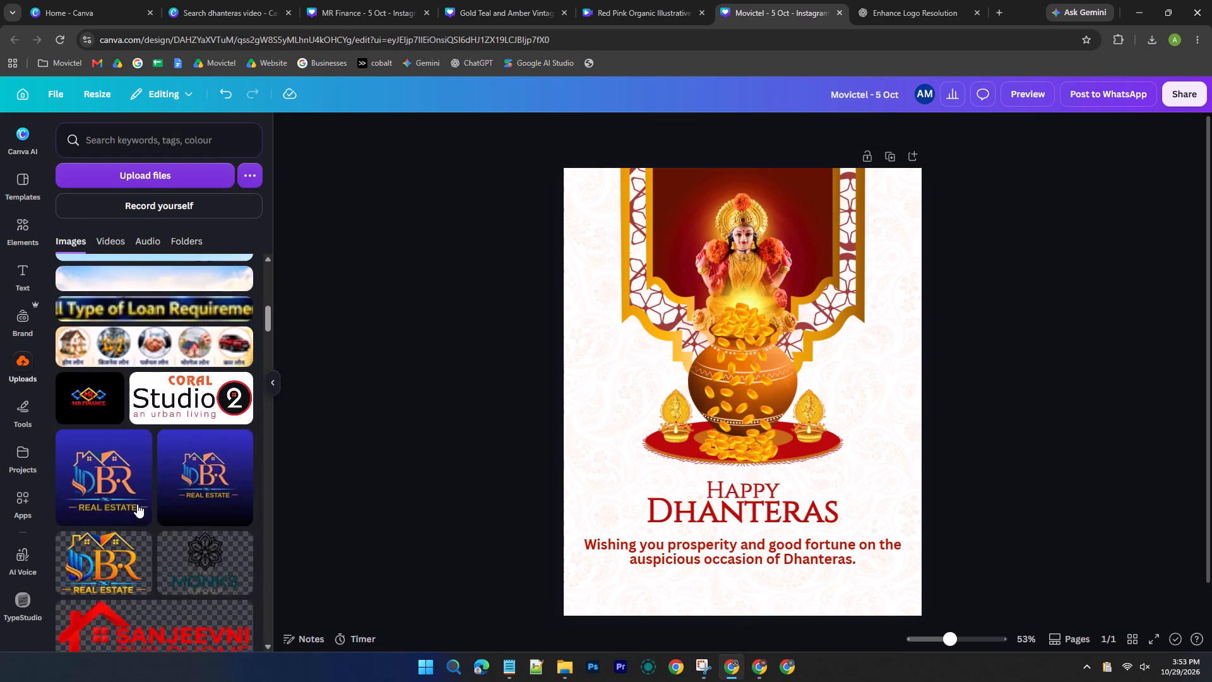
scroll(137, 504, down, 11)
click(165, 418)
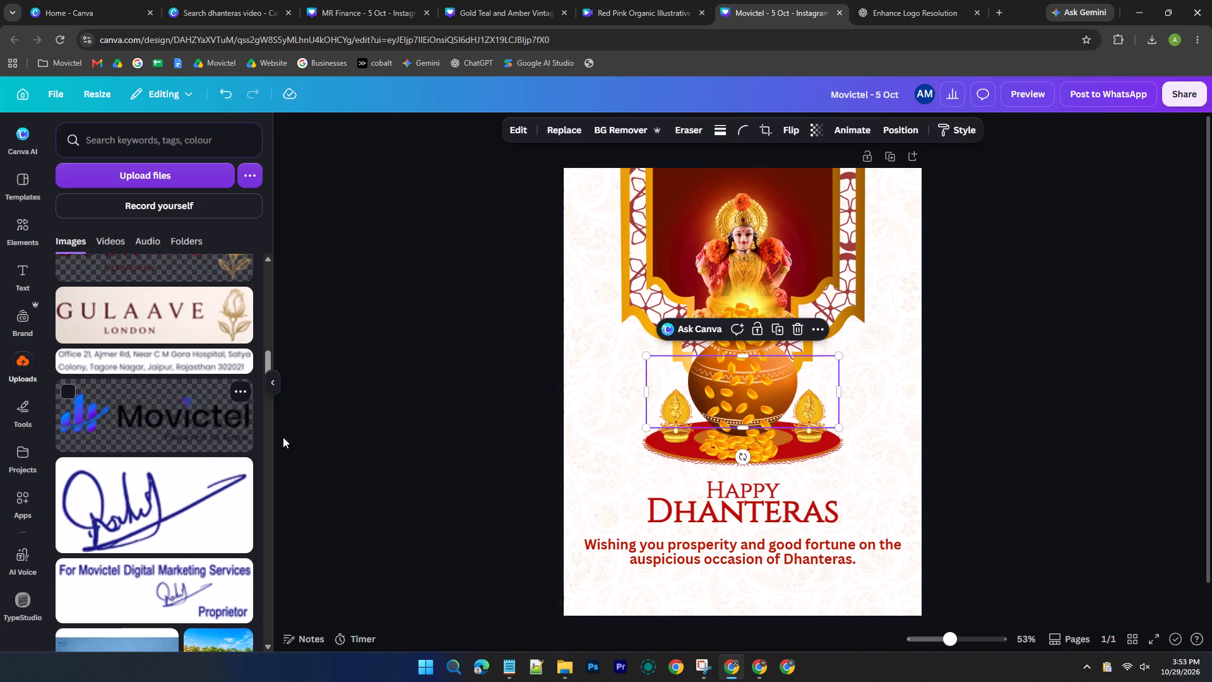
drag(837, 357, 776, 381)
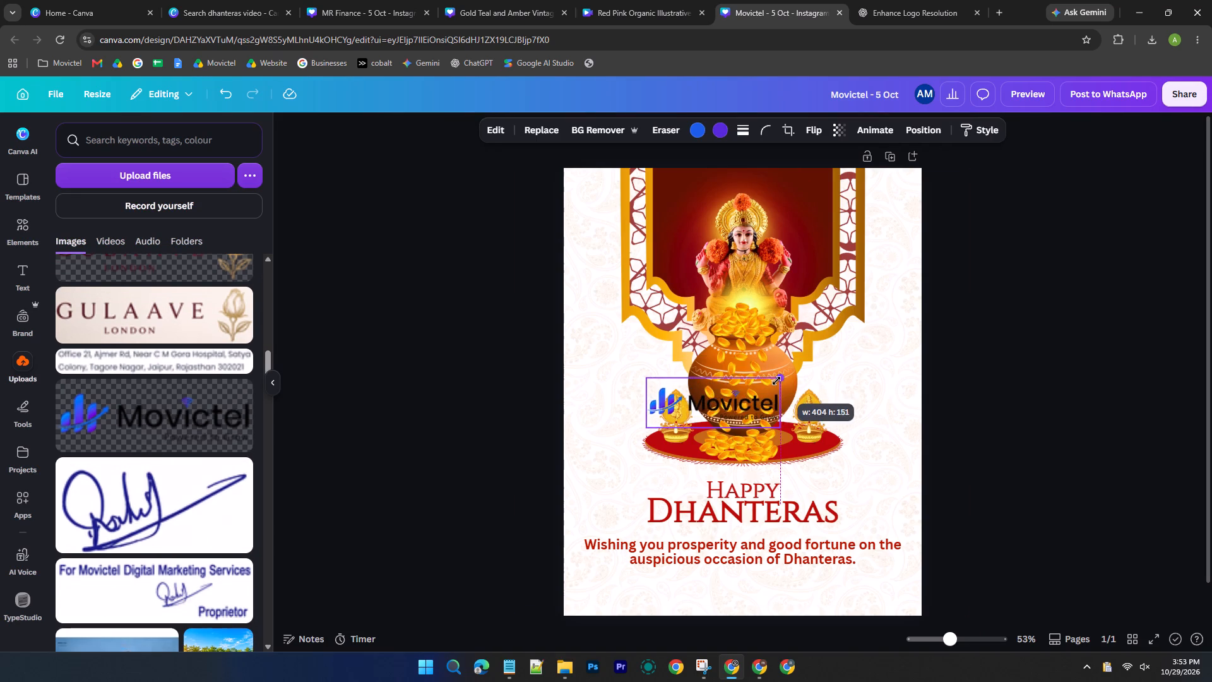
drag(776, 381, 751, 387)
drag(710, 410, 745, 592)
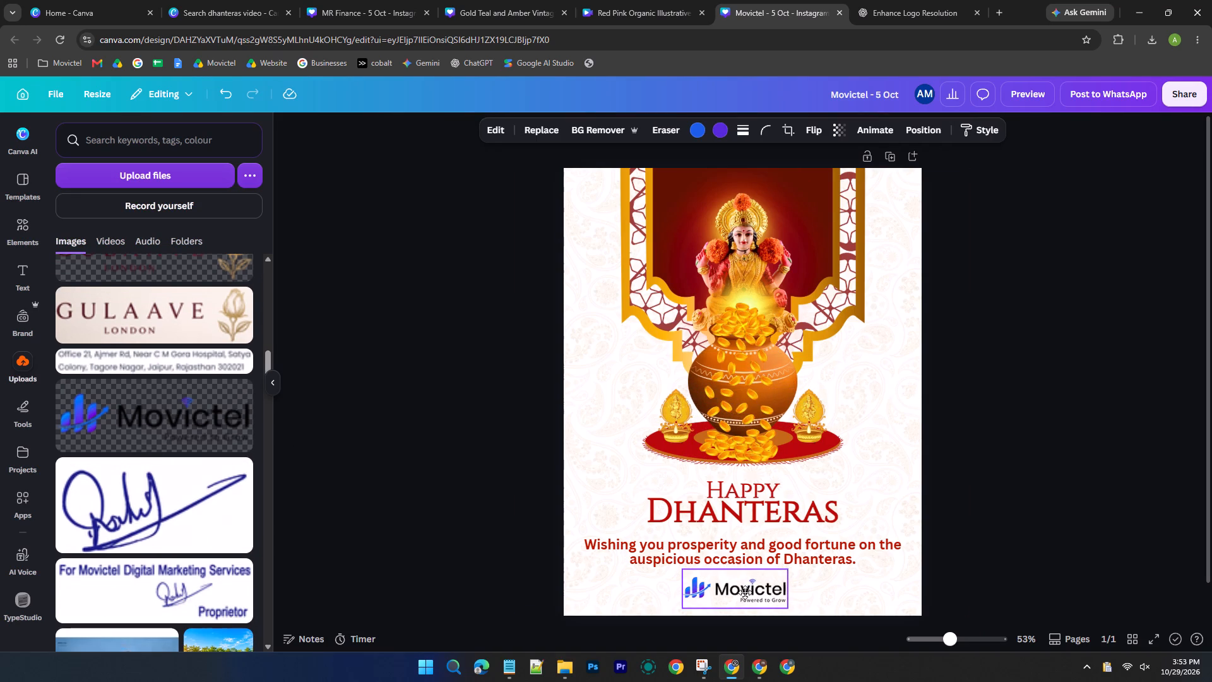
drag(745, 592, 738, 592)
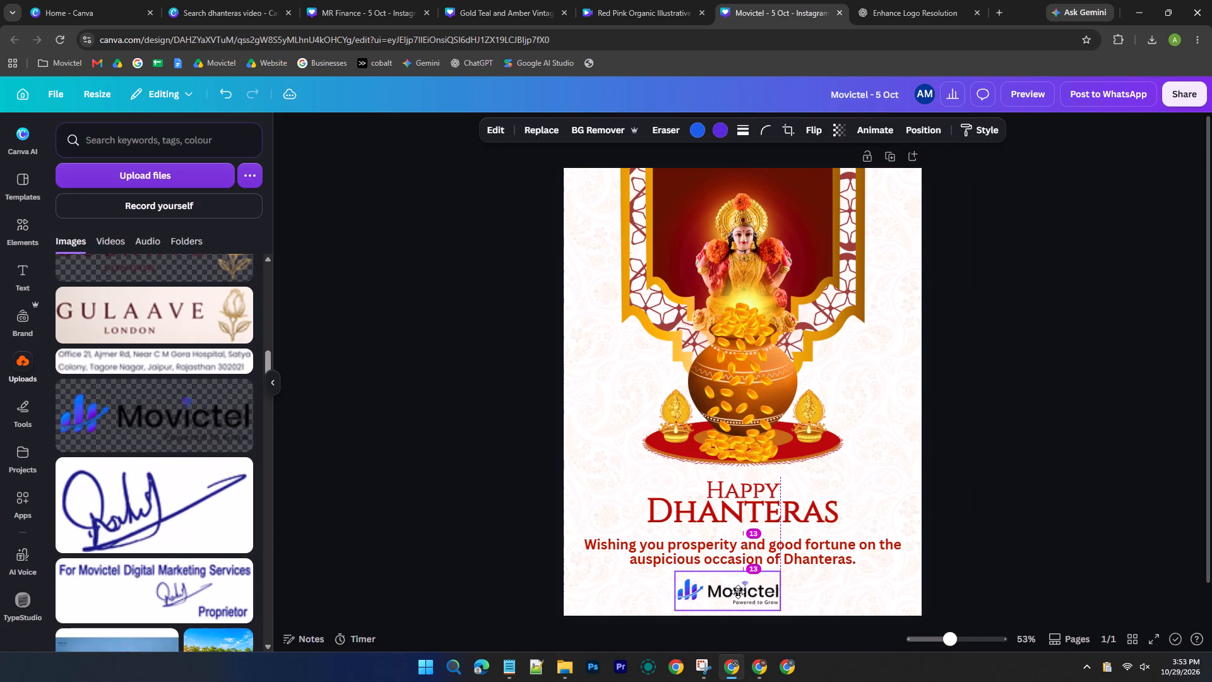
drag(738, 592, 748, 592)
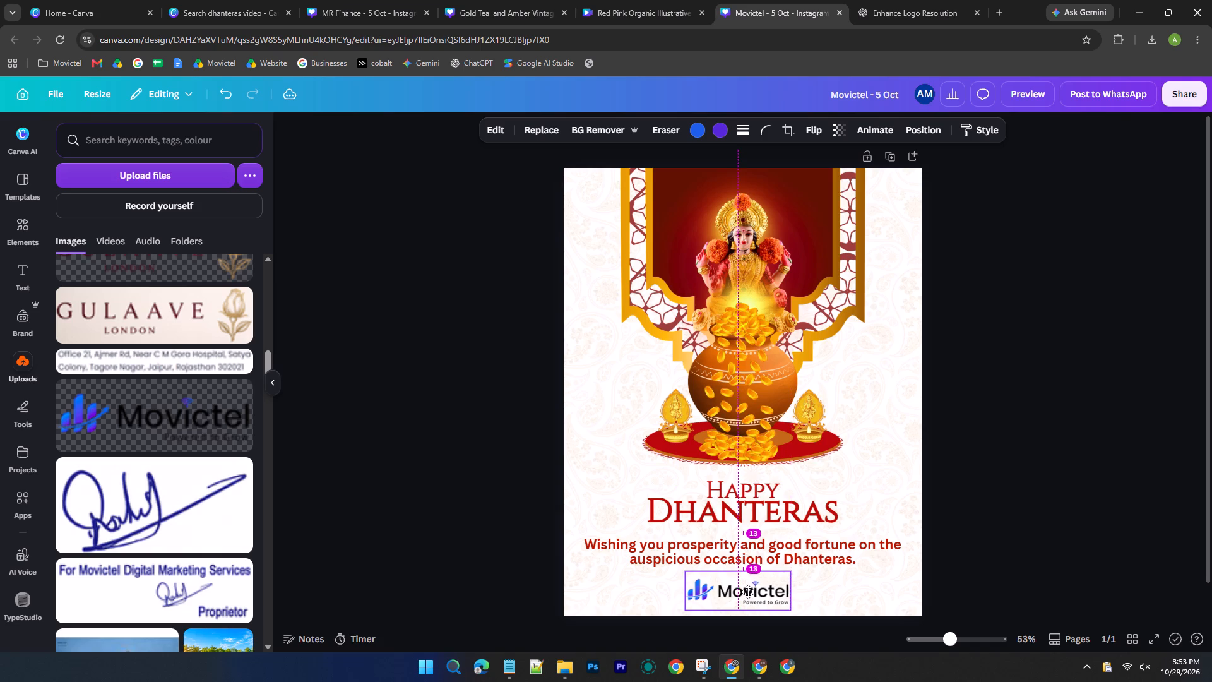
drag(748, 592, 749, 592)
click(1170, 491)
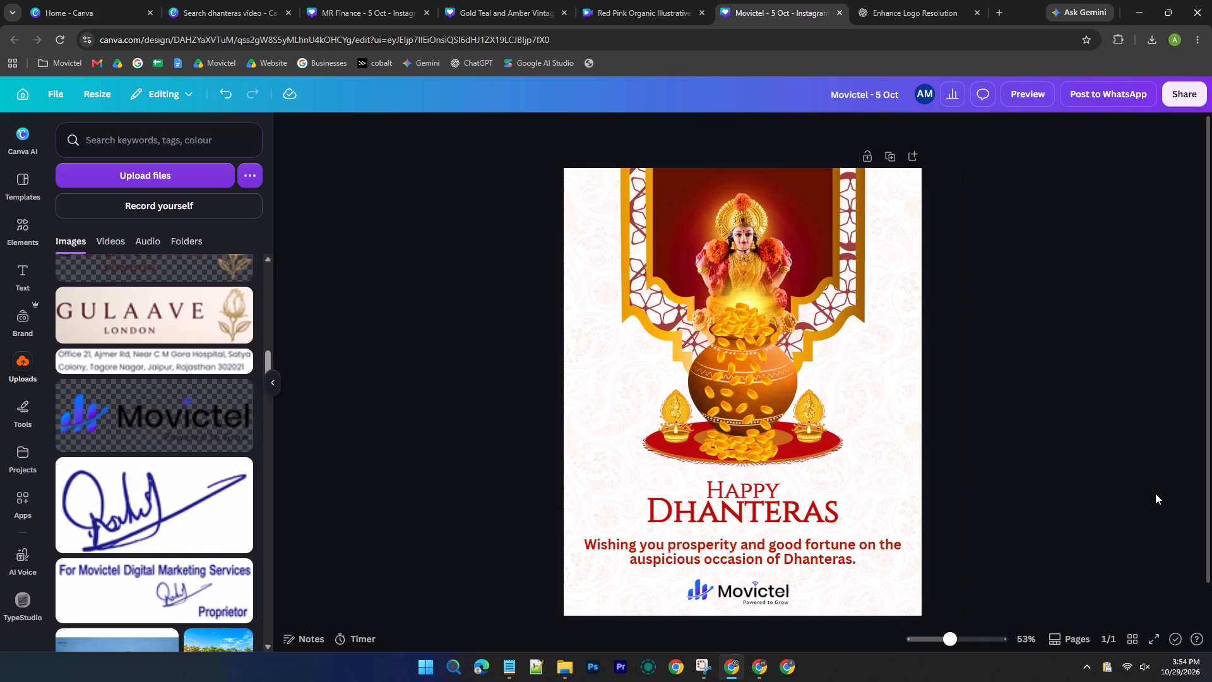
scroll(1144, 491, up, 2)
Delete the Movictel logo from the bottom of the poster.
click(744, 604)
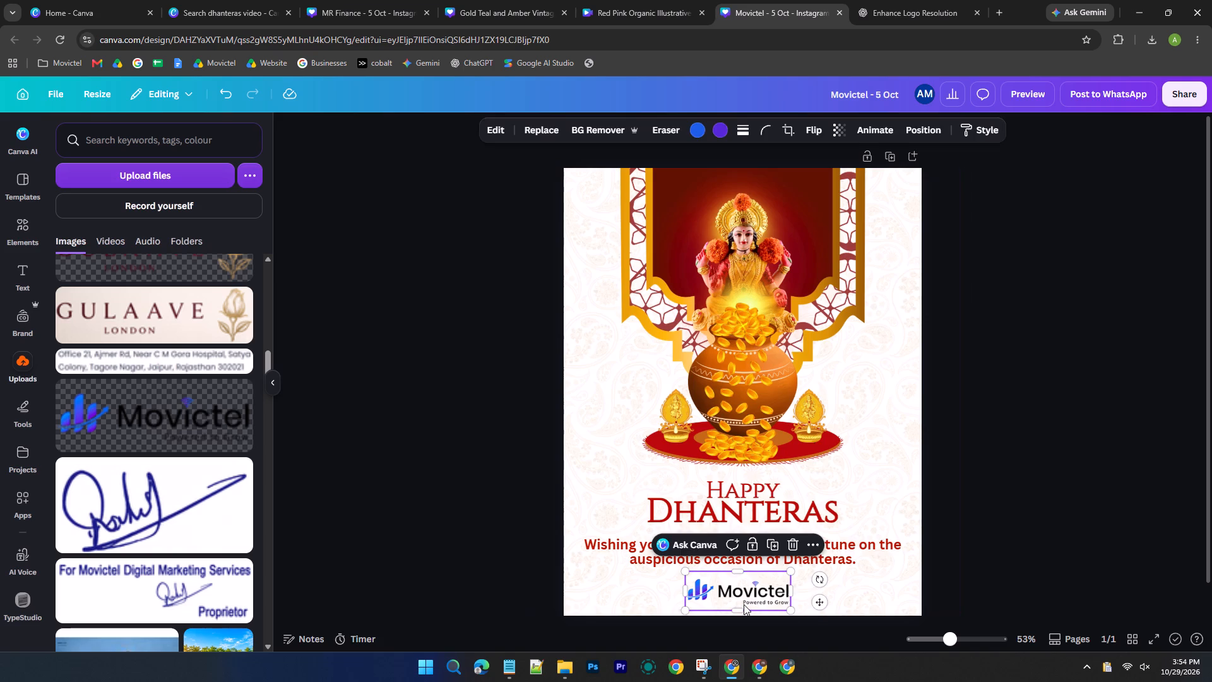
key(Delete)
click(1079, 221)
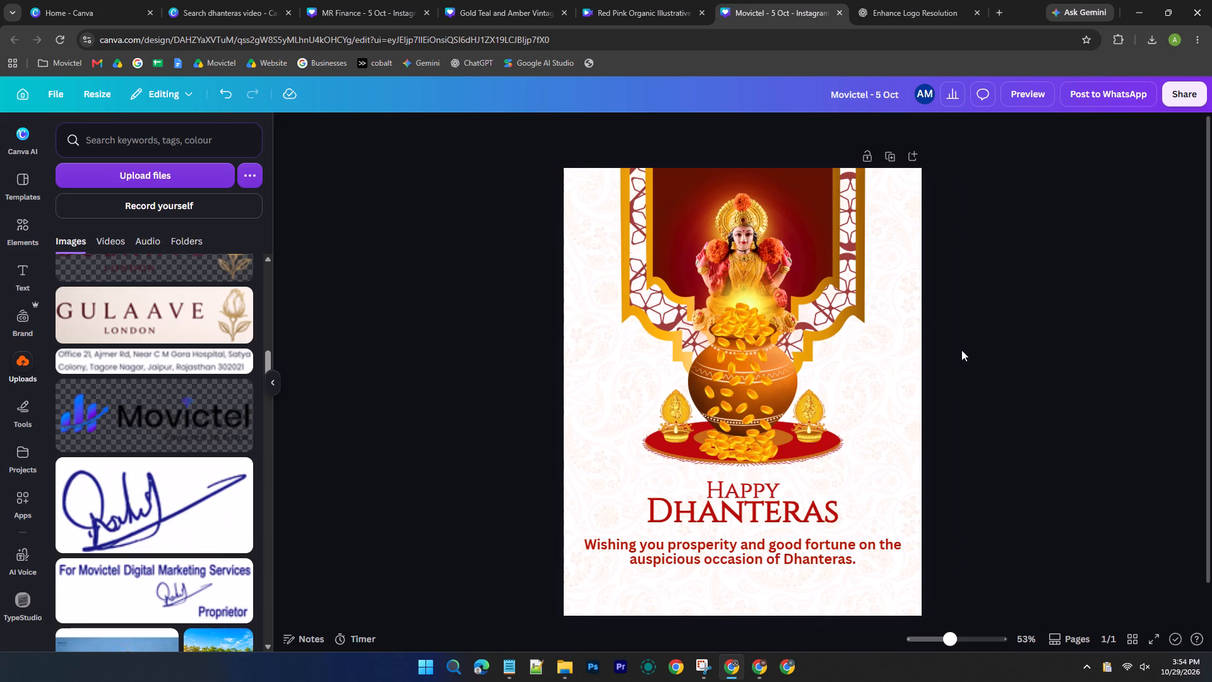
Copy the design's title, Movictel - 5 Oct.
triple_click(860, 97)
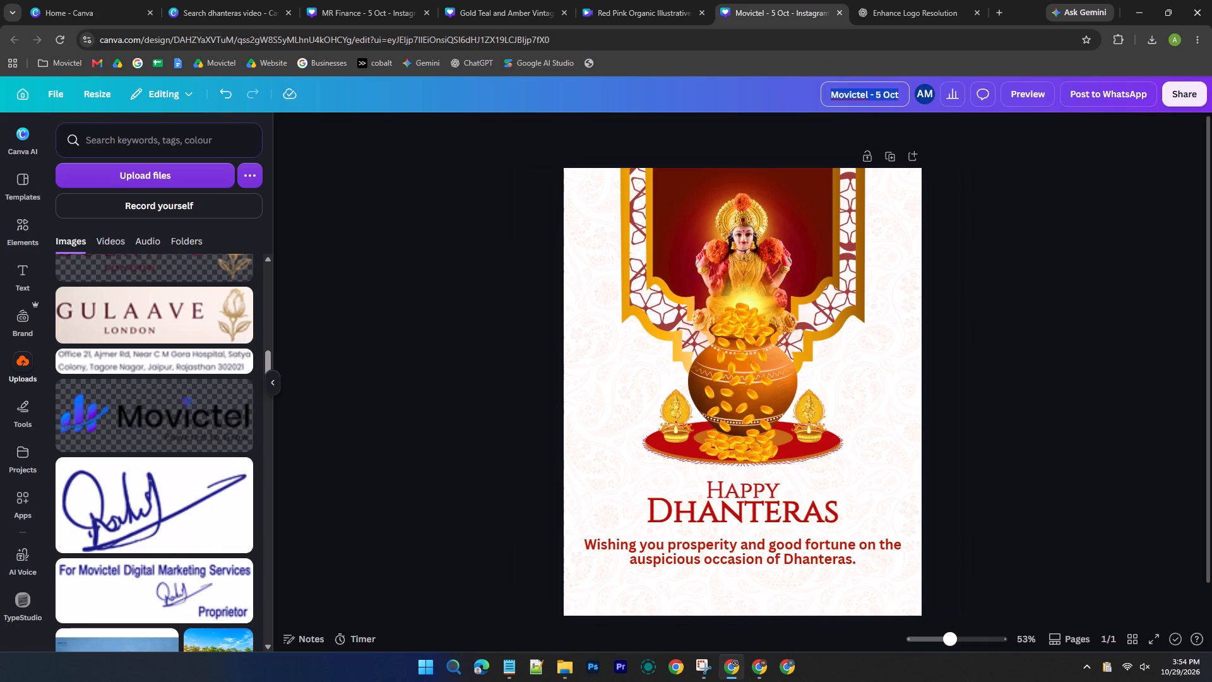
key(ctrl+c)
click(1114, 198)
Move the Movictel - 5 Oct design to the trash and close its browser tab.
click(49, 94)
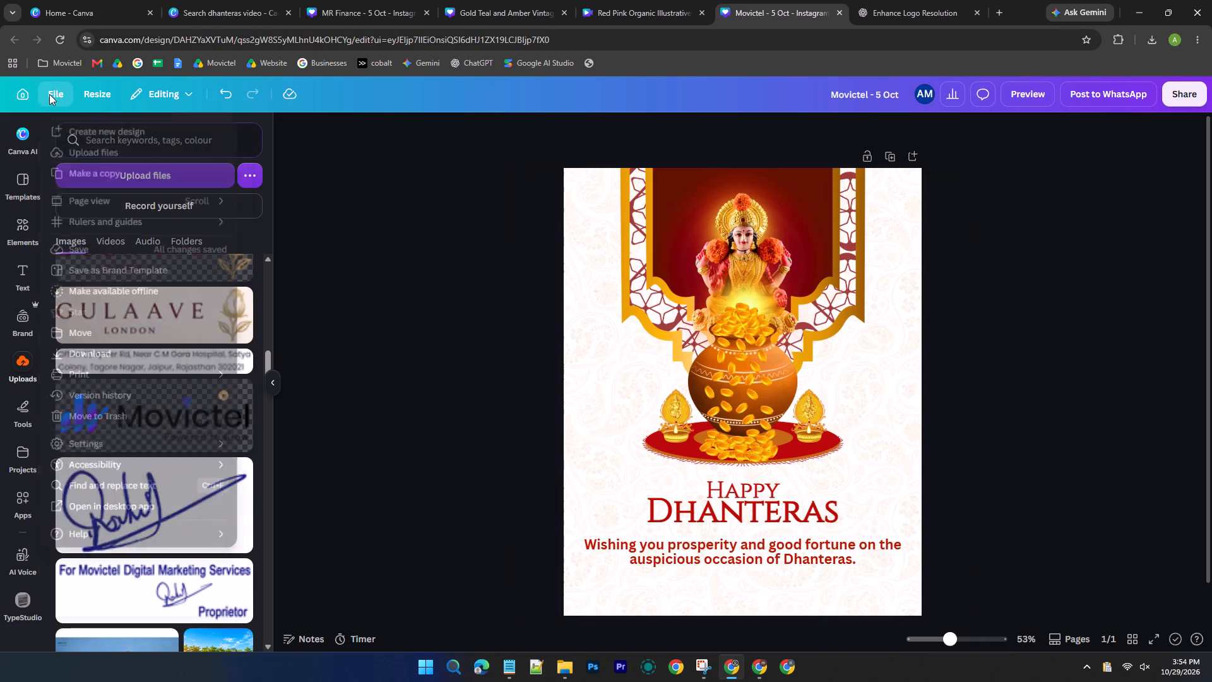
click(128, 479)
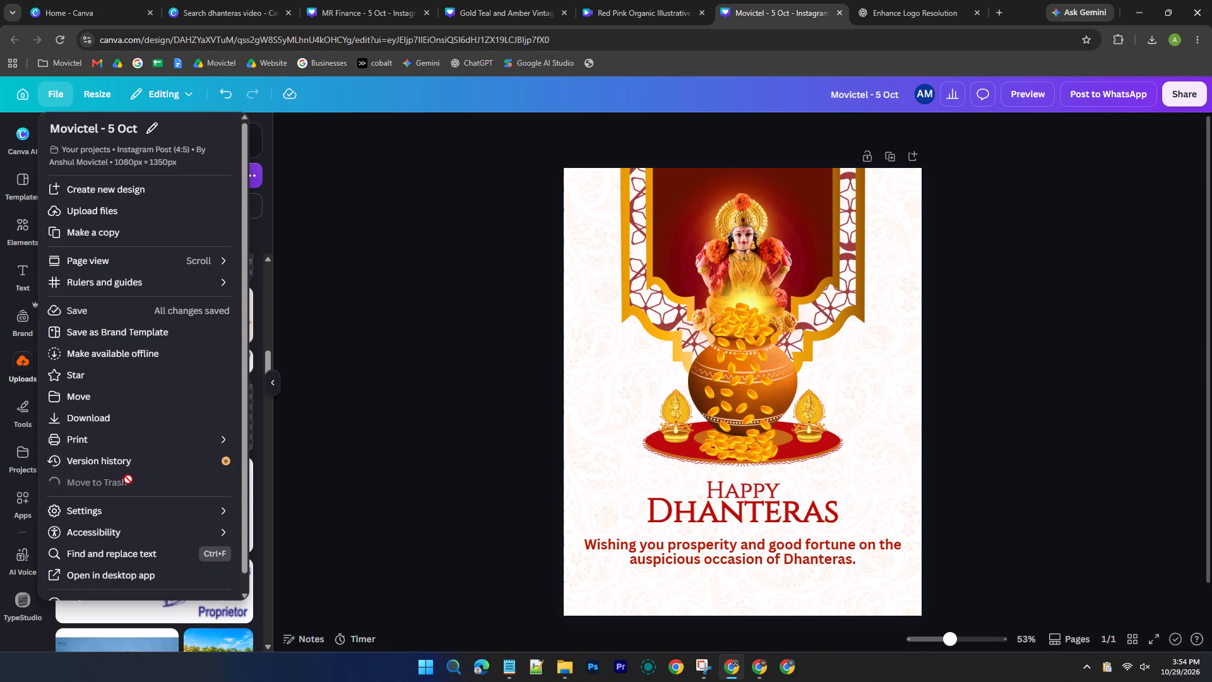
click(719, 405)
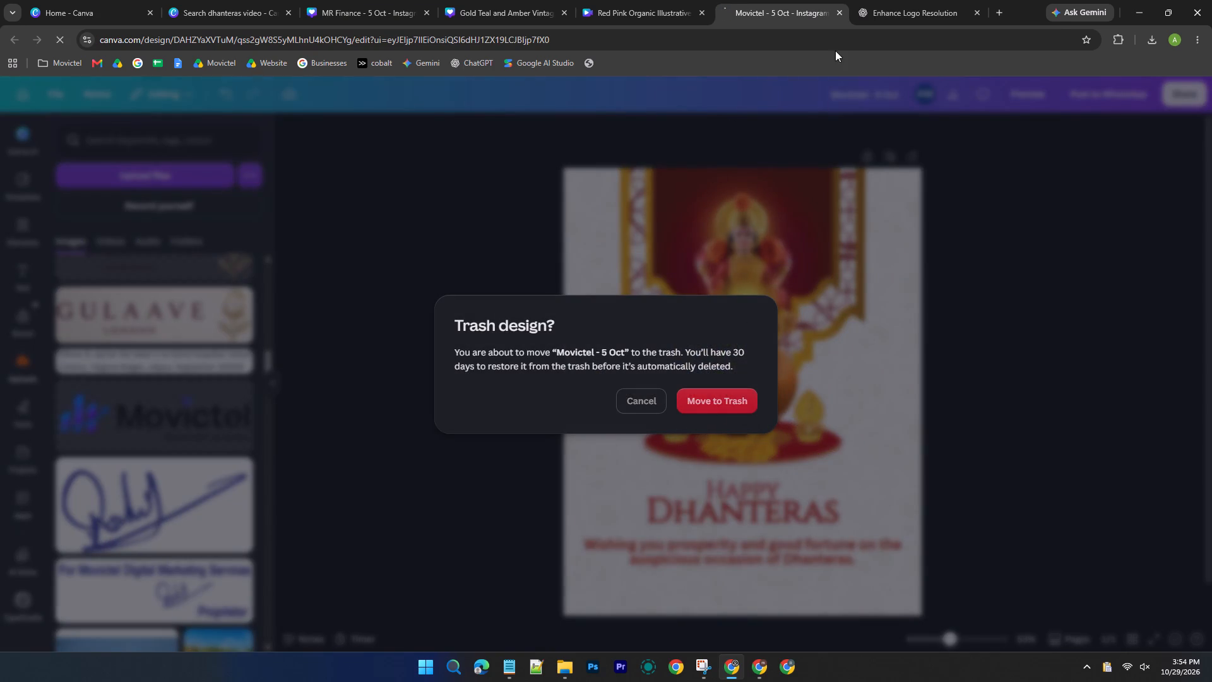
click(840, 11)
Close the browser tab of the Red Pink Organic Illustrative Dhanteras greeting video.
click(622, 0)
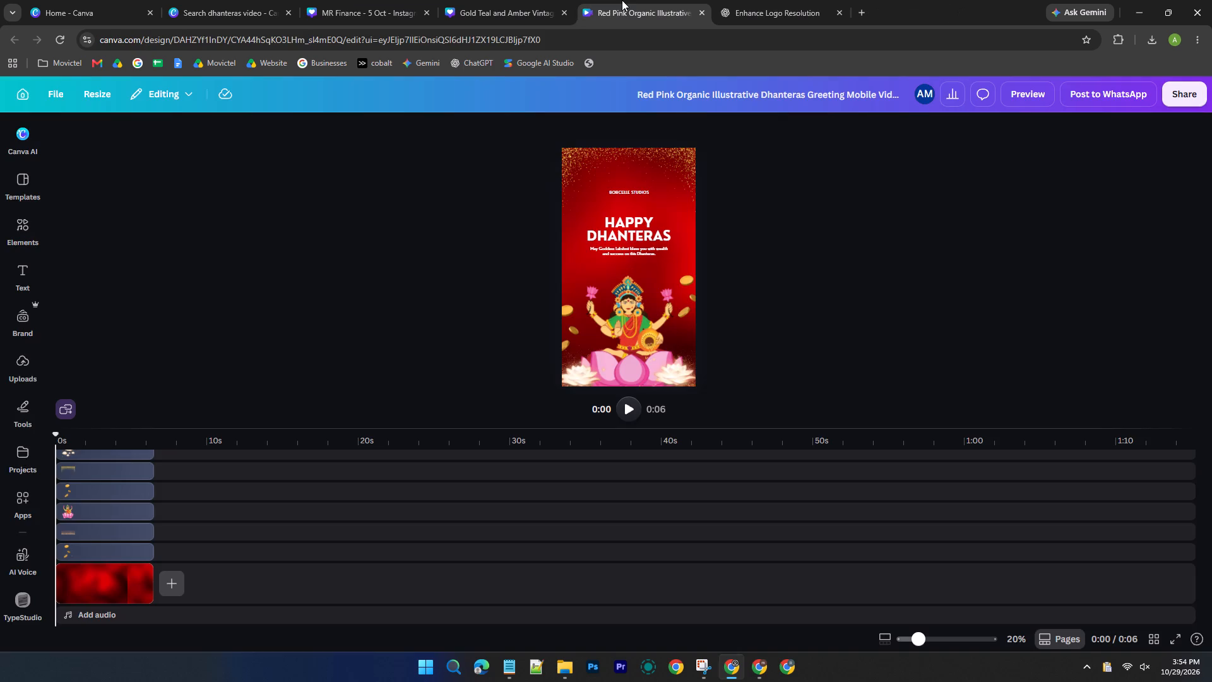
click(701, 15)
In the Gold Teal and Amber Vintage Dhanteras Festival design's browser tab, rename the design as SMF - 5 Oct.
click(527, 0)
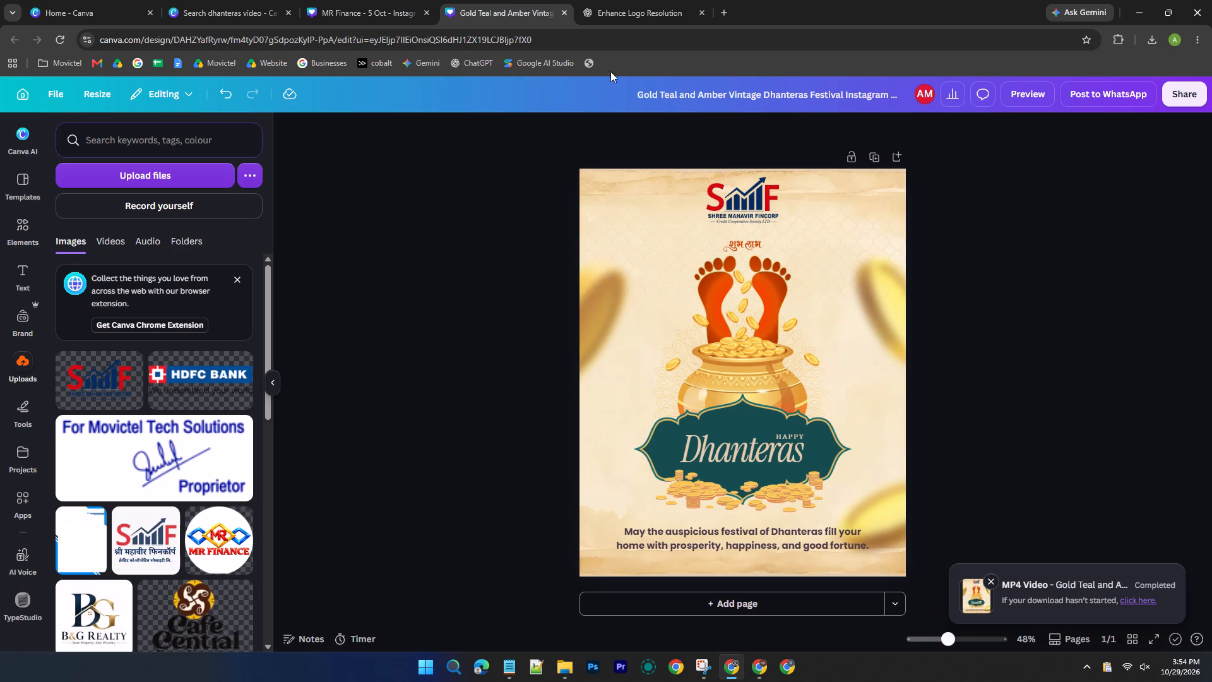
click(733, 97)
key(ctrl+a)
text(SM)
click(775, 100)
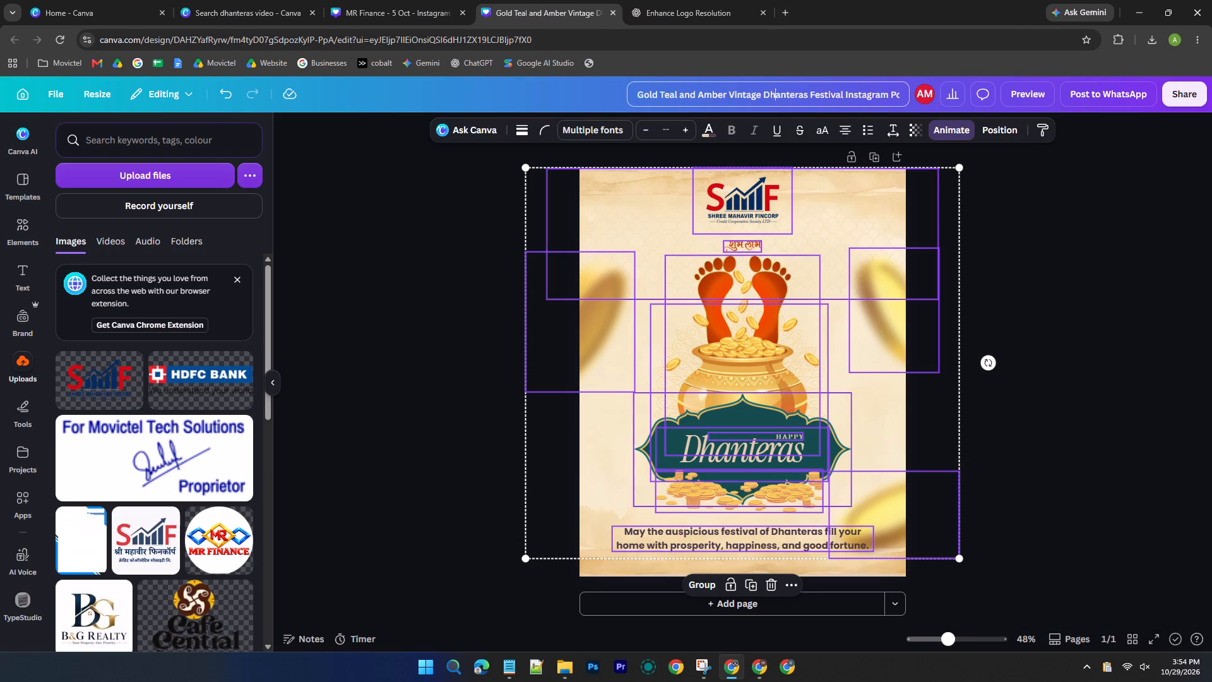
triple_click(775, 100)
text(SMF - 5 Oct)
key(Return)
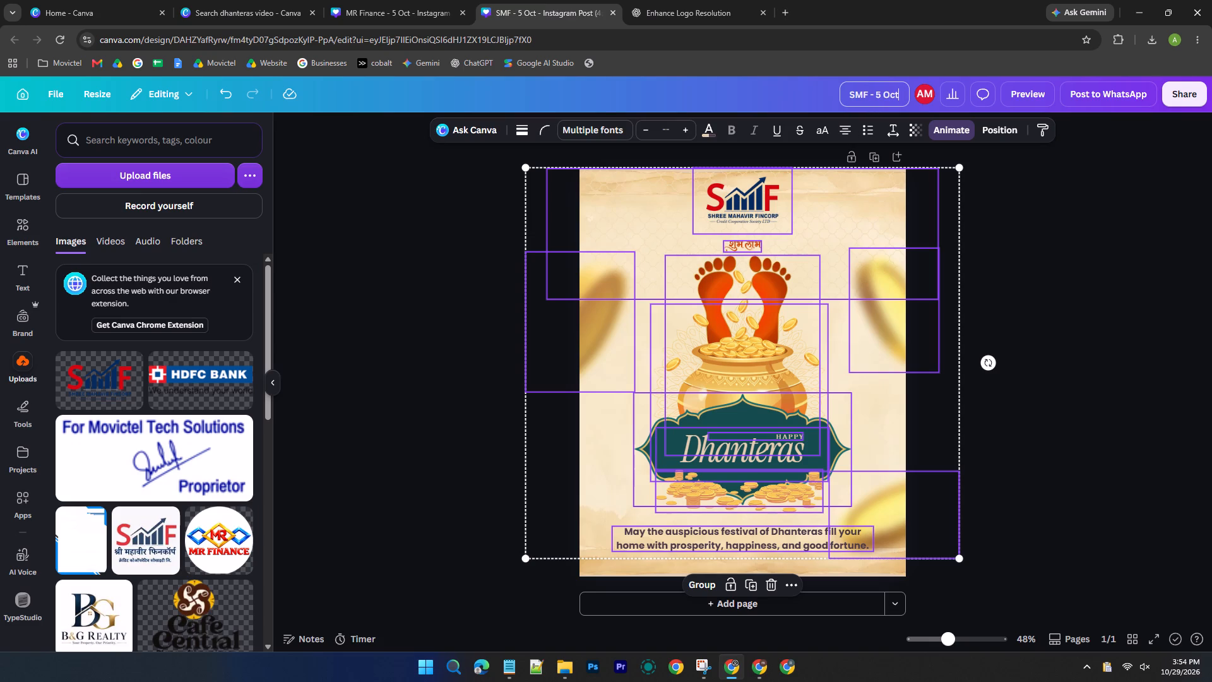
click(1037, 154)
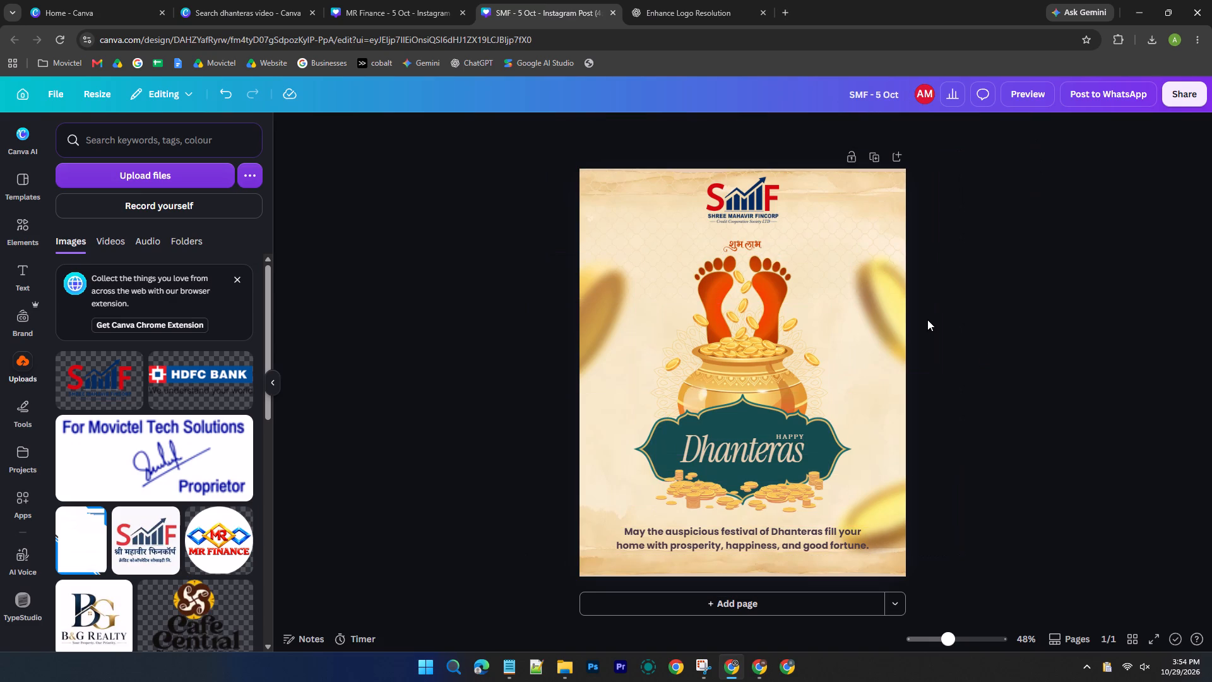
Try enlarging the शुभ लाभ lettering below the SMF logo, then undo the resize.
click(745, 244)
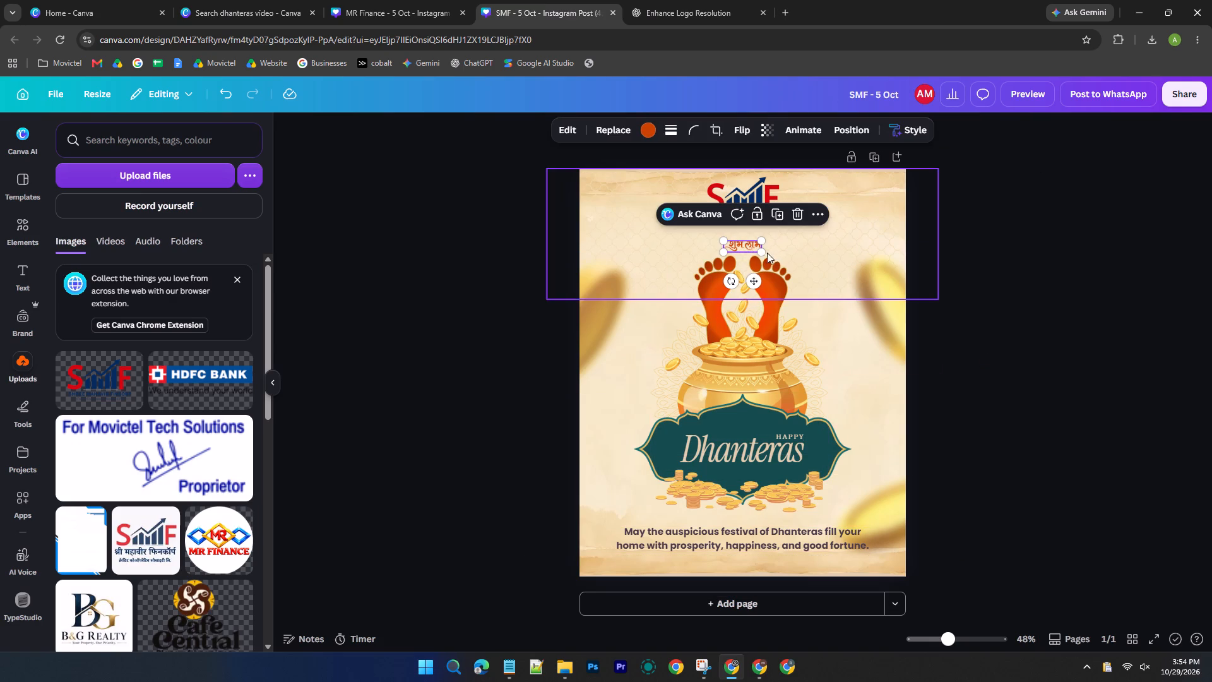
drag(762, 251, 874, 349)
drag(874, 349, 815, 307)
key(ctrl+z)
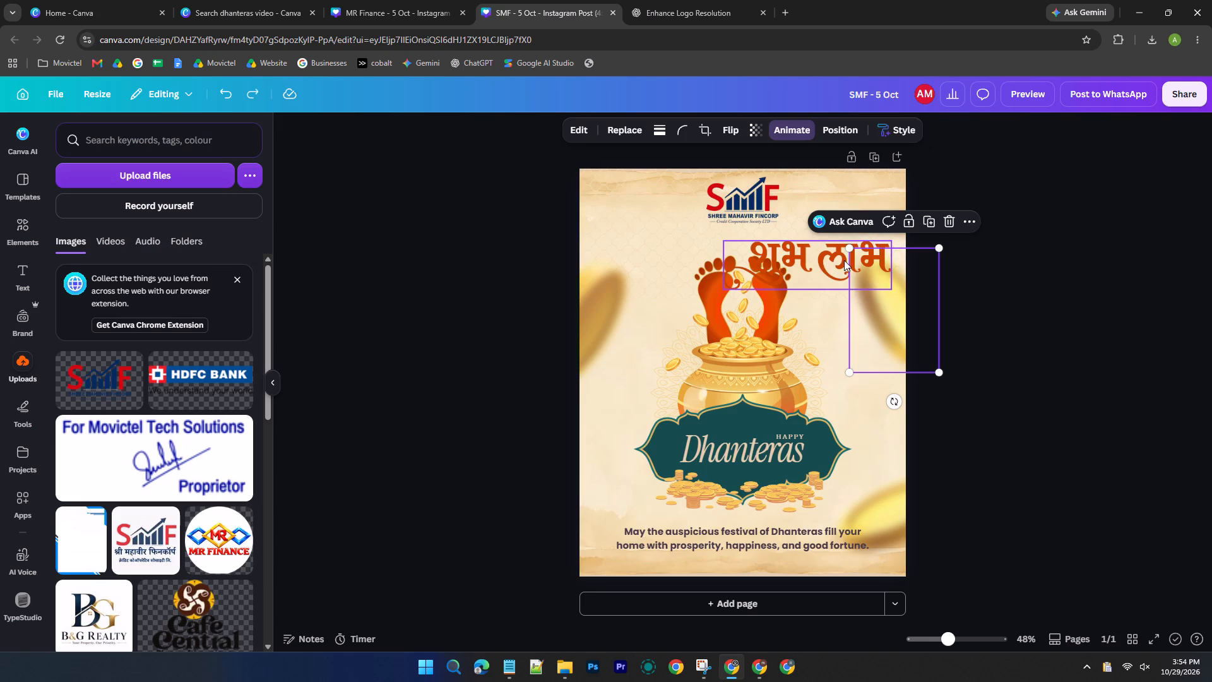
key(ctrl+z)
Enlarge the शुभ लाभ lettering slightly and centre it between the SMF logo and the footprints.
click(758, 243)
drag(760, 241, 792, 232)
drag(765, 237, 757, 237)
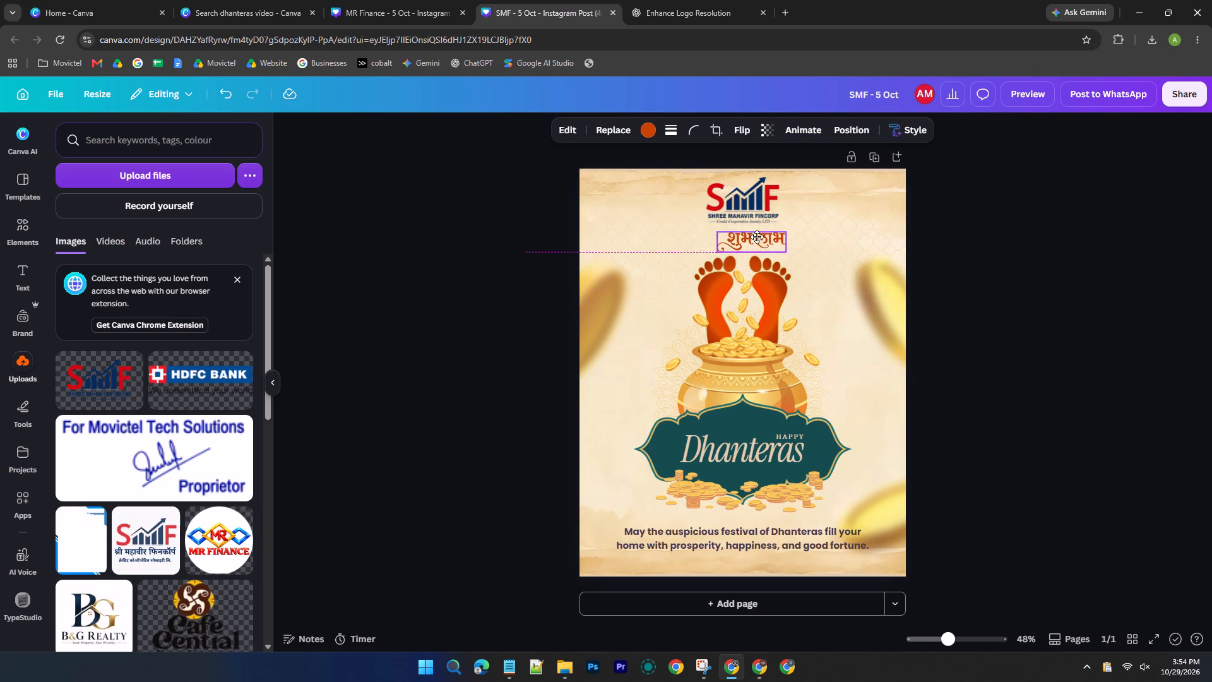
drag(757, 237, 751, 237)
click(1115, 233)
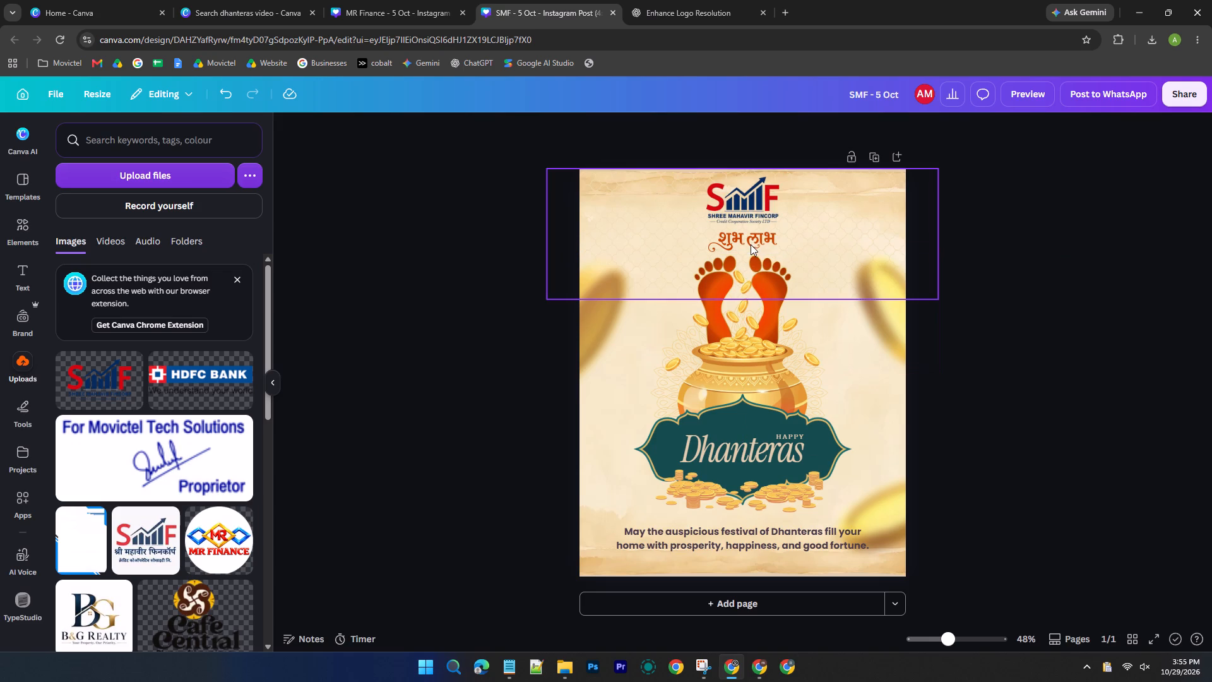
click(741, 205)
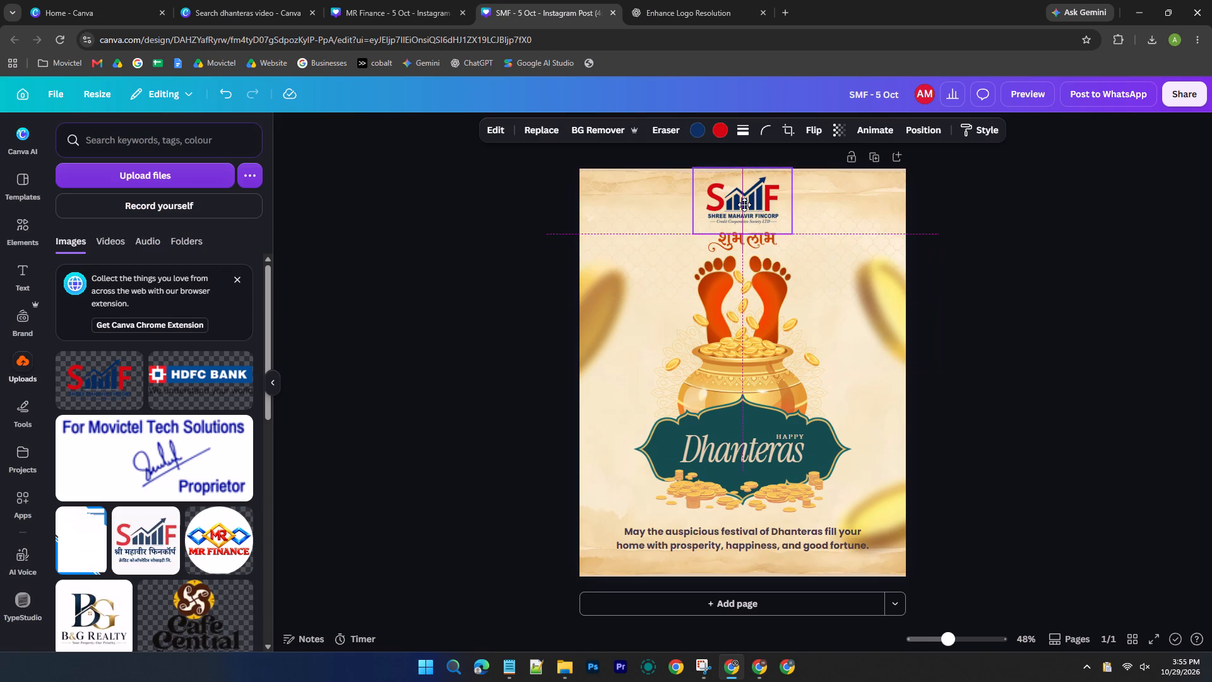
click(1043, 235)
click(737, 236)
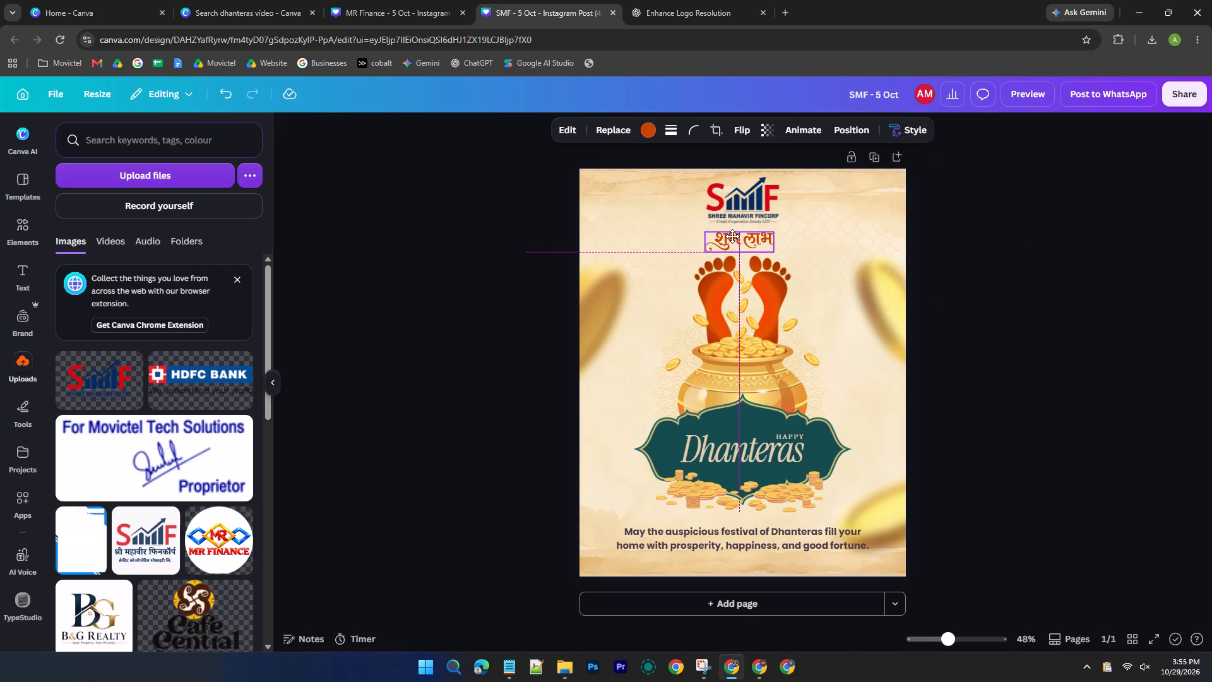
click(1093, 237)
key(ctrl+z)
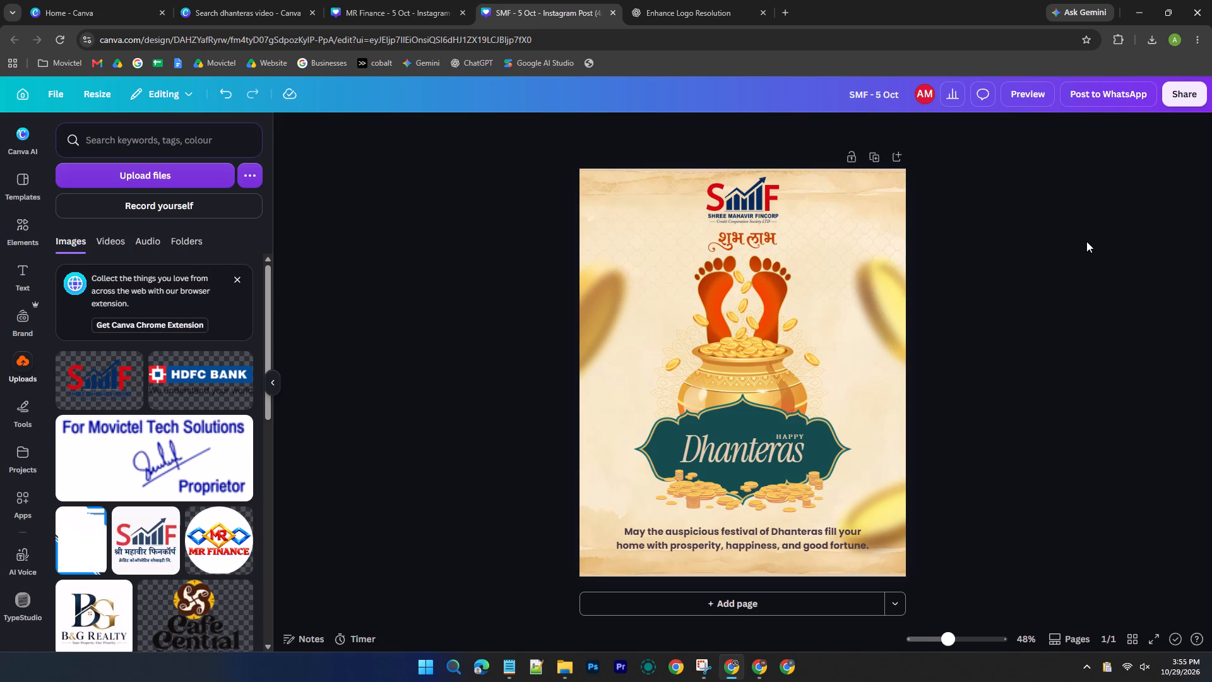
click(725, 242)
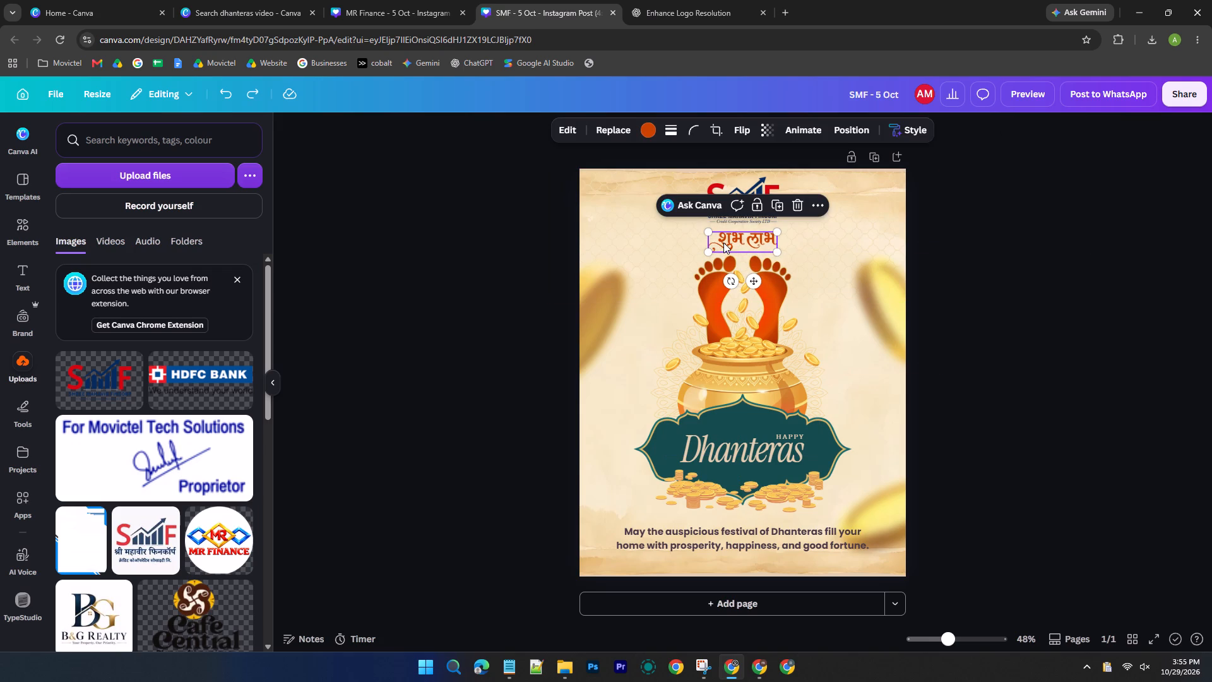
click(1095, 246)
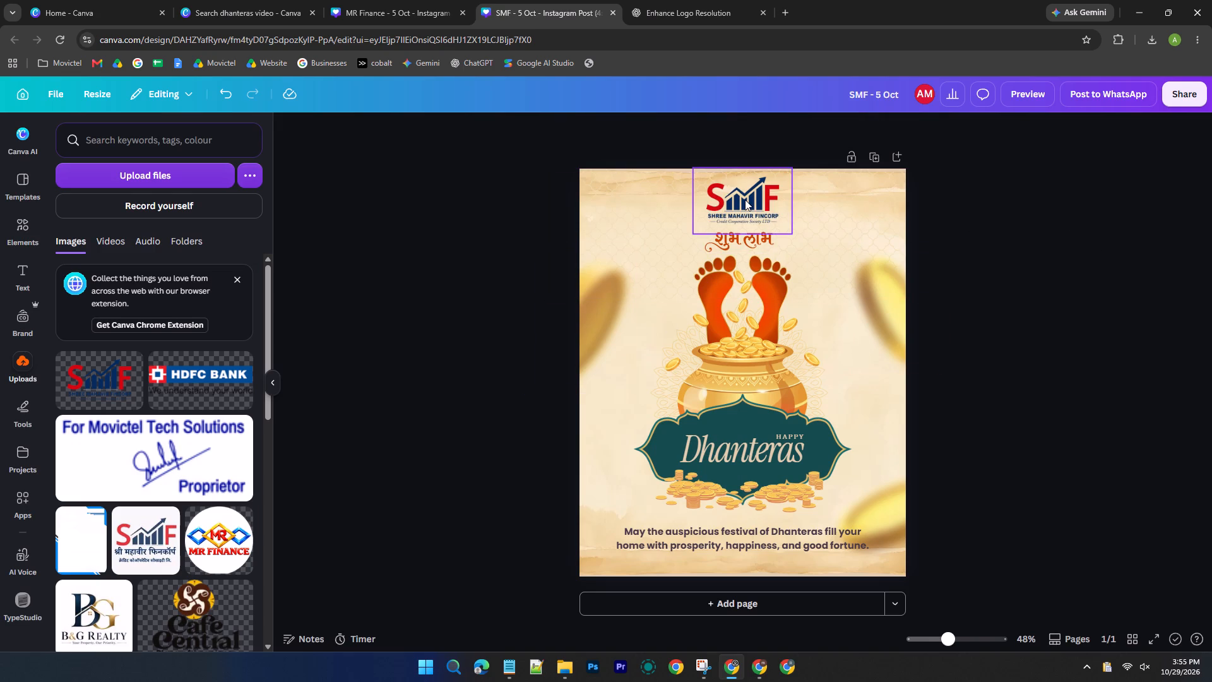
Move the SMF logo from the top centre to the poster's top-left corner.
drag(745, 200, 684, 196)
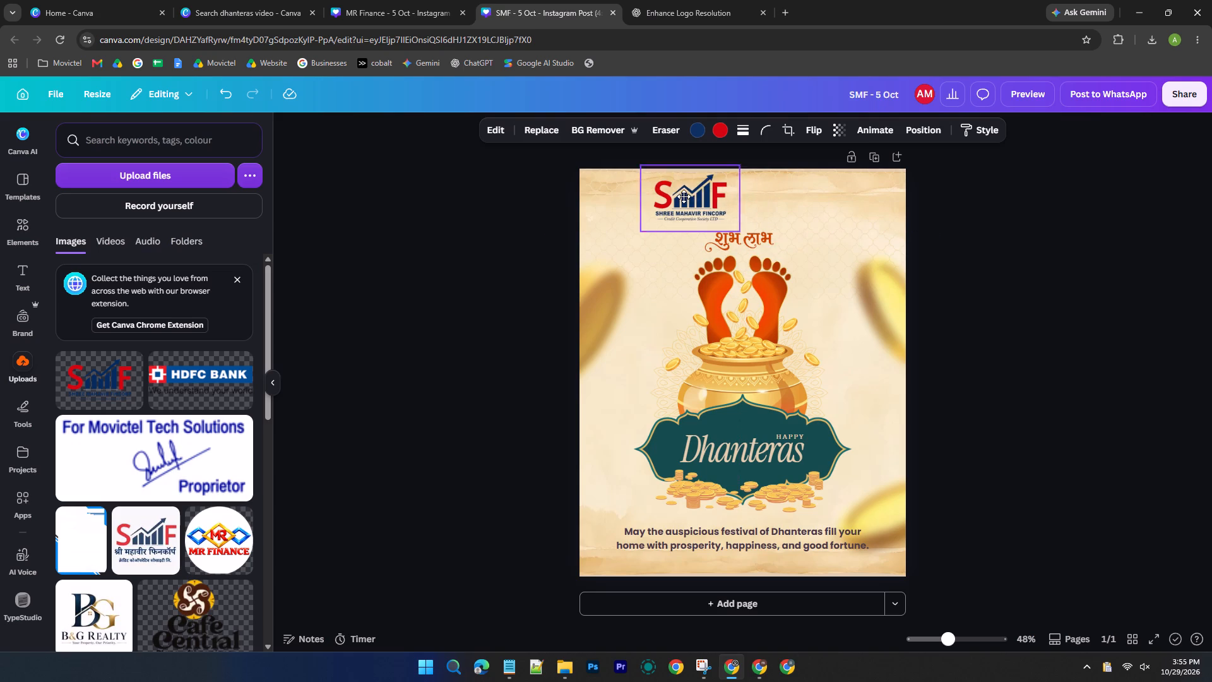
drag(684, 196, 629, 194)
click(1061, 197)
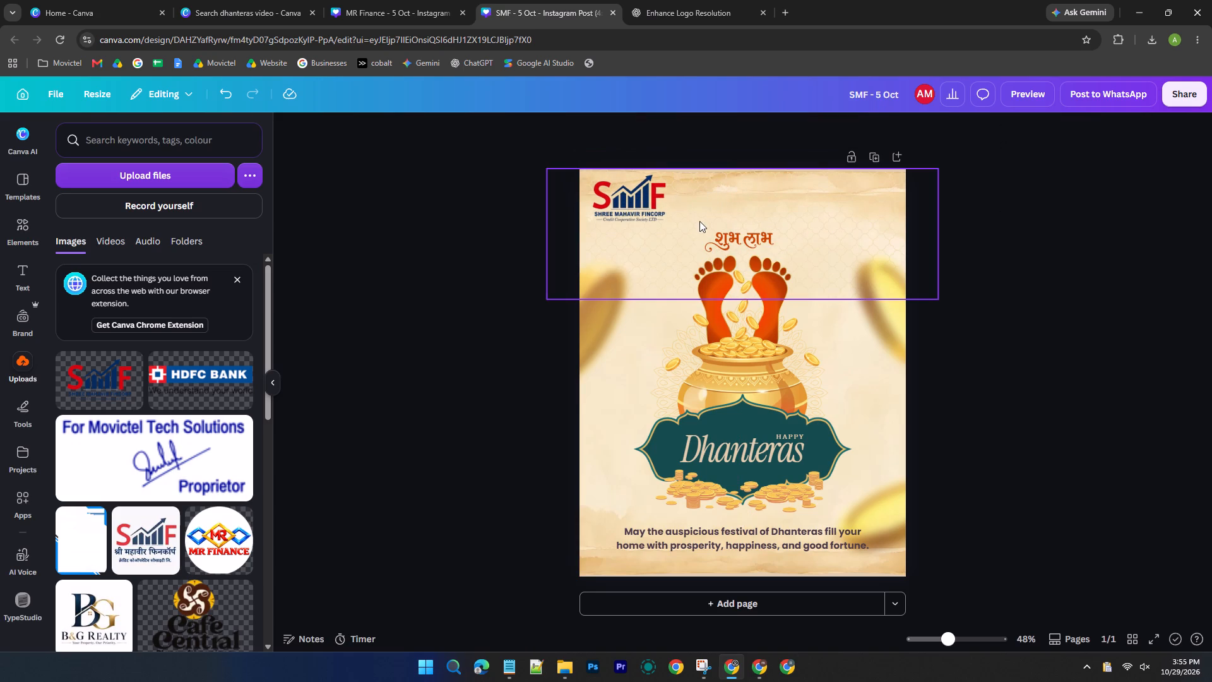
Enlarge the शुभ लाभ lettering and move it to the poster's top-right corner, opposite the SMF logo.
drag(700, 221, 764, 244)
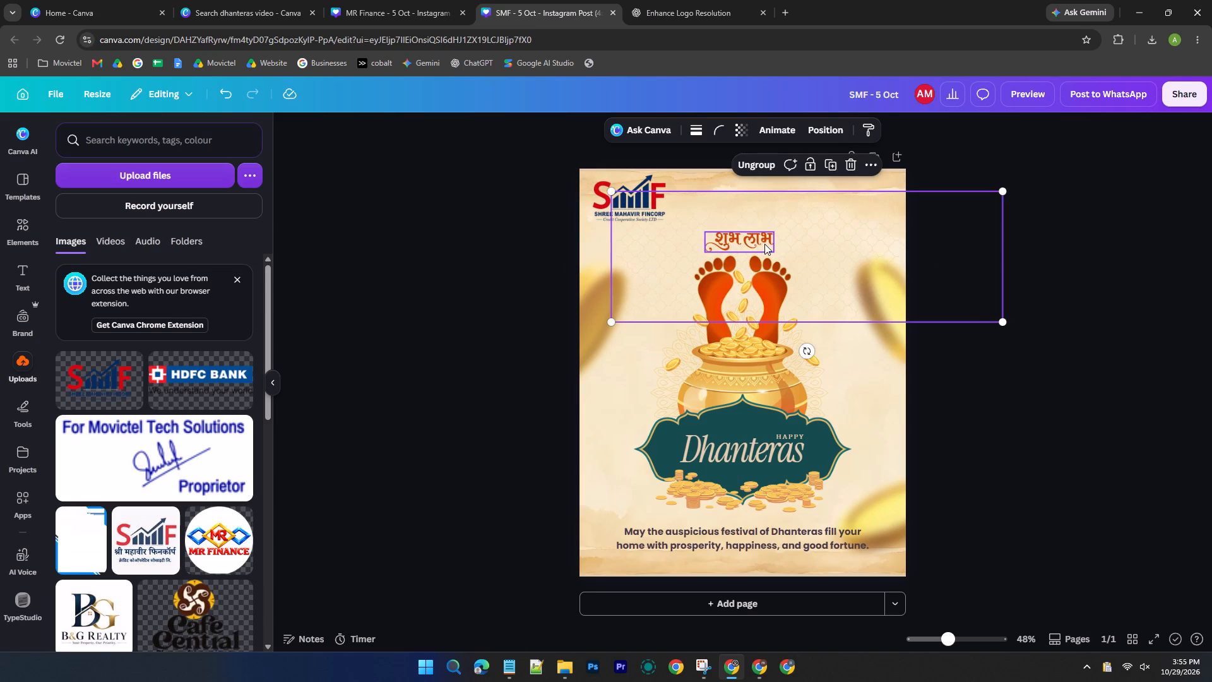
key(ctrl+z)
click(766, 242)
drag(775, 229, 876, 188)
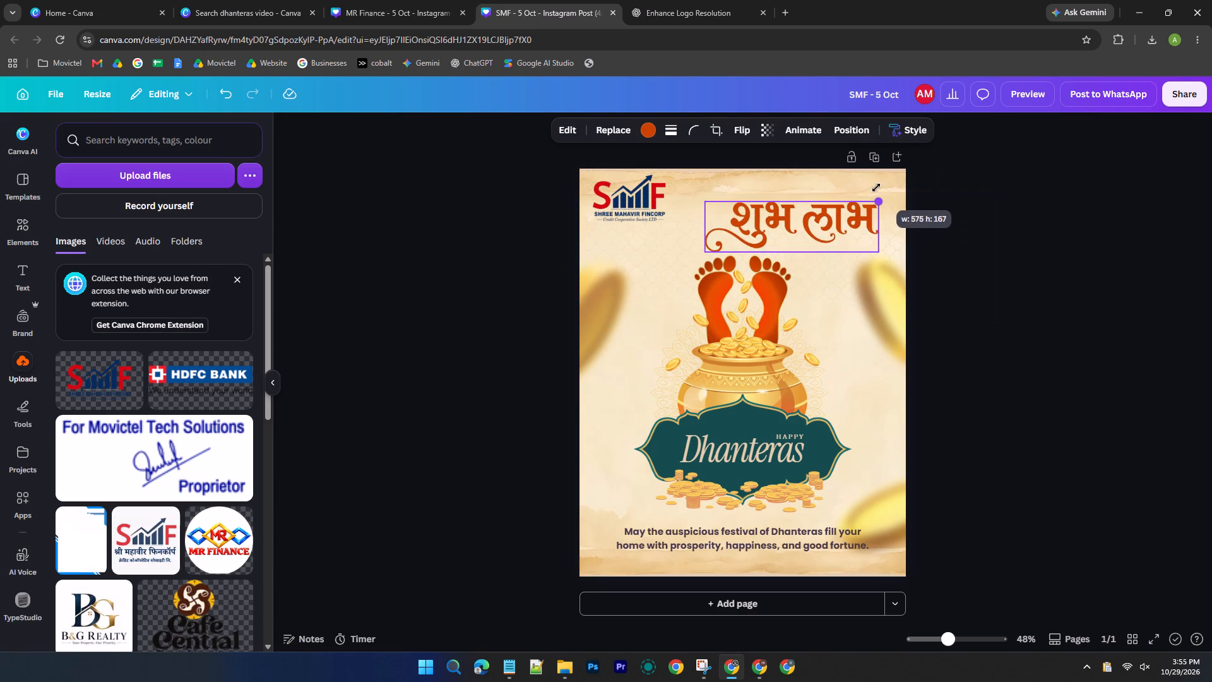
drag(876, 188, 828, 205)
drag(810, 225, 853, 193)
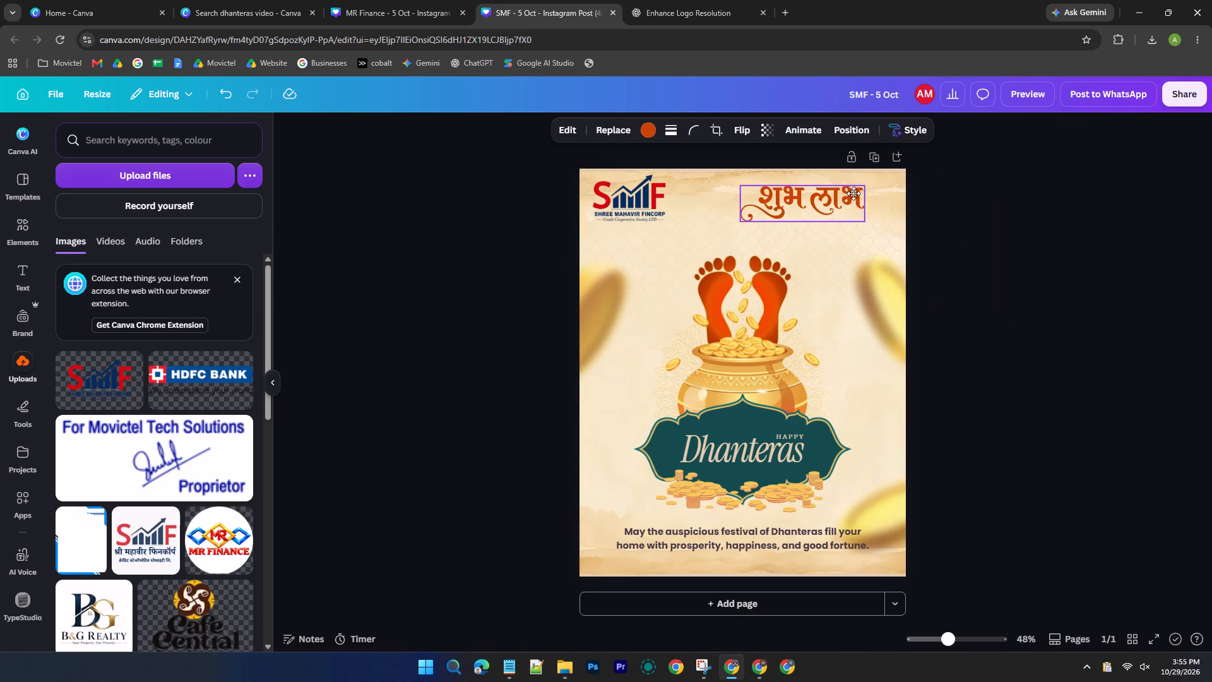
drag(853, 193, 876, 188)
click(1088, 196)
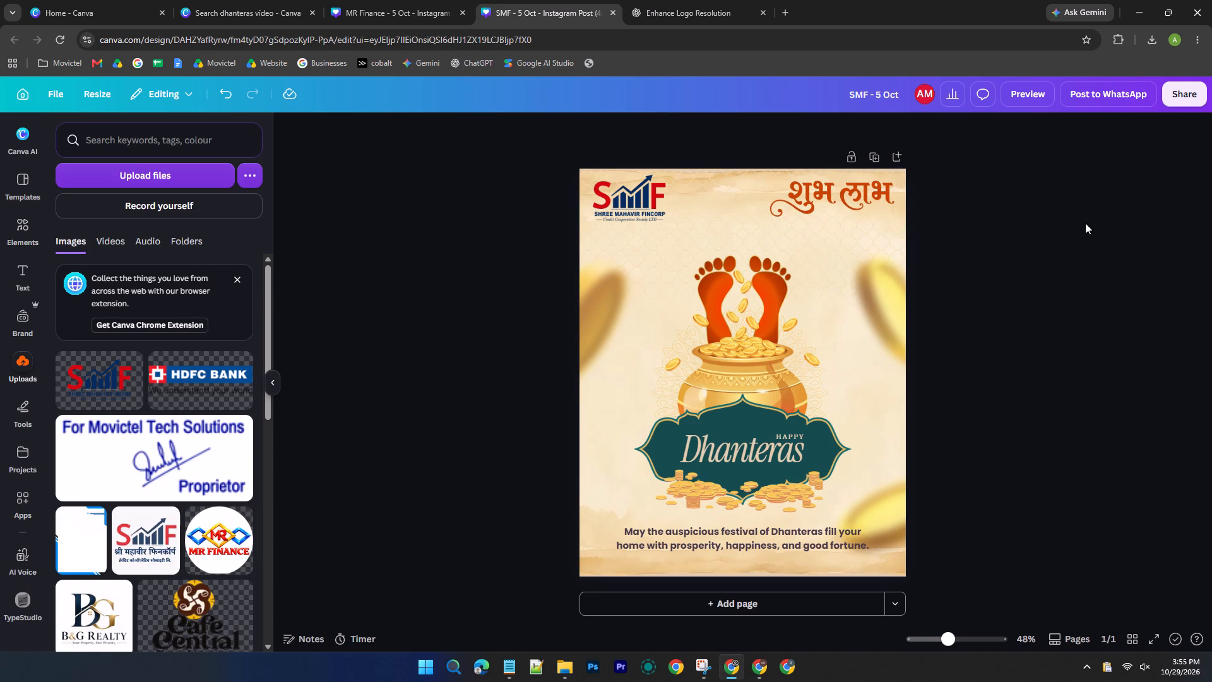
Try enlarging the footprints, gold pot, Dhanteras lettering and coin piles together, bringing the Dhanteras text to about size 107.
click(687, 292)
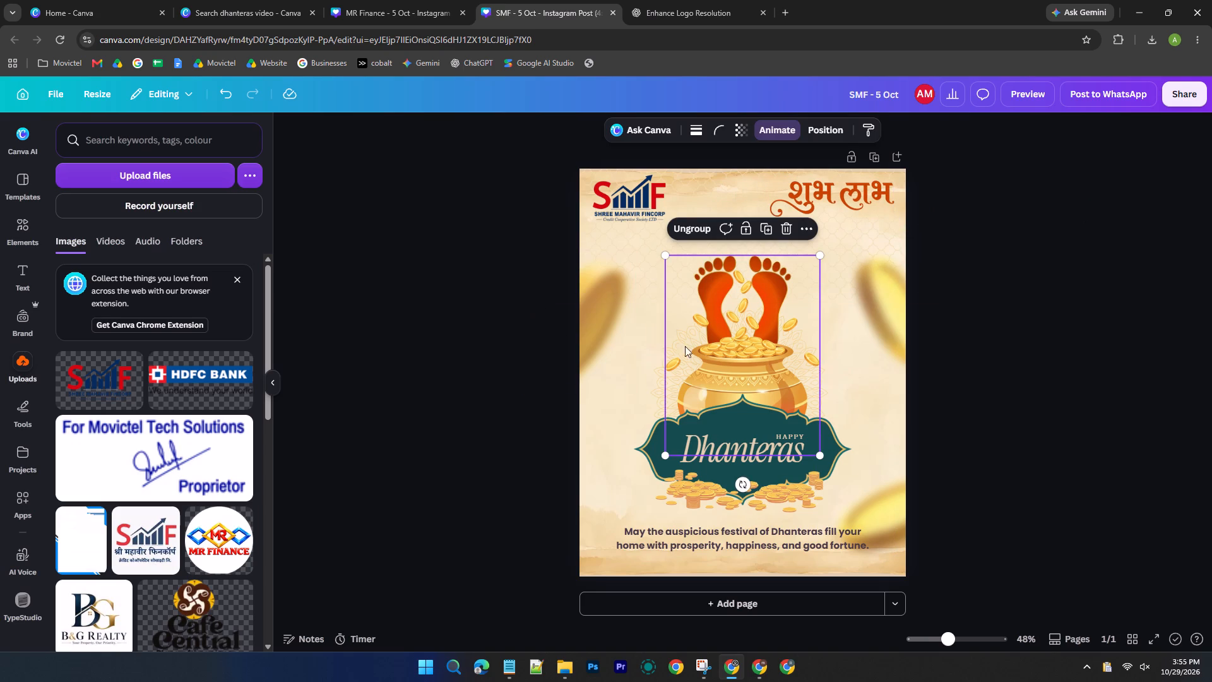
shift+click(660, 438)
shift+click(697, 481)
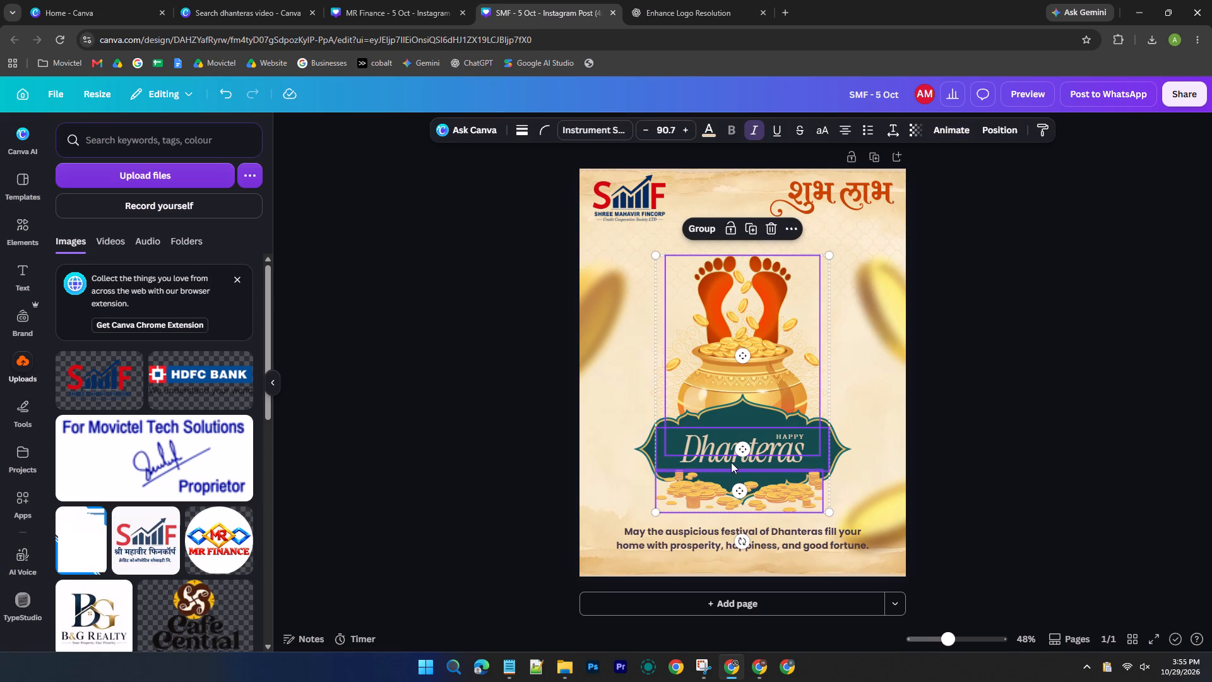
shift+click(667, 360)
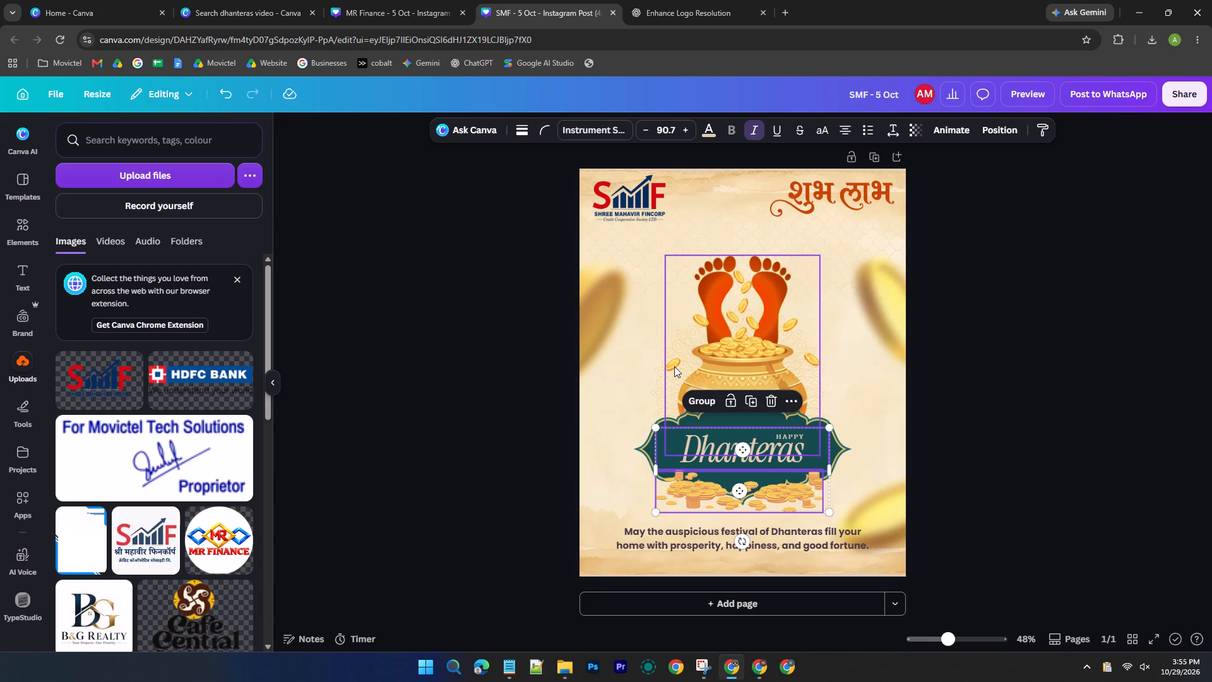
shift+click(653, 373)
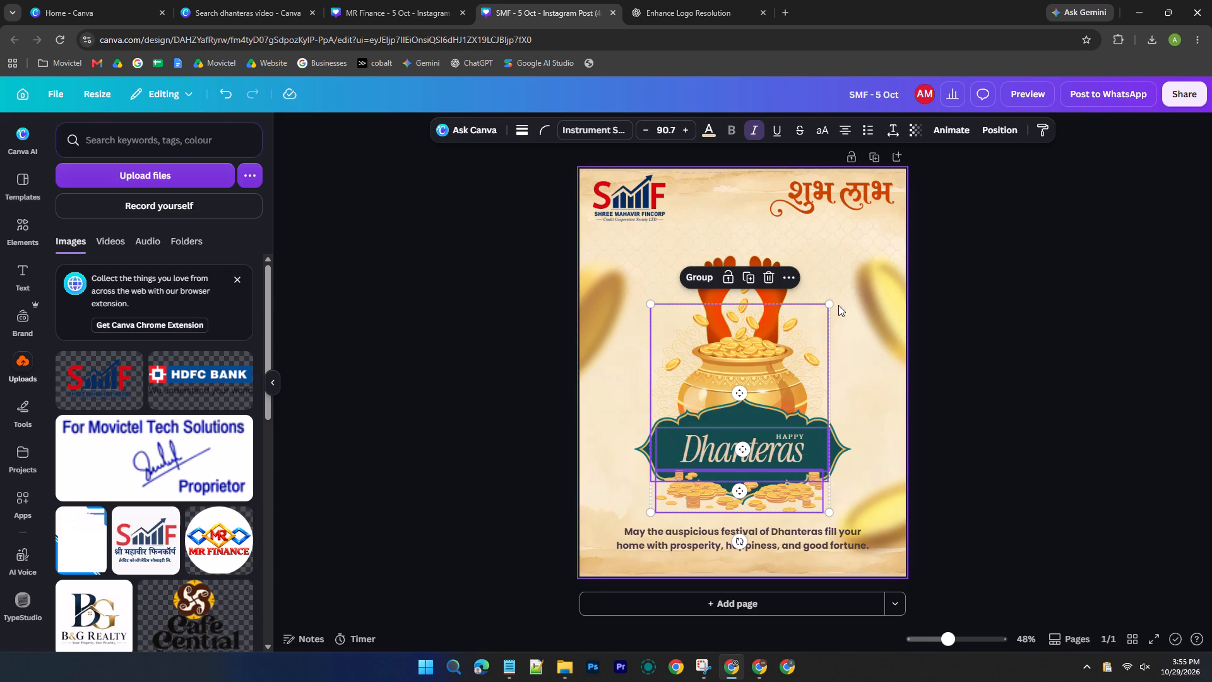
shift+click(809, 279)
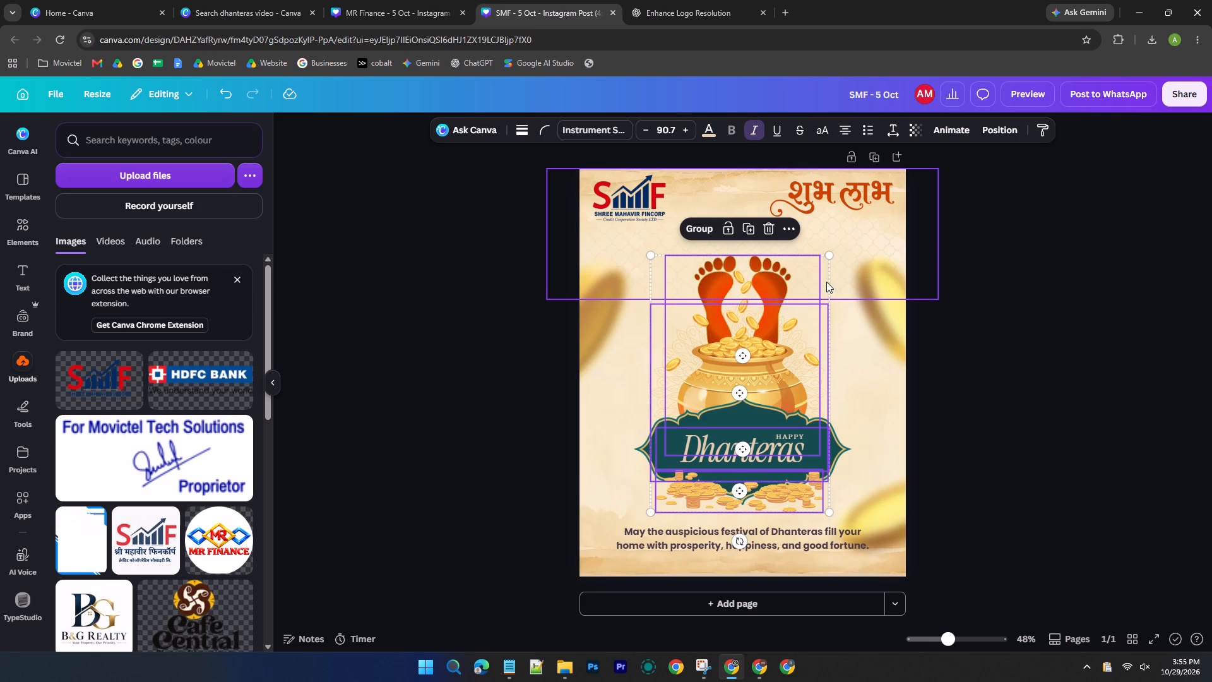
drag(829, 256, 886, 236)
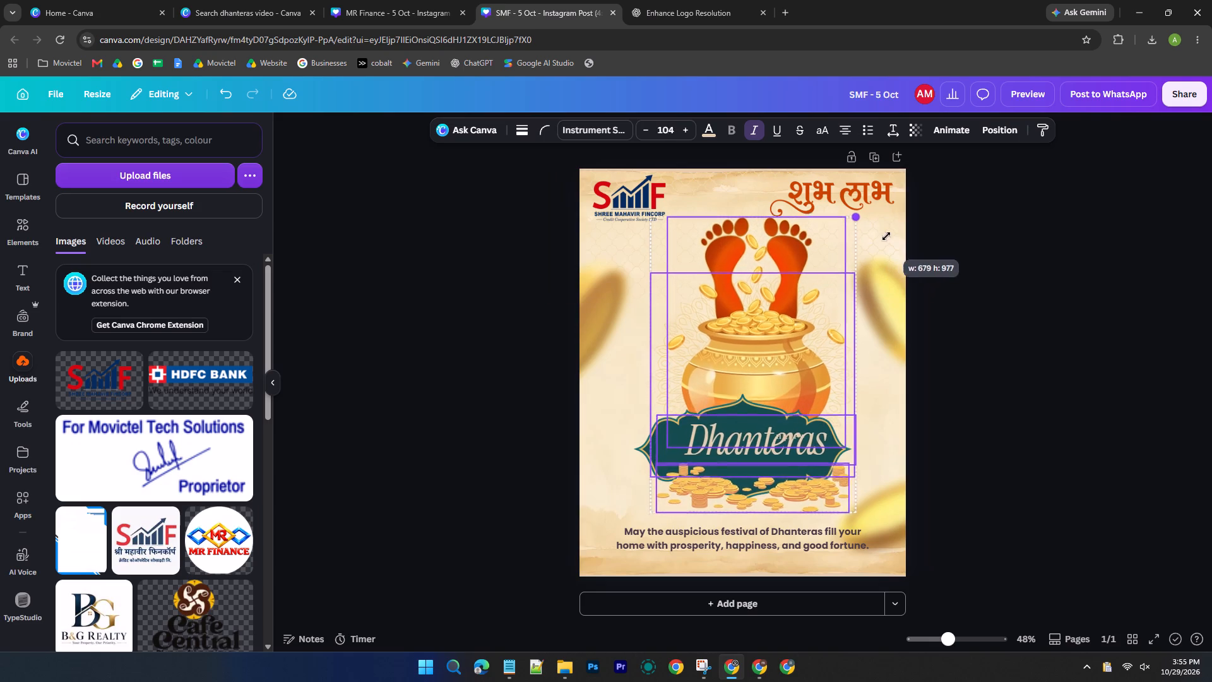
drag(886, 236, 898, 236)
Undo the artwork enlargement and the moves of the SMF logo and the enlarged शुभ लाभ lettering to the poster's top corners.
key(ctrl+z)
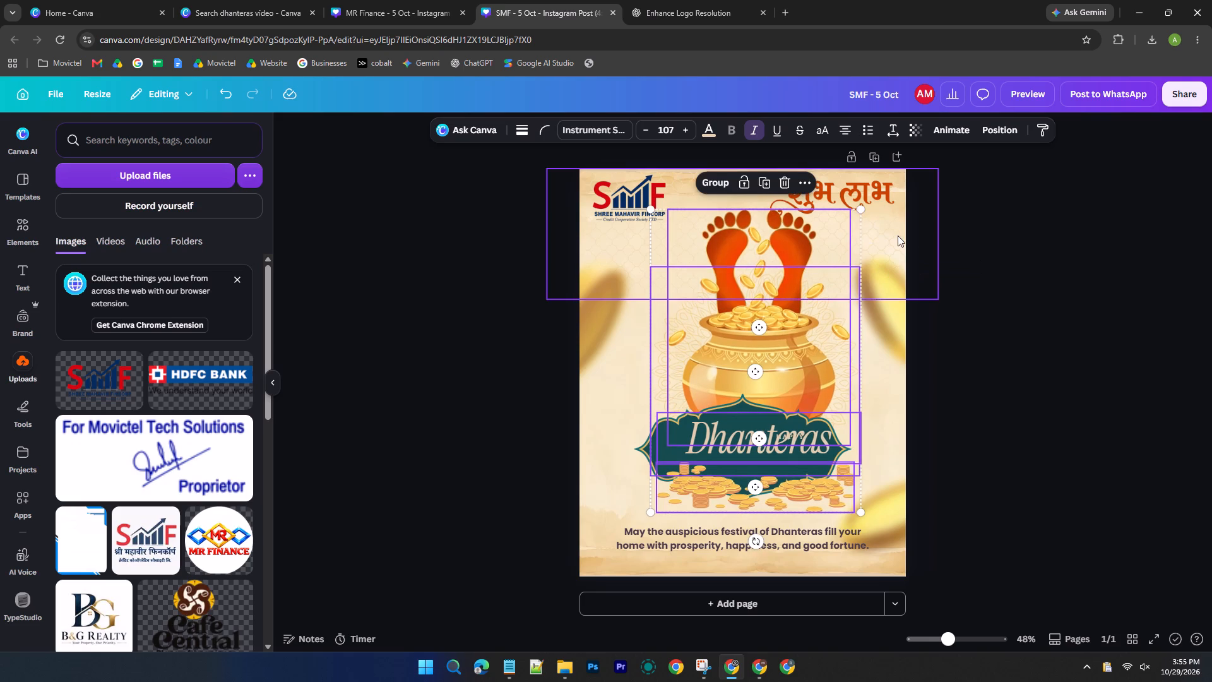
key(ctrl+z)
key(ctrl+z)
key(ctrl+z)
ctrl+click(997, 236)
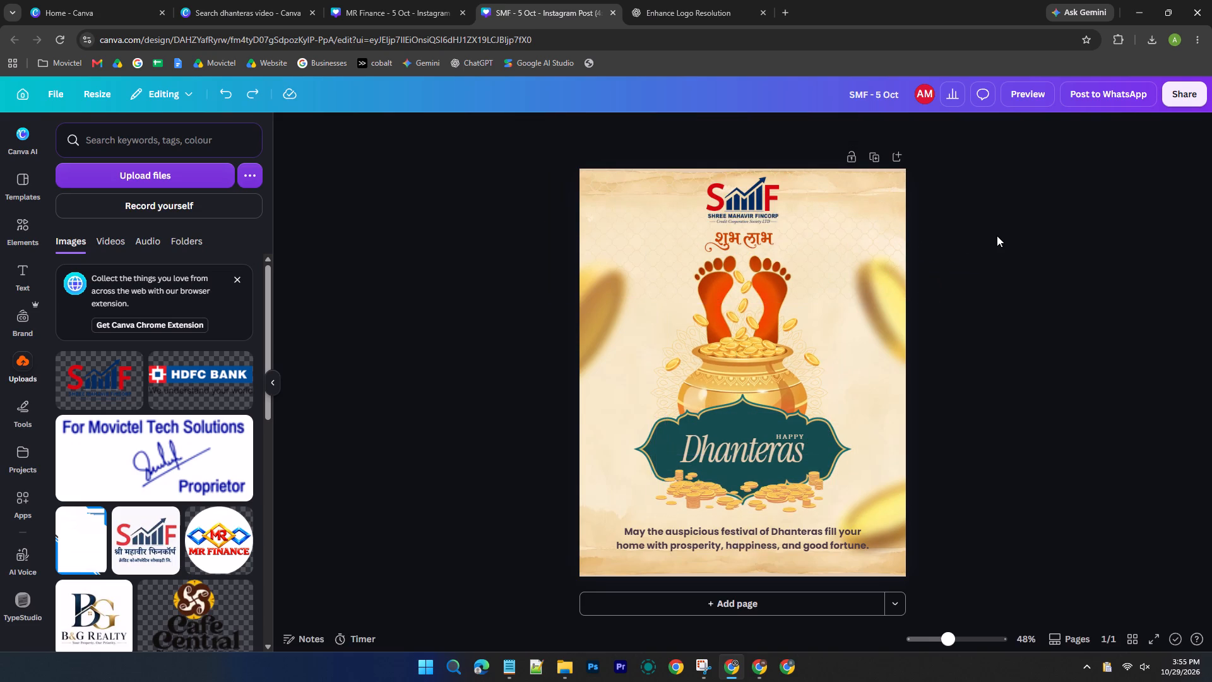